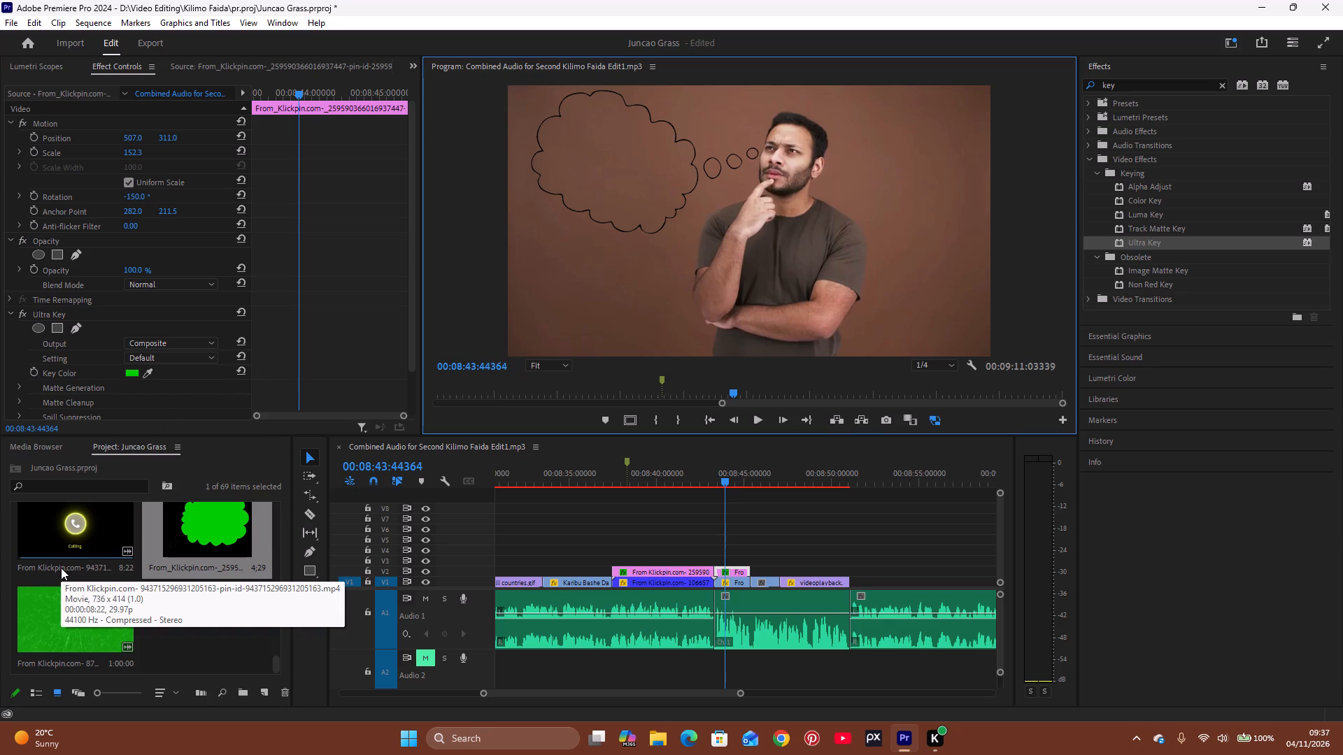
Play back the transition into the thinking-man shot with the empty thought bubble.
scroll(21, 608, up, 1)
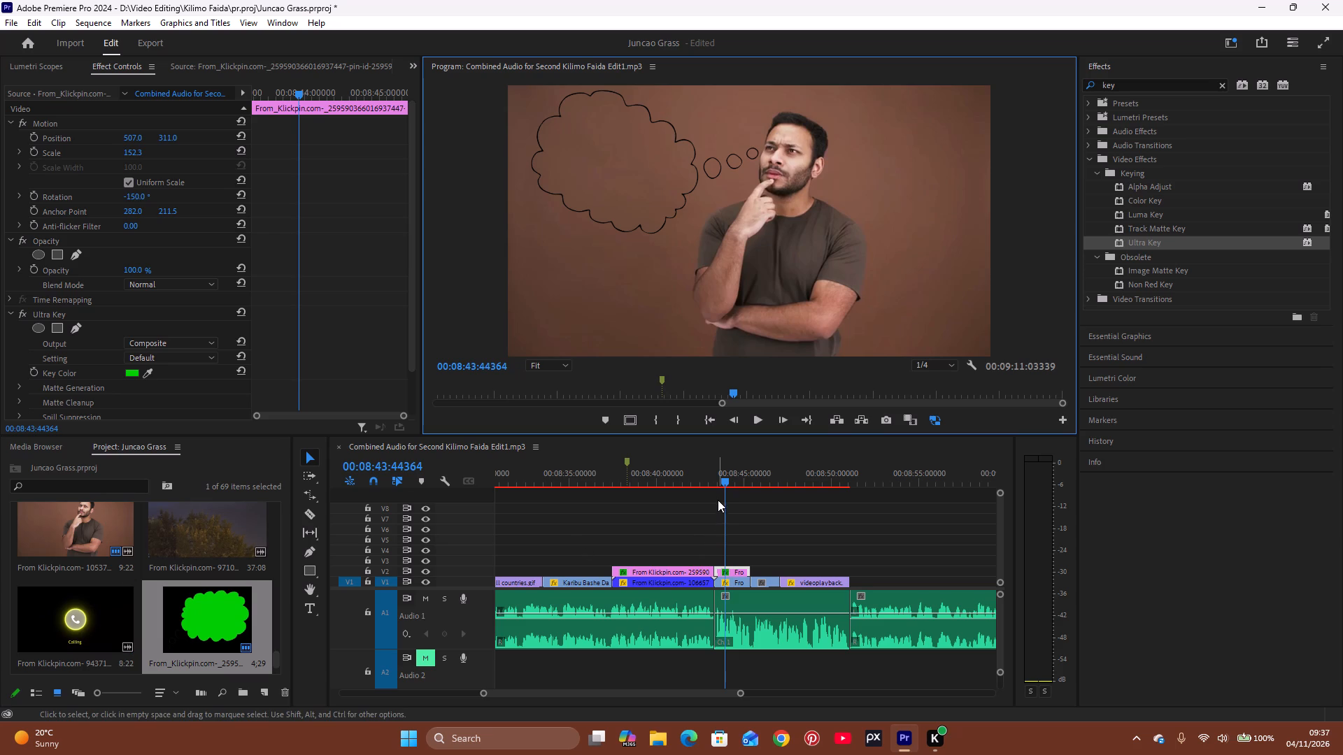
click(715, 468)
key(space)
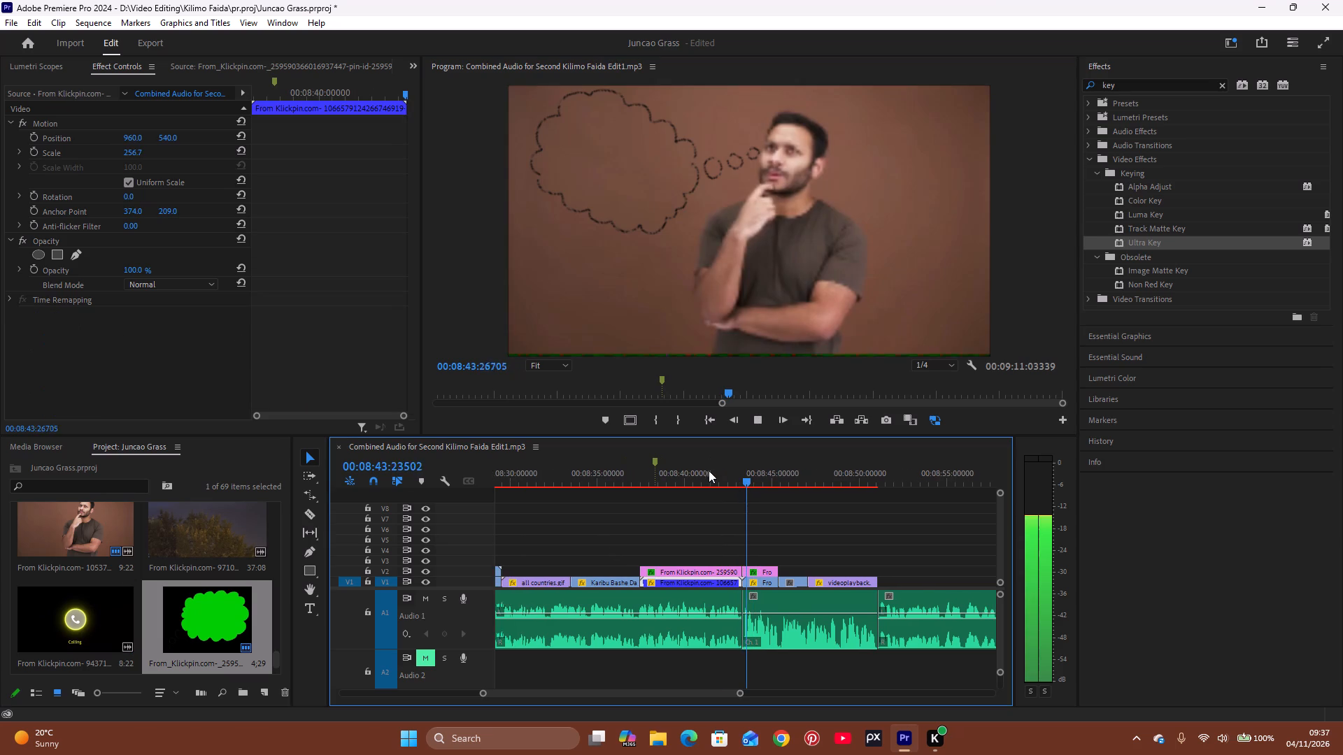
key(space)
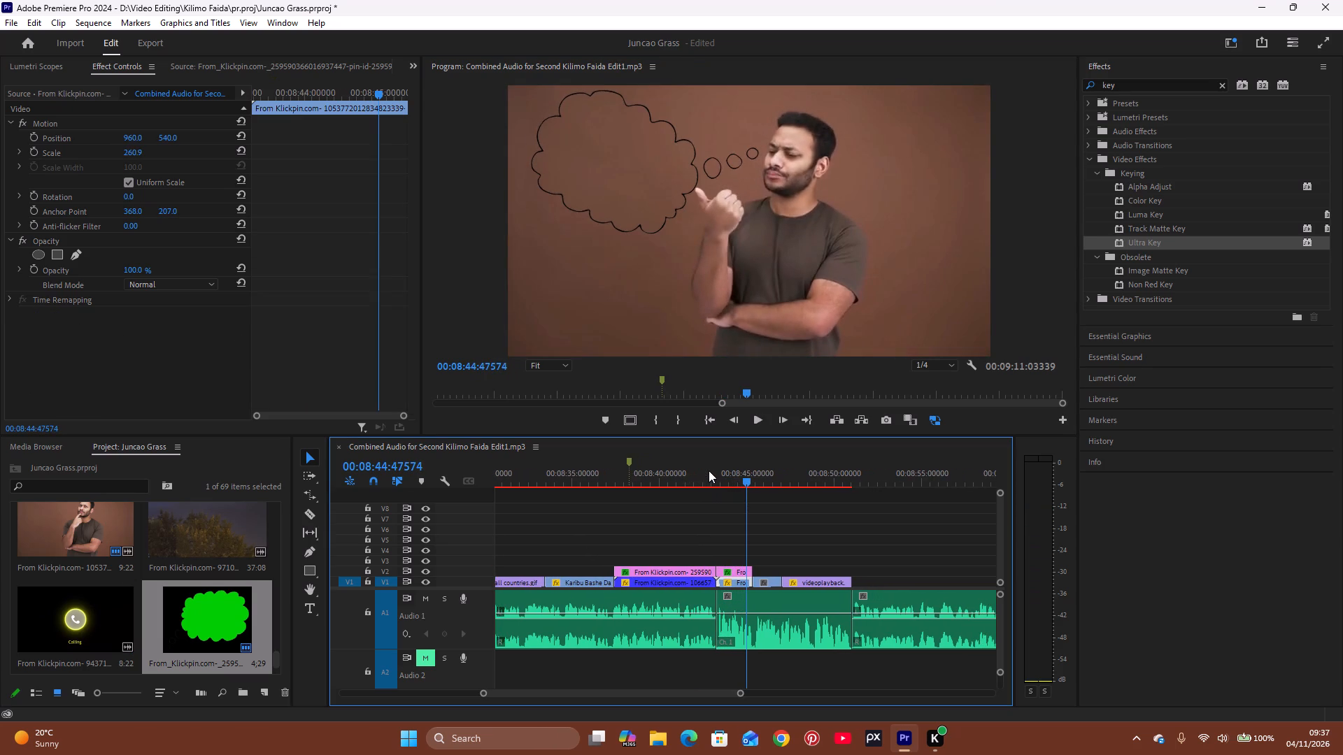
Place maths green screen.mp4 from the project on track V3, starting where the thinking-man clip begins.
scroll(94, 622, up, 1)
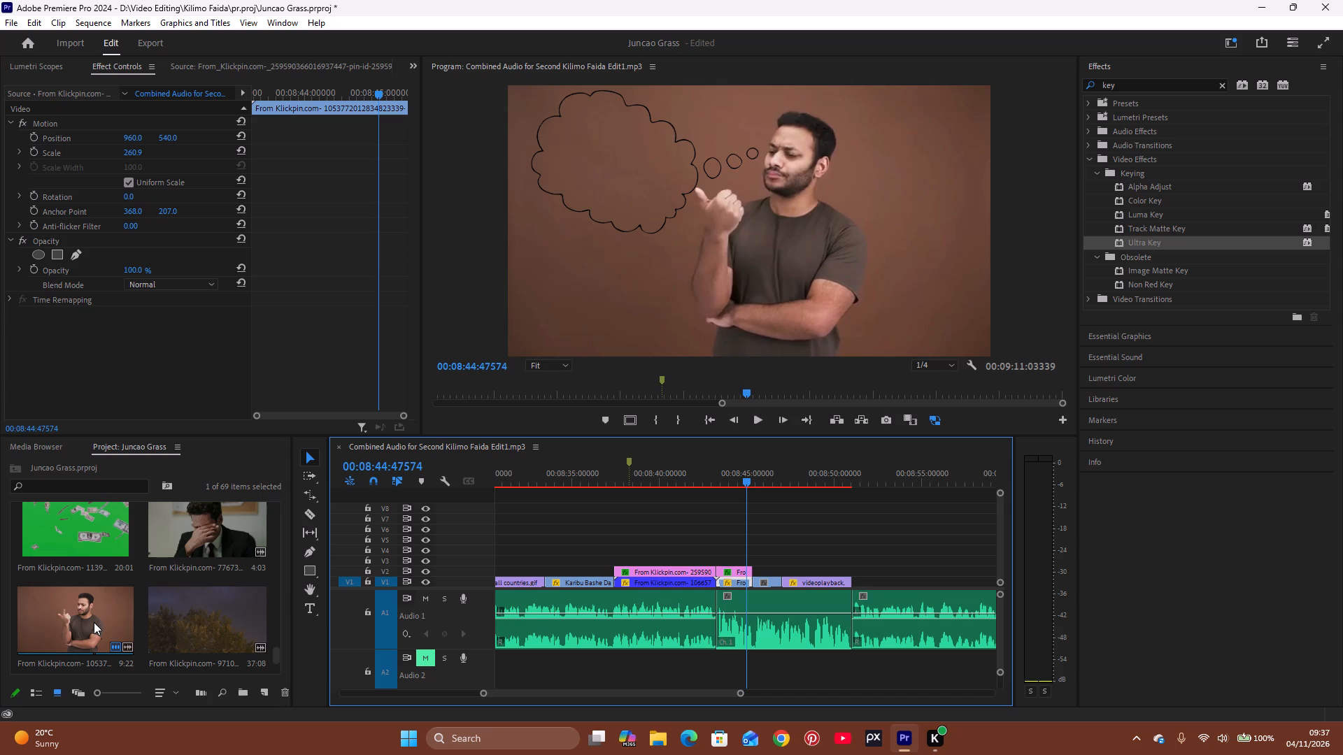
scroll(94, 622, up, 1)
scroll(121, 612, down, 1)
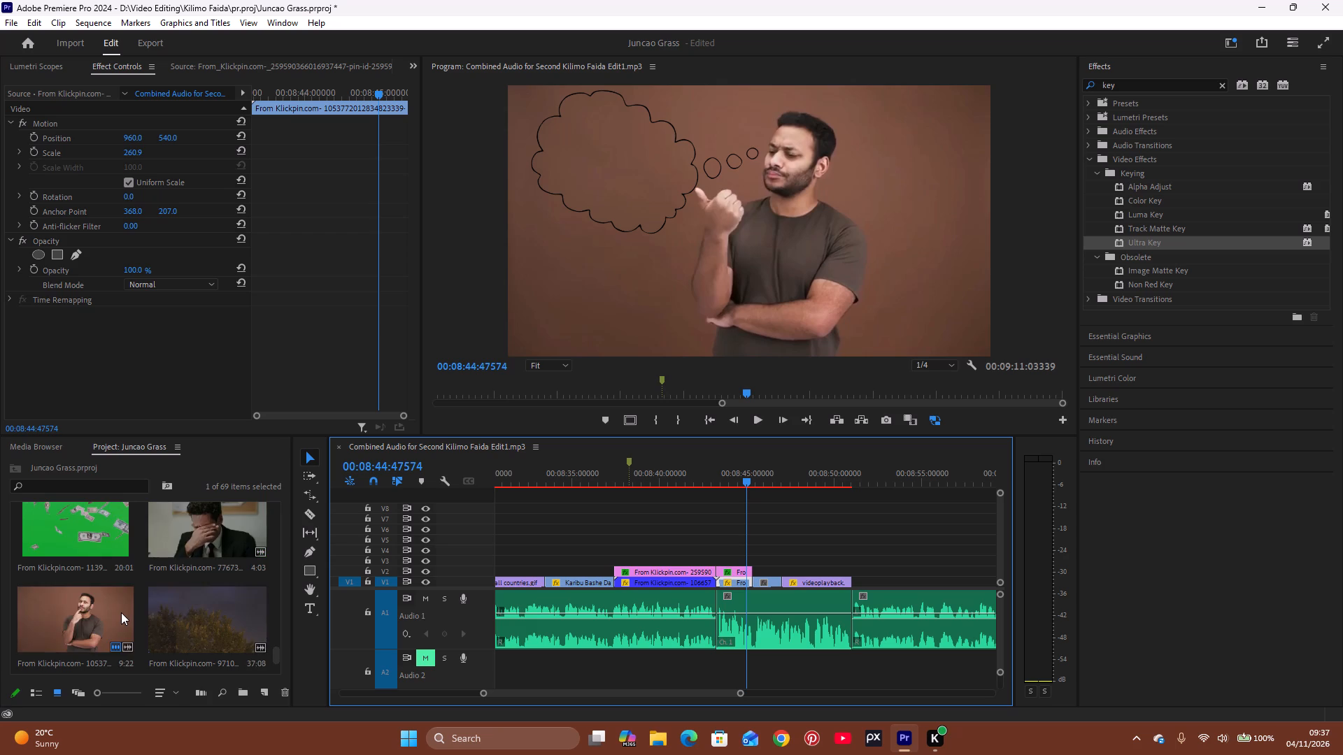
scroll(121, 612, up, 1)
scroll(121, 612, down, 1)
scroll(121, 612, up, 2)
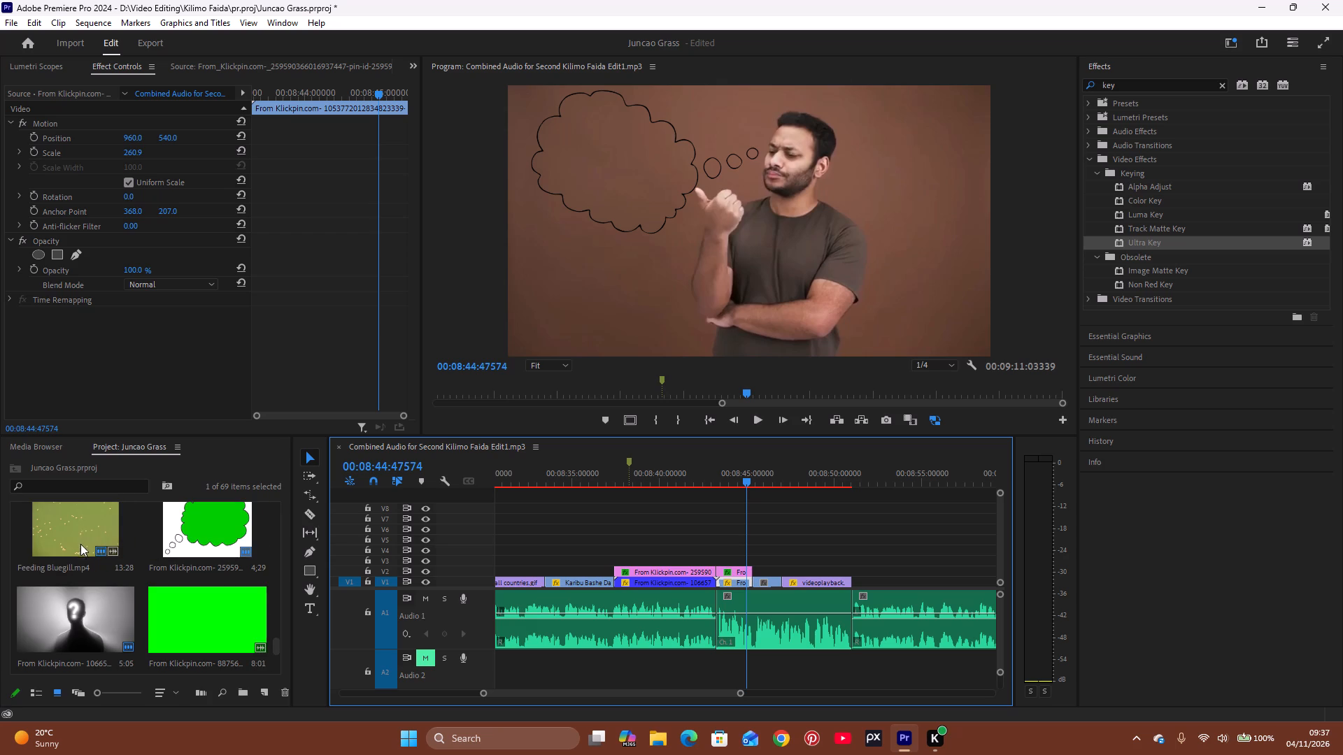
scroll(98, 591, down, 2)
scroll(98, 596, up, 13)
scroll(100, 598, down, 1)
scroll(100, 599, up, 1)
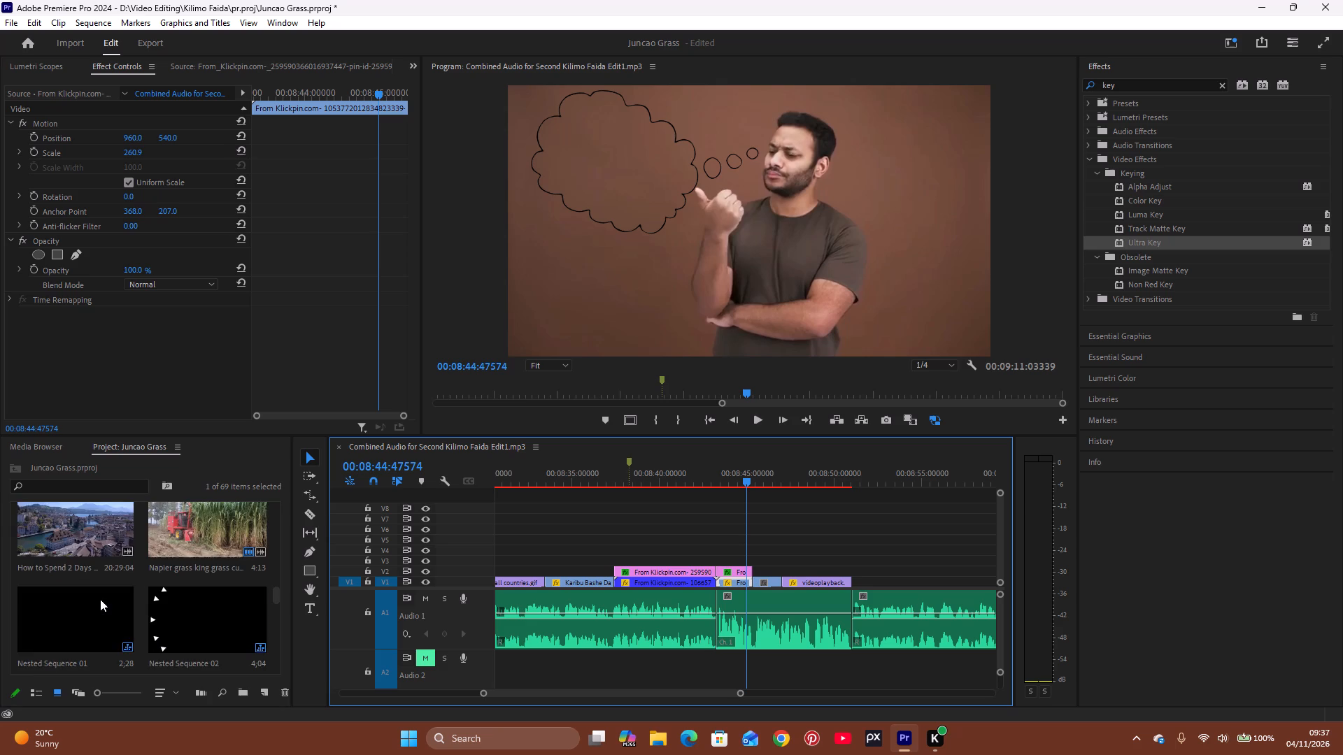
scroll(101, 600, up, 9)
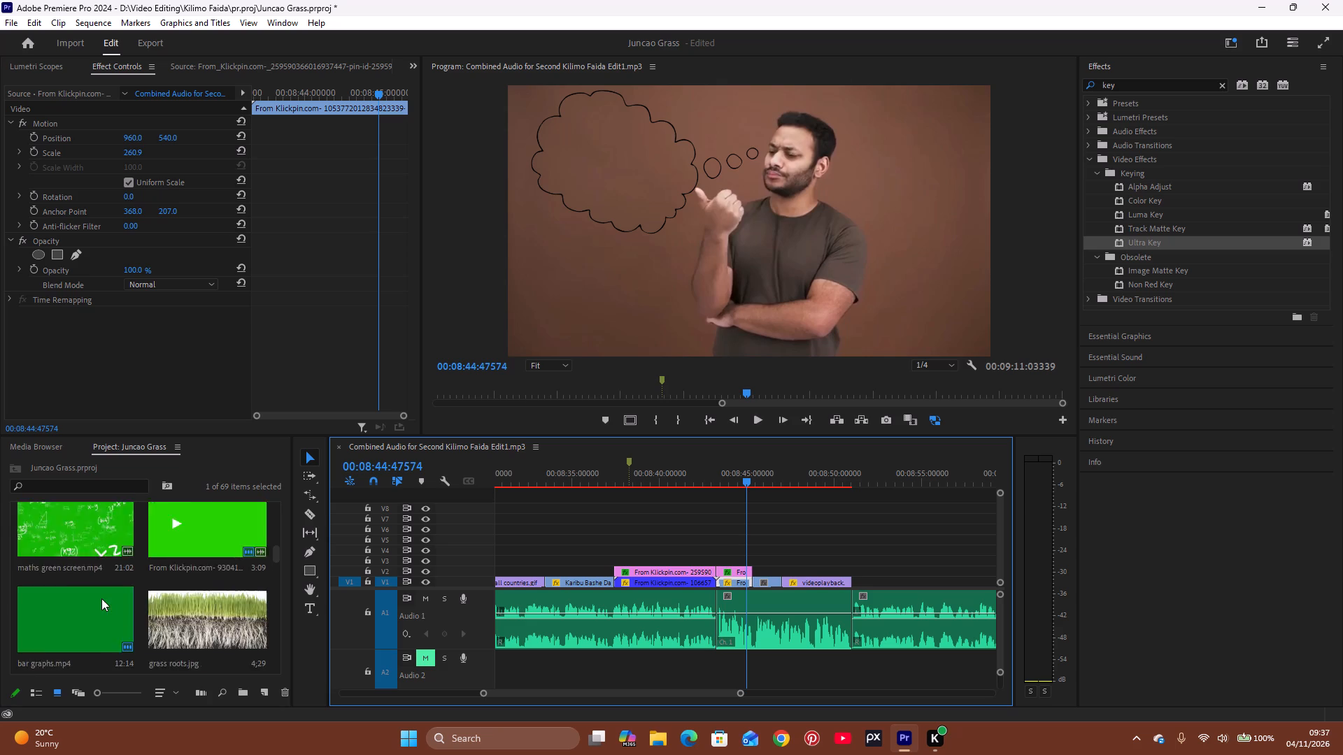
scroll(101, 598, up, 1)
click(105, 607)
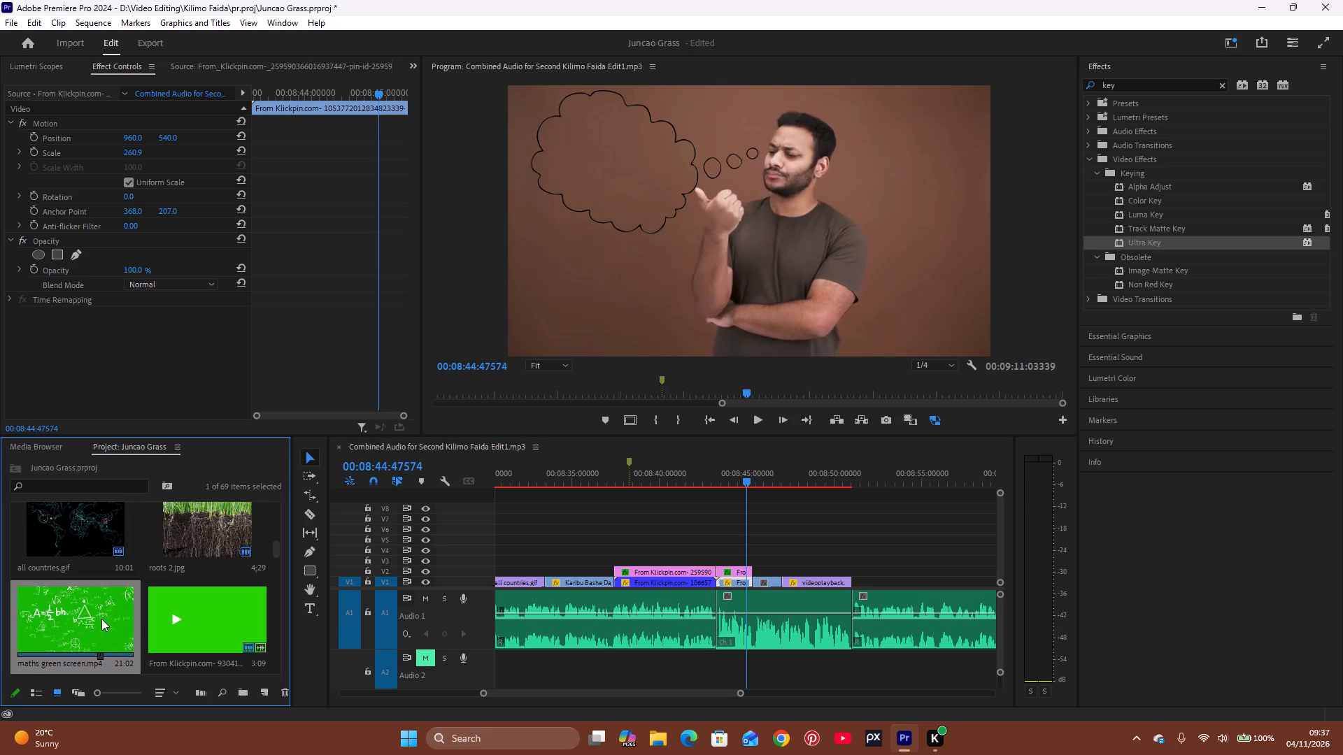
drag(100, 619, 710, 550)
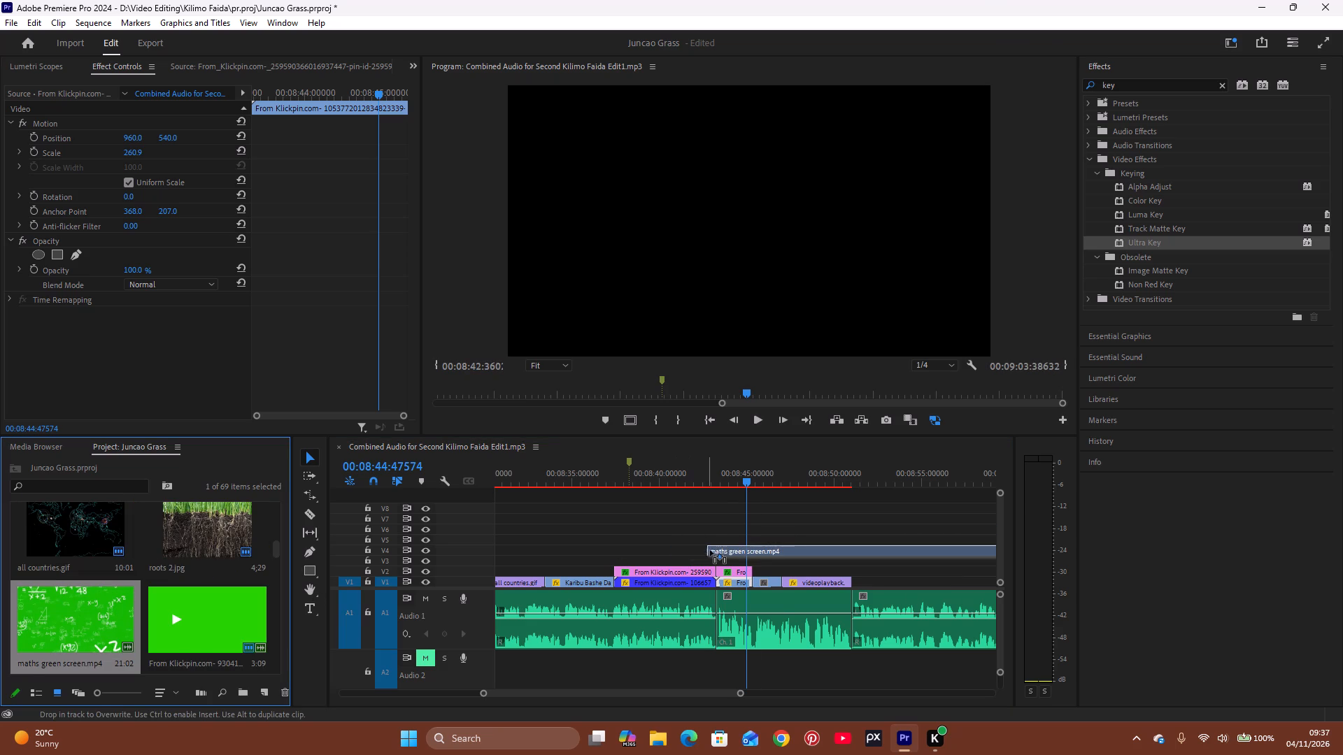
drag(710, 550, 713, 556)
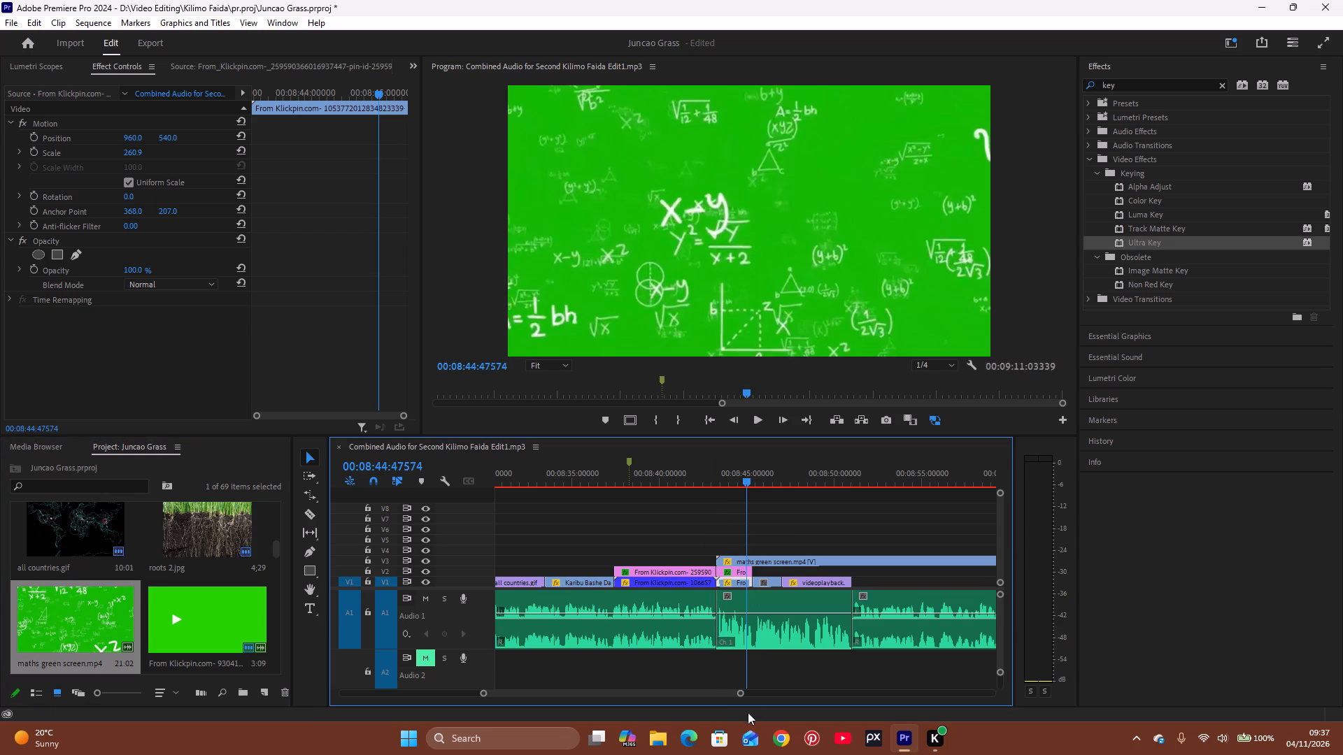
Rate-stretch the maths green screen clip on V3 so it ends with the thought bubble clip beneath it.
drag(741, 695, 825, 707)
click(306, 492)
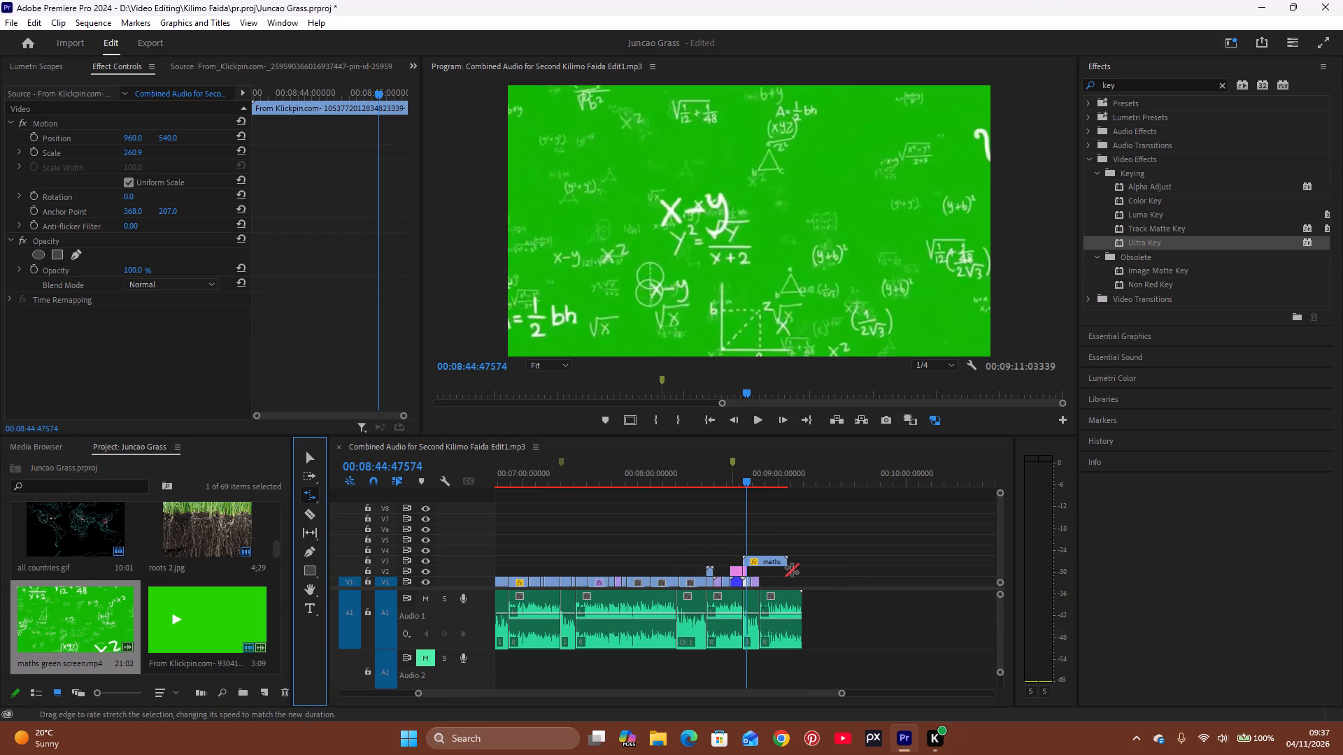
drag(749, 477, 735, 488)
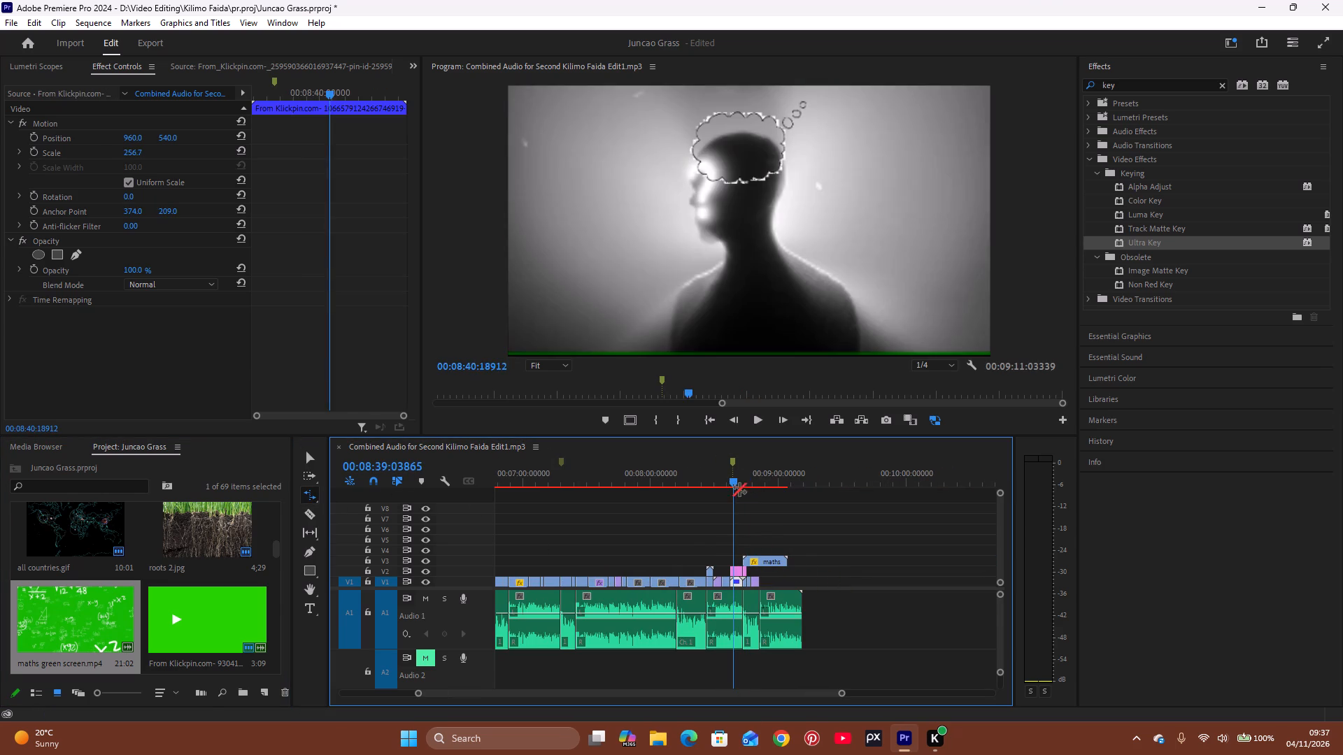
drag(790, 560, 750, 561)
click(780, 559)
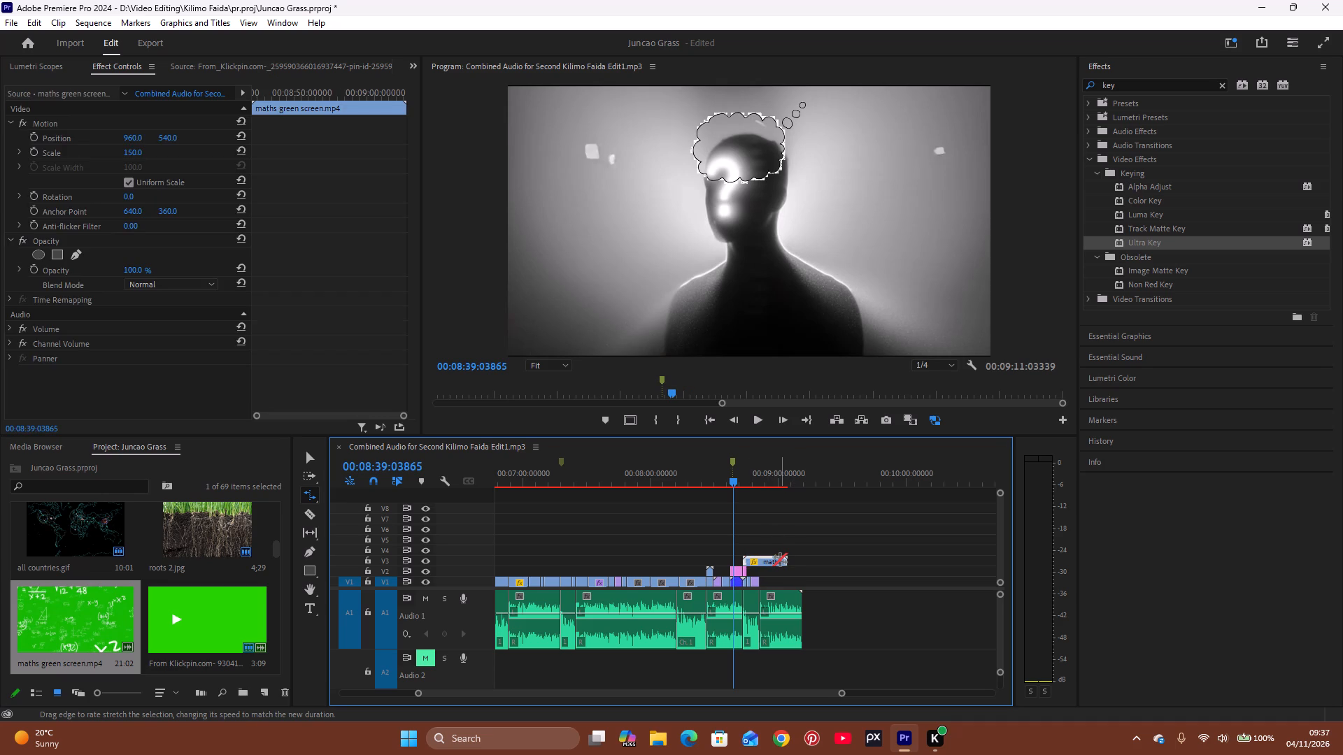
drag(784, 560, 742, 573)
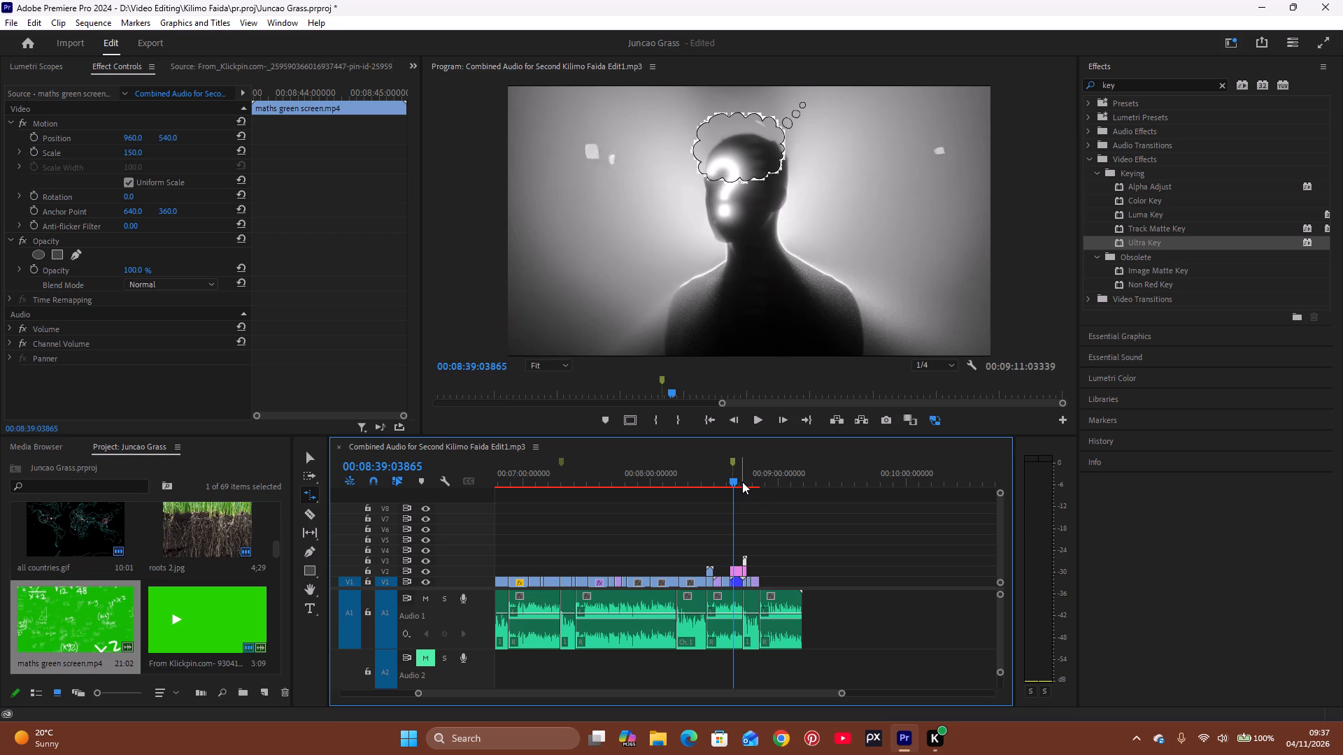
Apply Ultra Key to the maths green screen clip and sample its green background as the key colour.
click(742, 482)
click(742, 482)
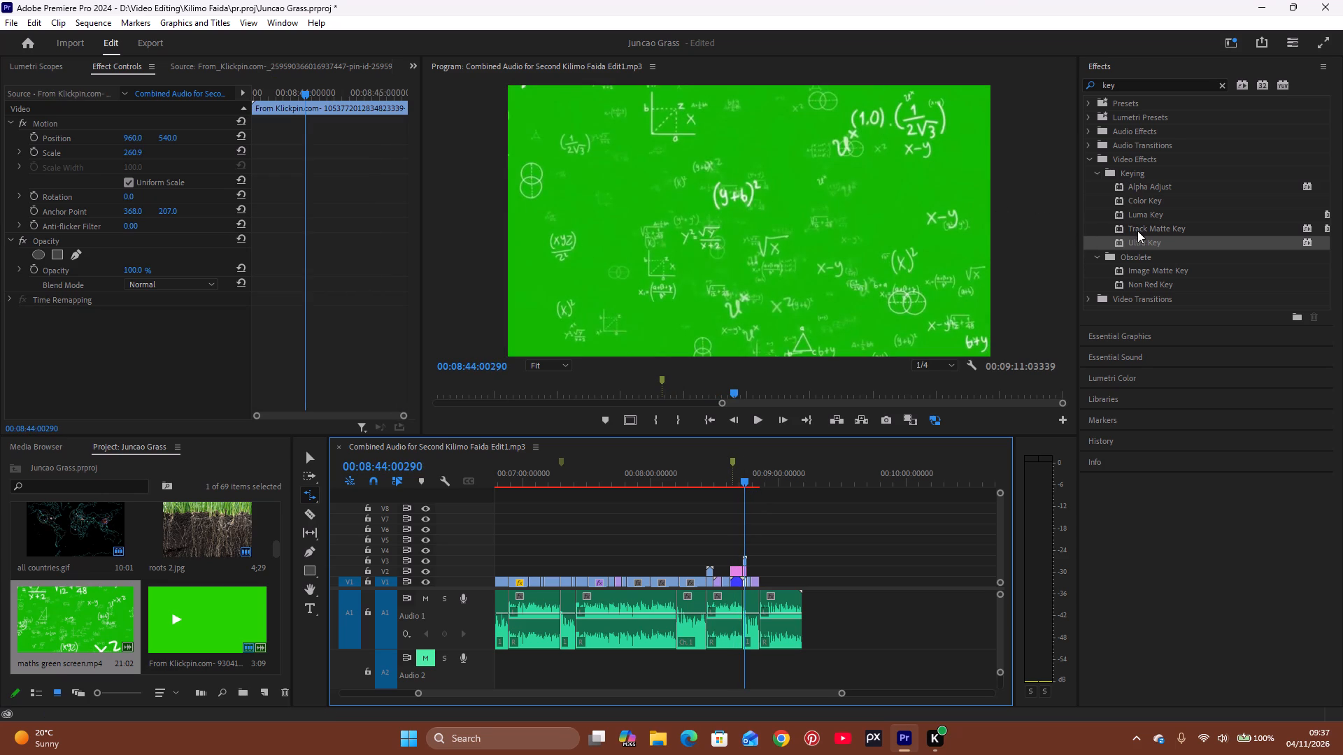
drag(1137, 245, 745, 563)
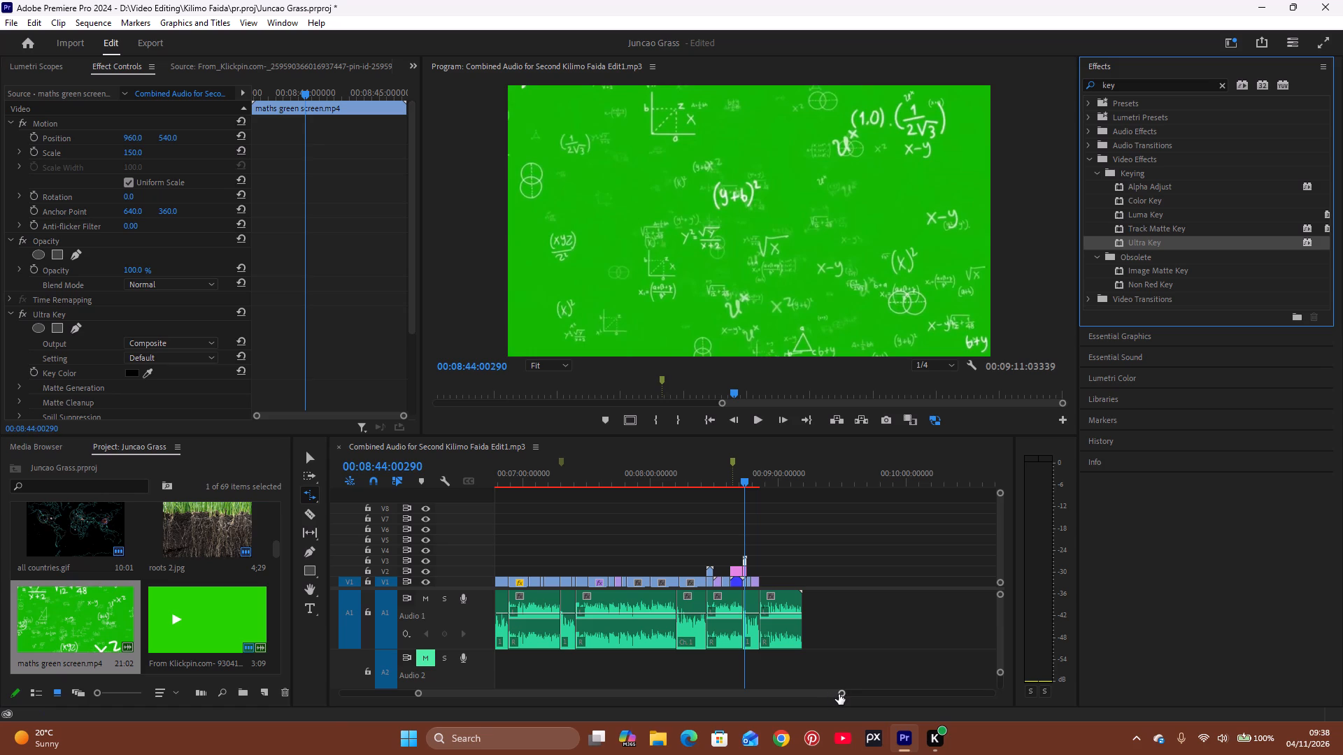
drag(843, 695, 742, 745)
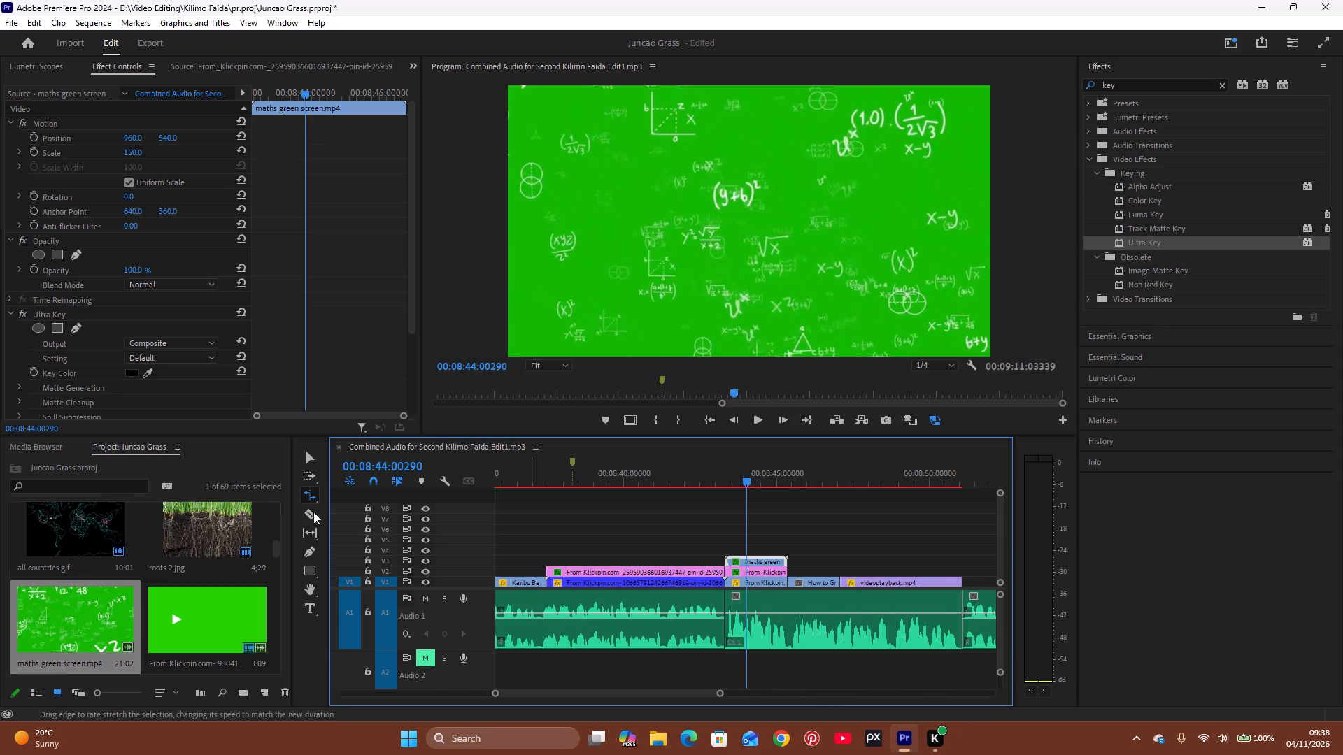
drag(150, 372, 157, 371)
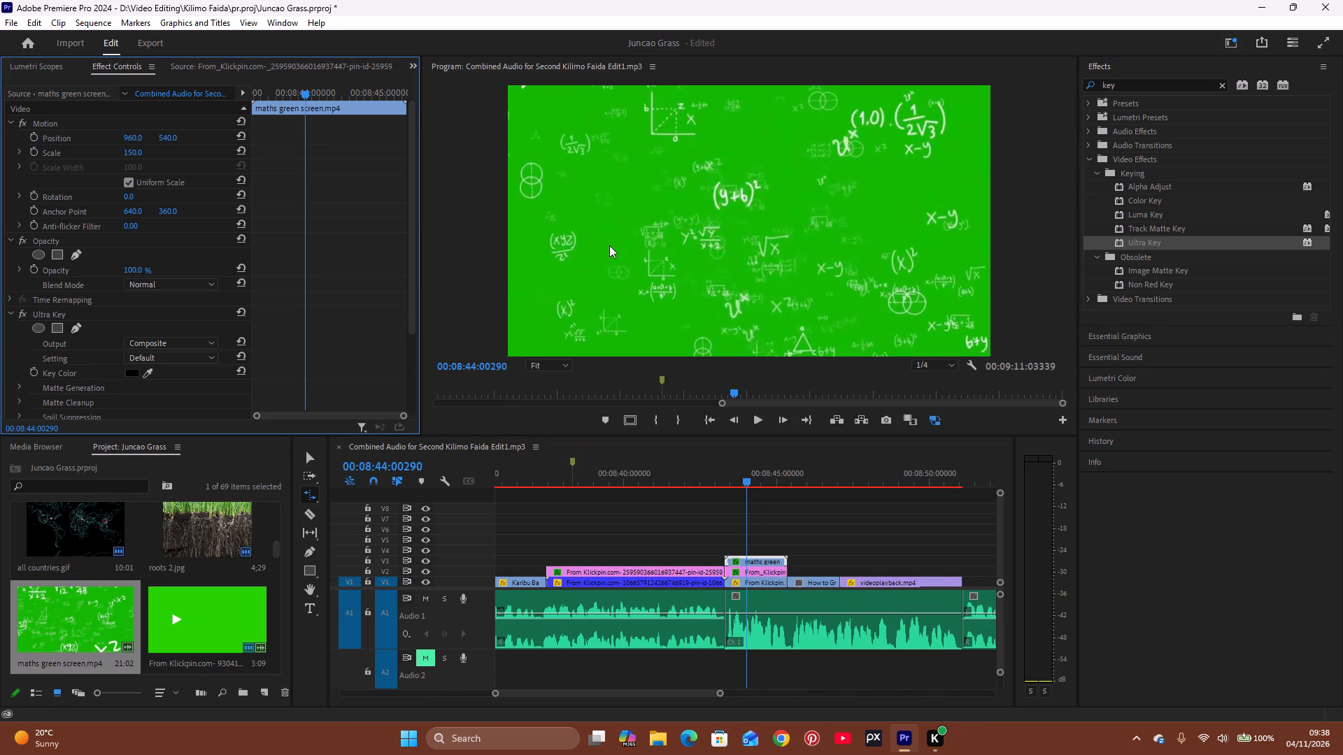
click(145, 370)
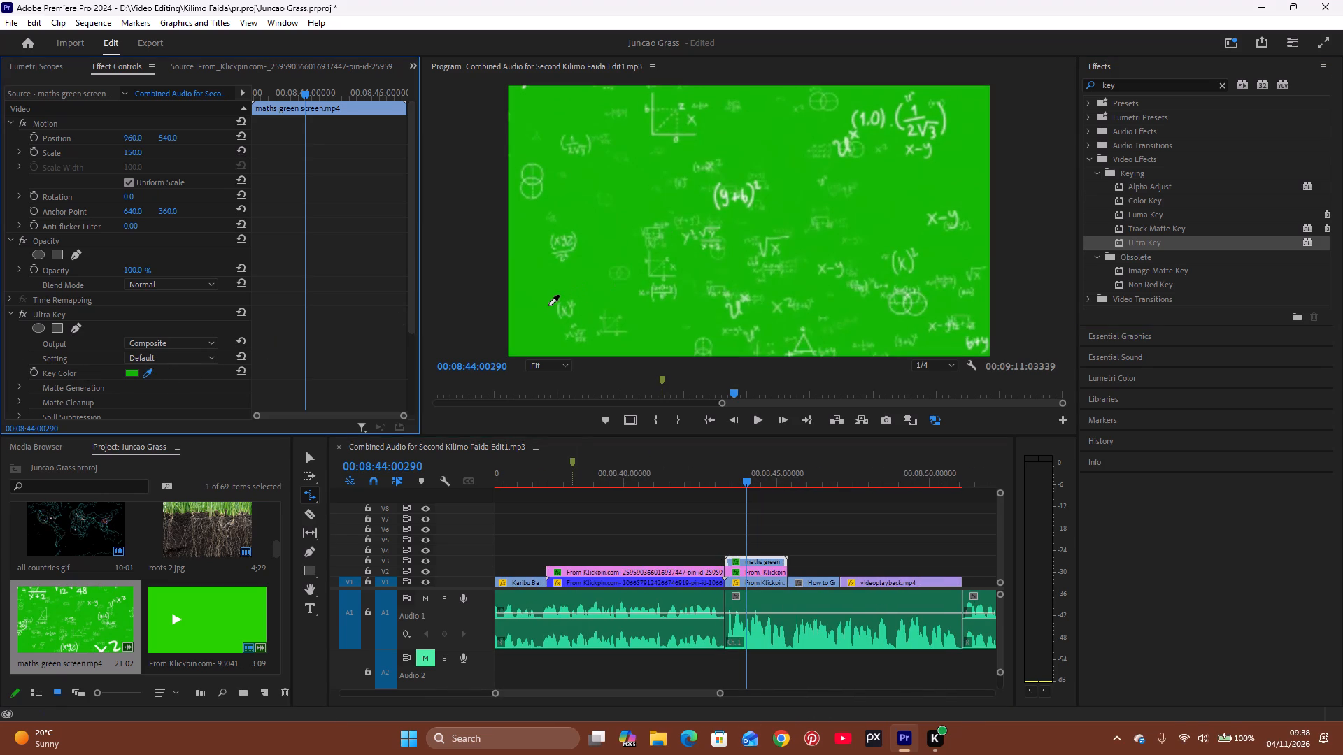
click(525, 308)
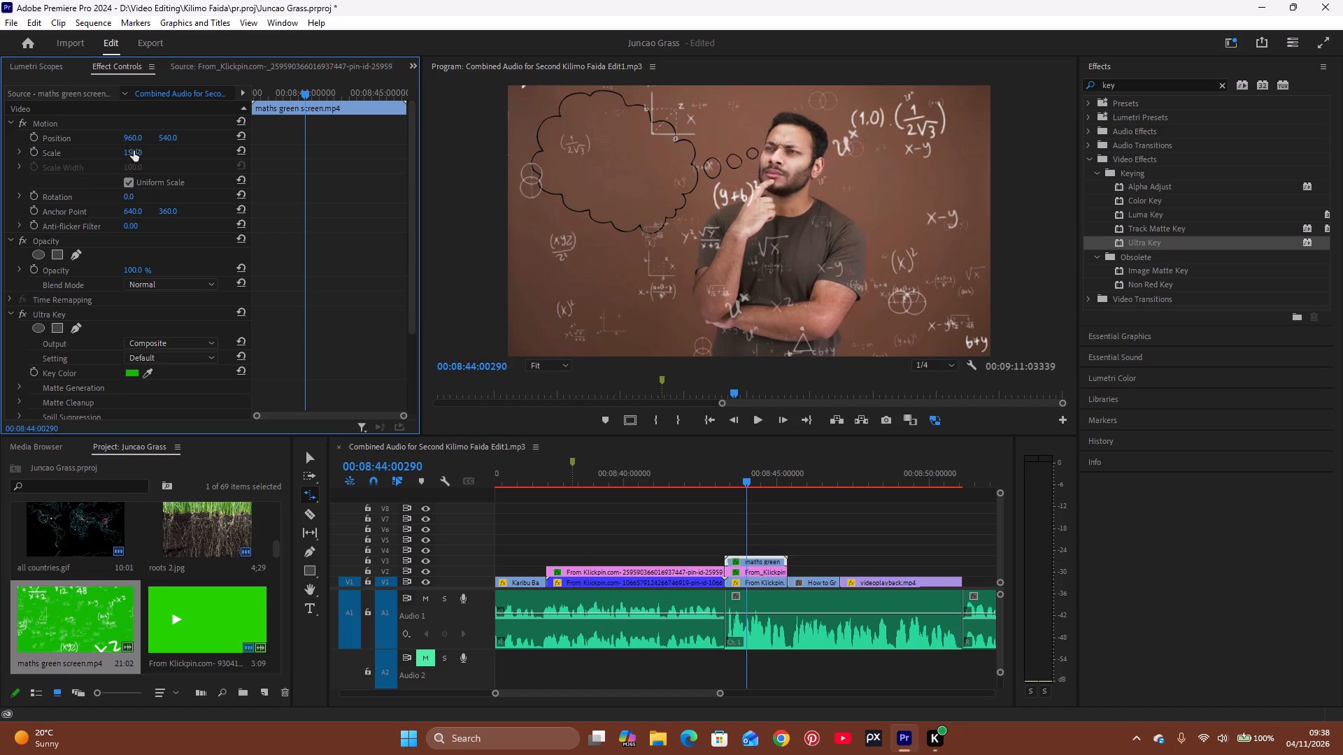
Fit the maths overlay inside the thought bubble with scale 37 and position 426, 301.
drag(134, 150, 66, 192)
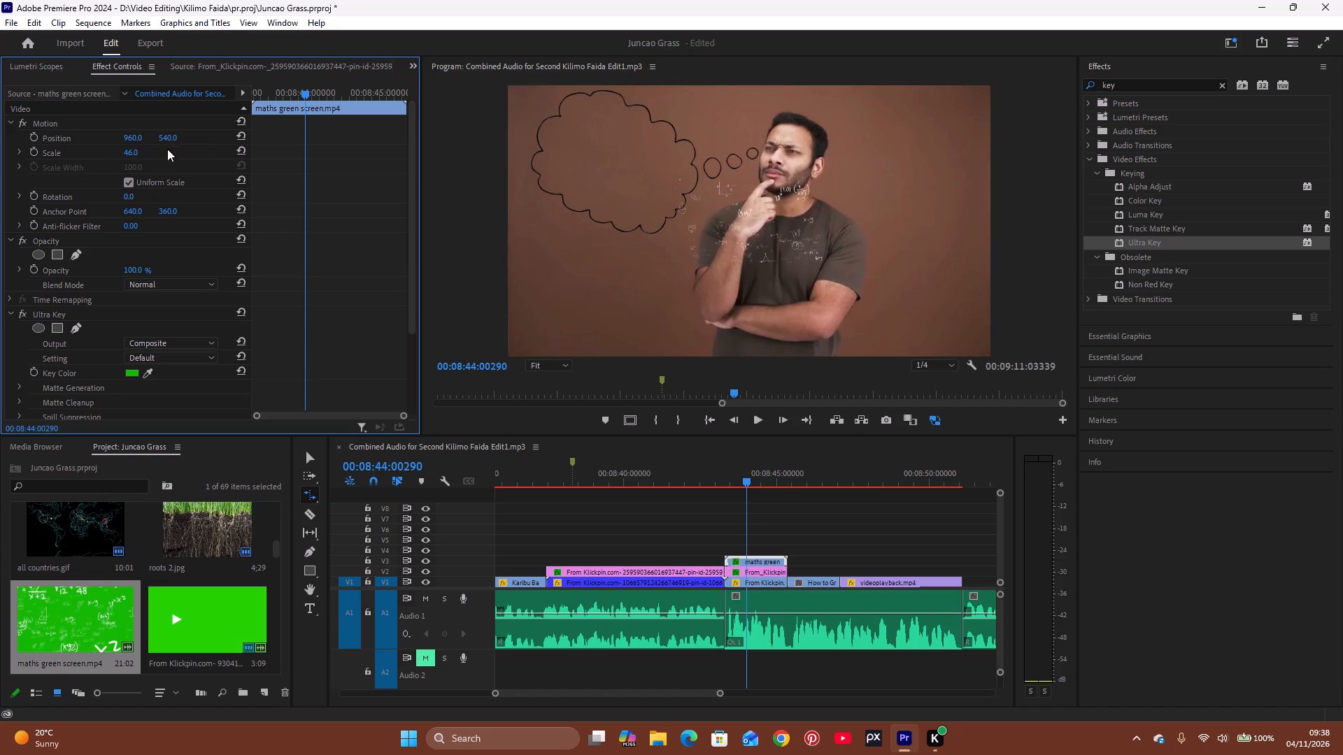
drag(138, 138, 113, 135)
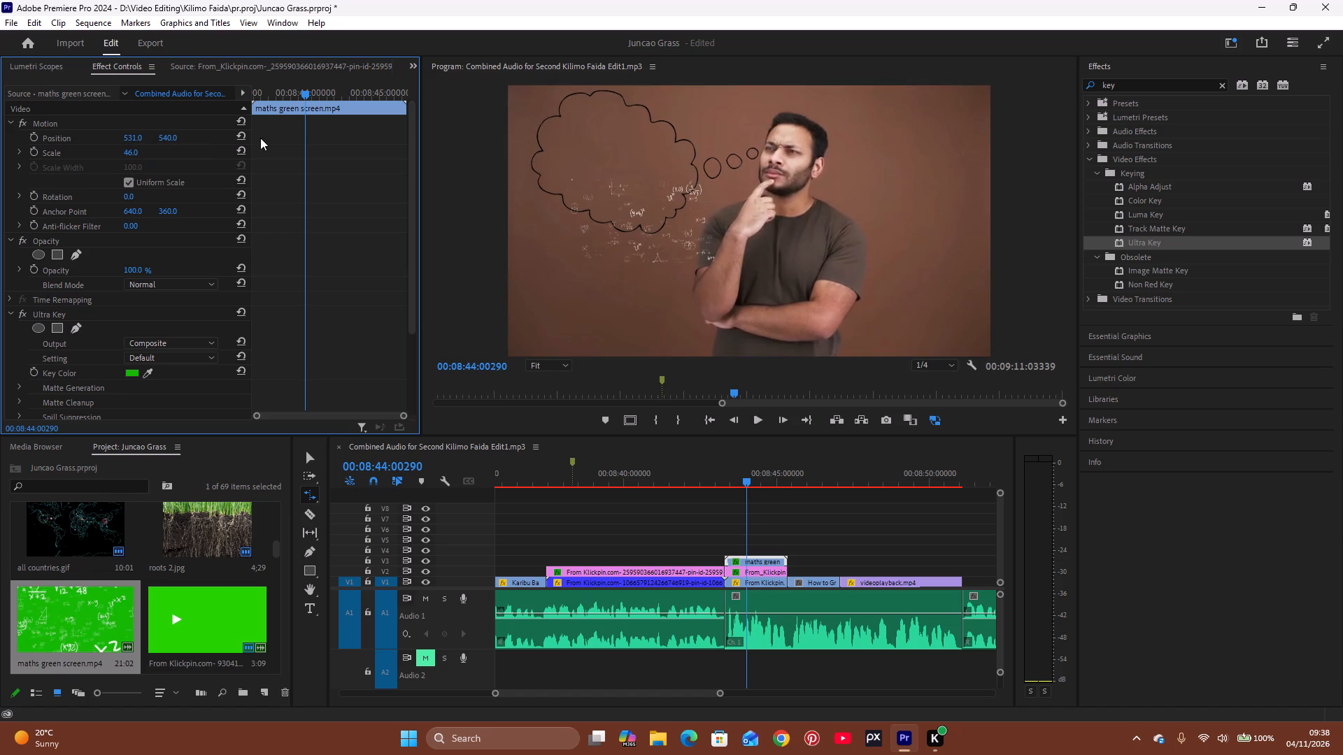
drag(168, 138, 42, 262)
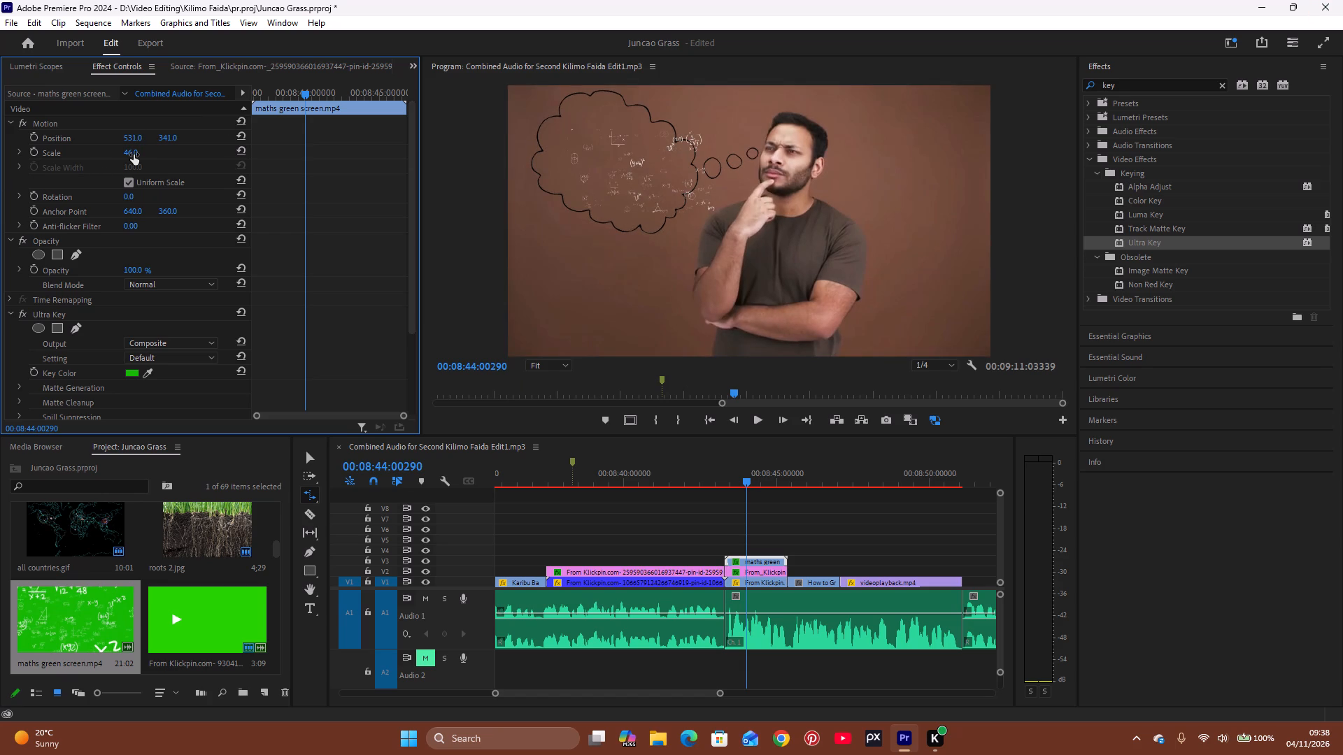
drag(134, 154, 70, 171)
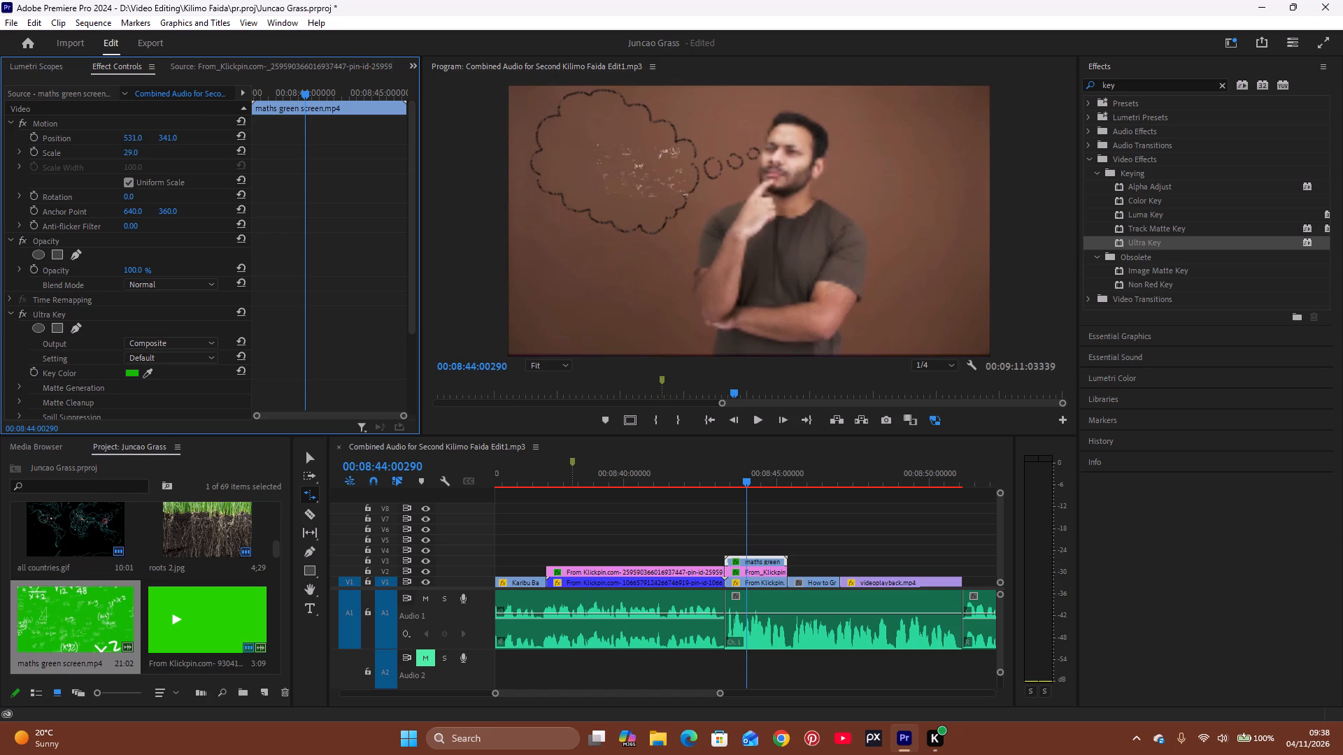
drag(70, 171, 72, 169)
drag(170, 136, 97, 167)
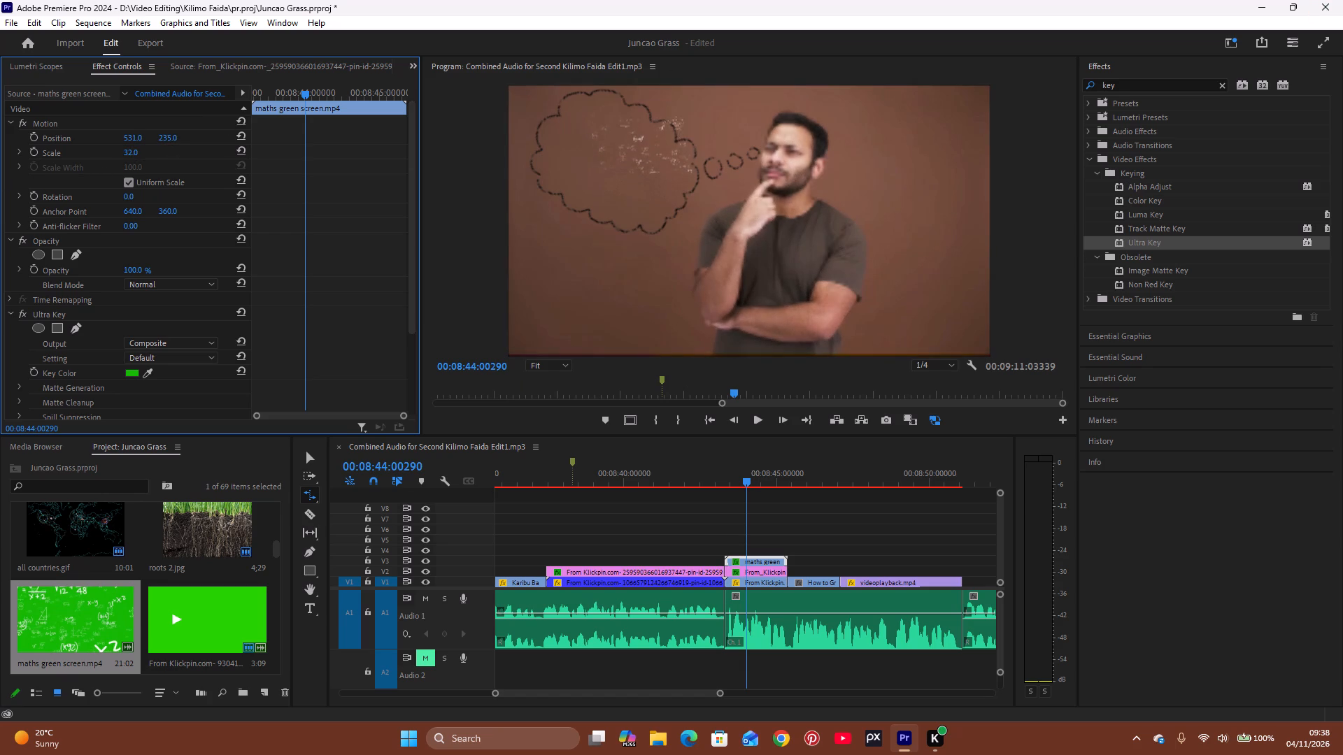
drag(97, 167, 103, 166)
drag(136, 138, 94, 147)
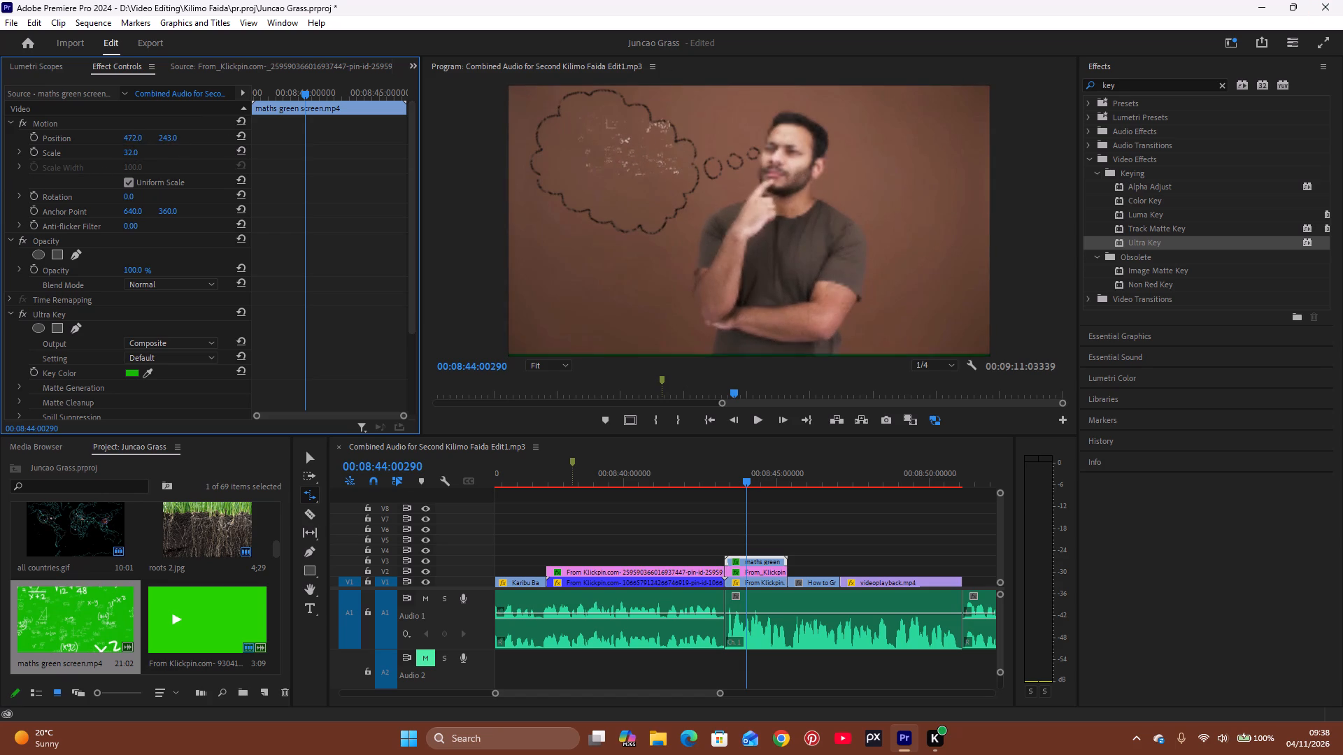
drag(94, 147, 63, 158)
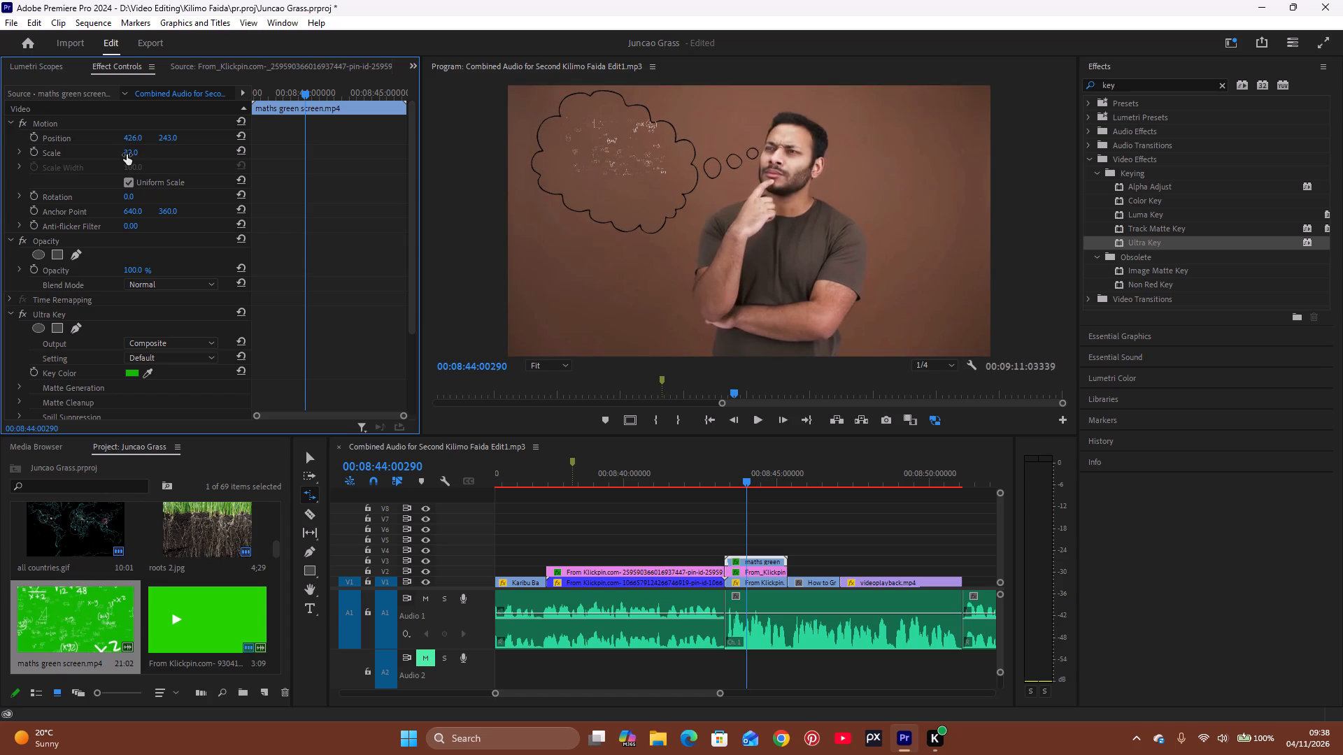
drag(127, 154, 143, 149)
drag(188, 154, 170, 158)
drag(134, 154, 145, 151)
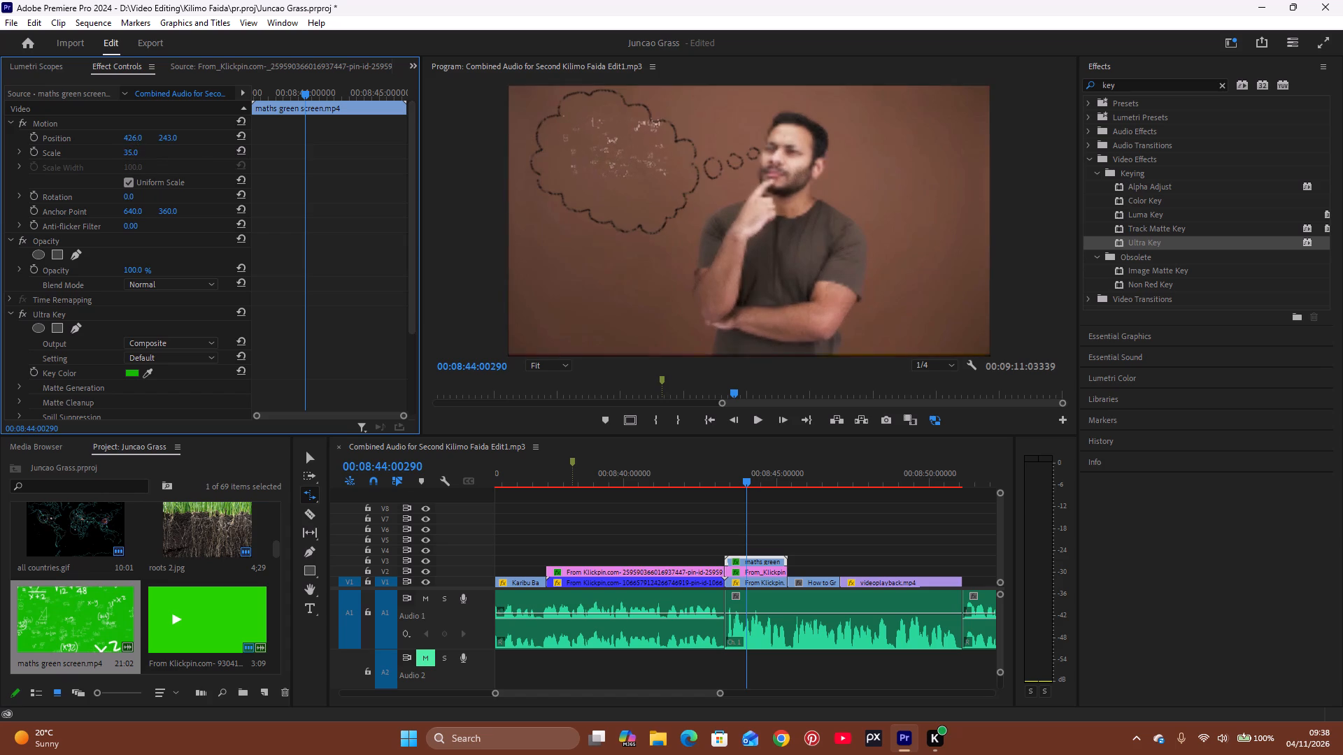
drag(145, 151, 146, 150)
drag(167, 138, 201, 118)
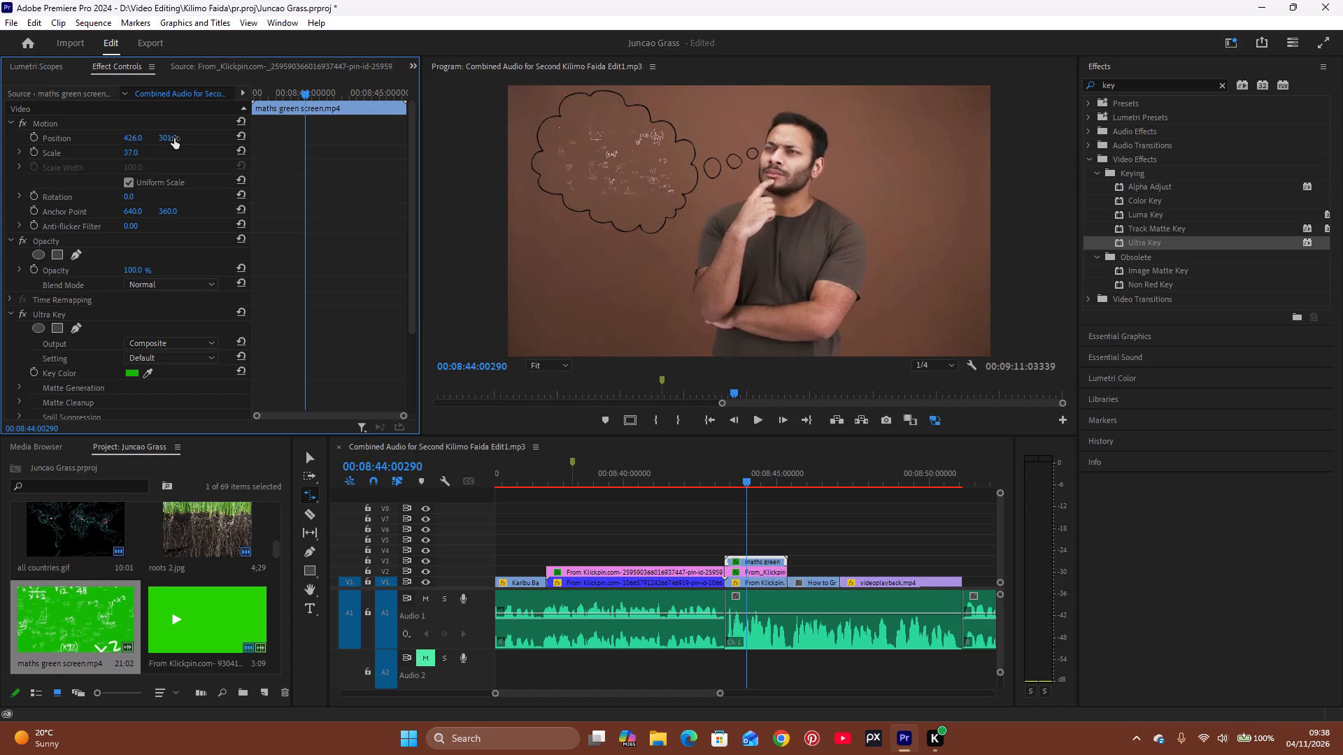
Play back the thinking-man shot from just before its start to check the maths overlay in the bubble.
click(732, 482)
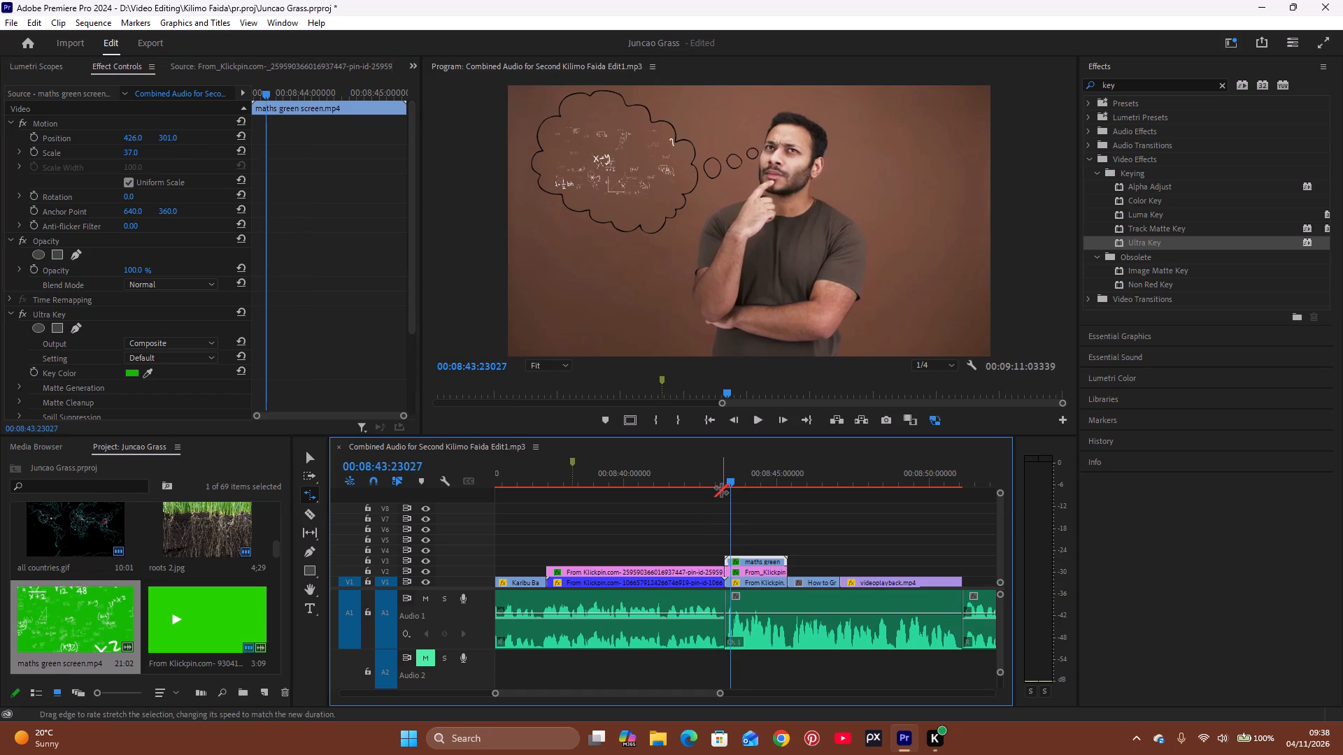
click(723, 484)
key(space)
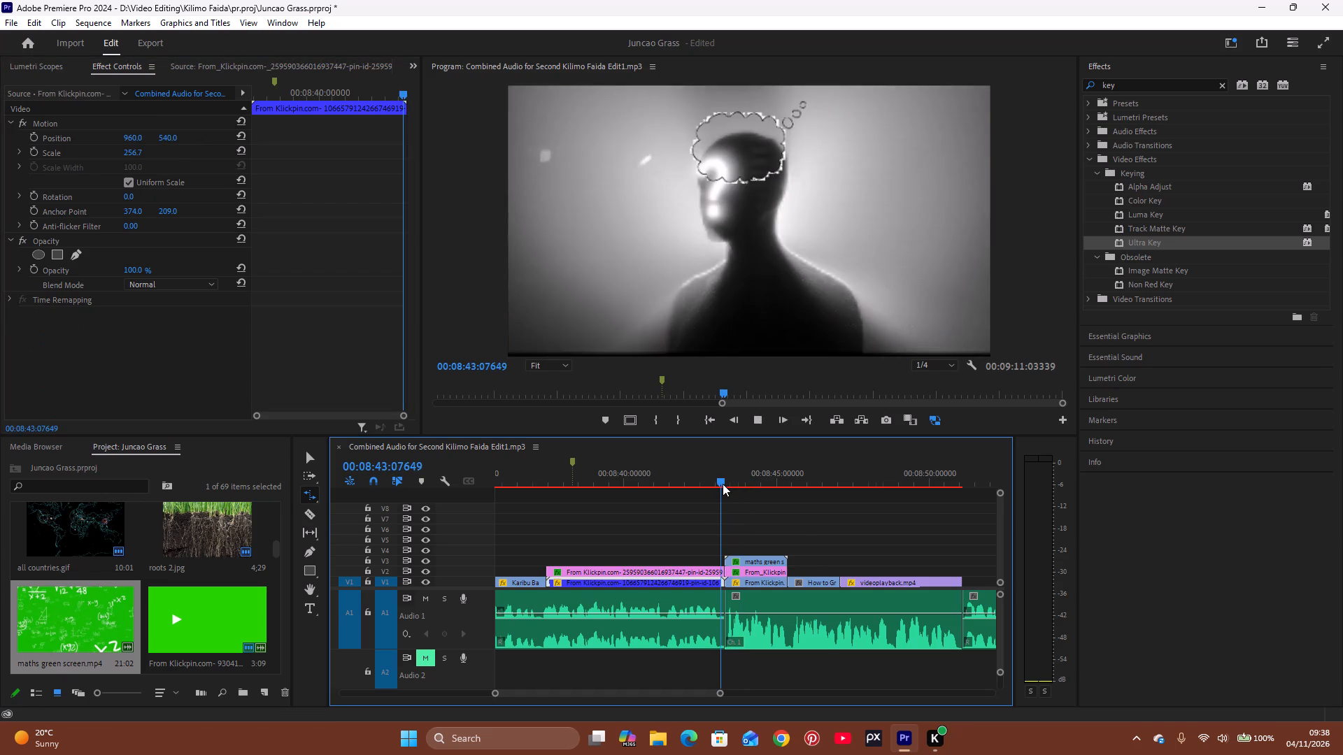
key(space)
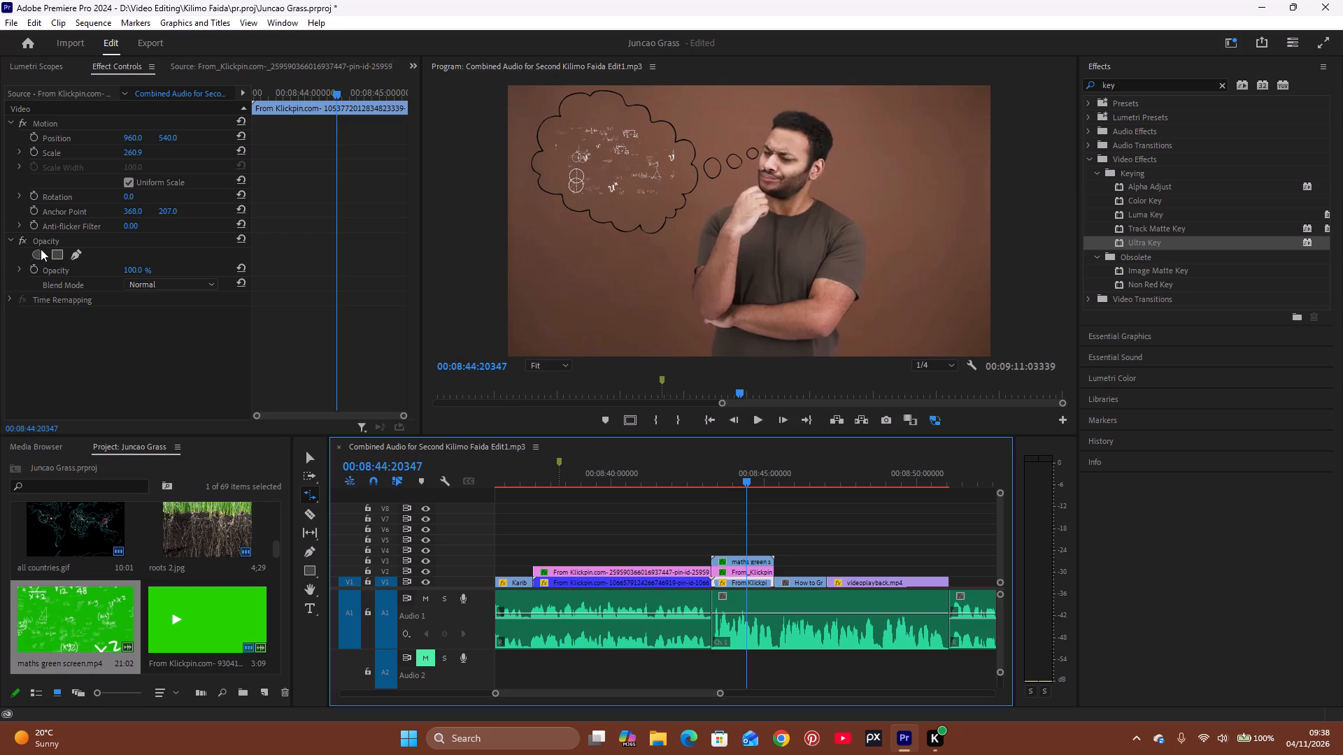
Apply the Ultra Key effect to the thinking-man clip on V1.
key(v)
click(762, 578)
drag(1137, 238, 760, 582)
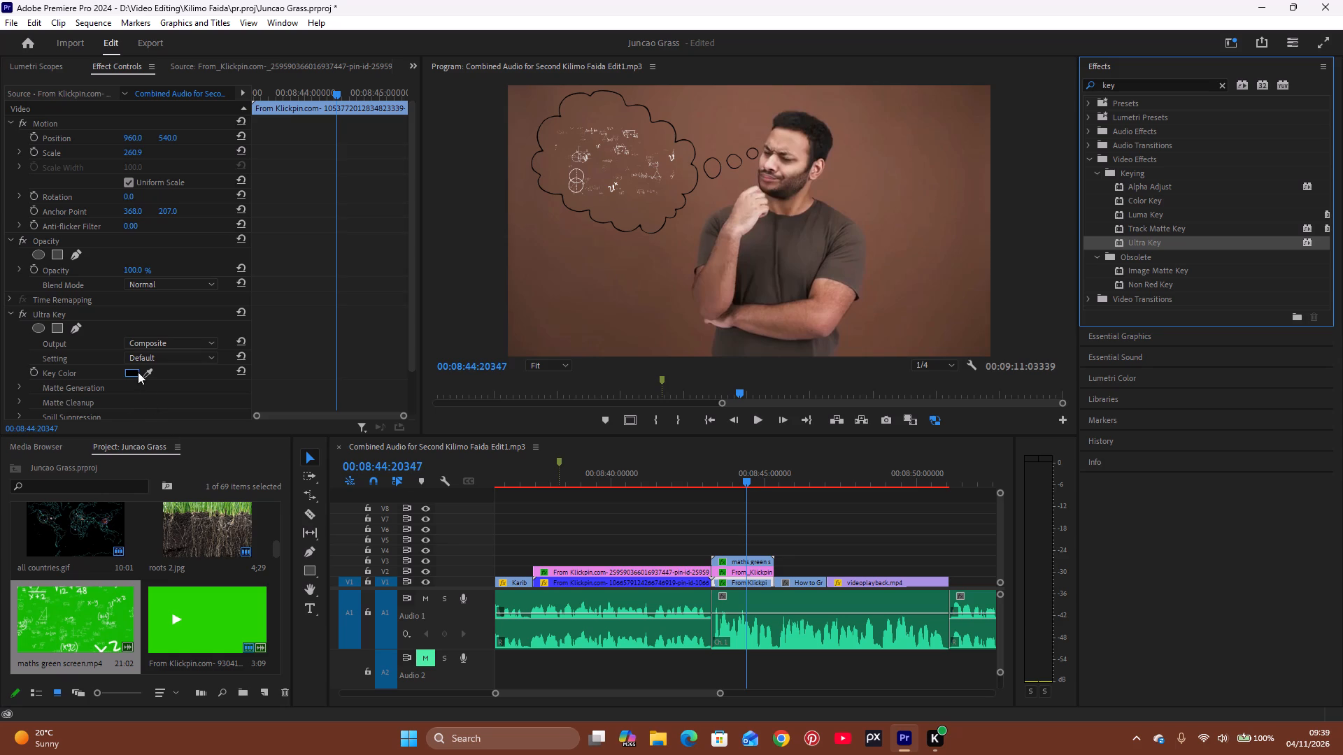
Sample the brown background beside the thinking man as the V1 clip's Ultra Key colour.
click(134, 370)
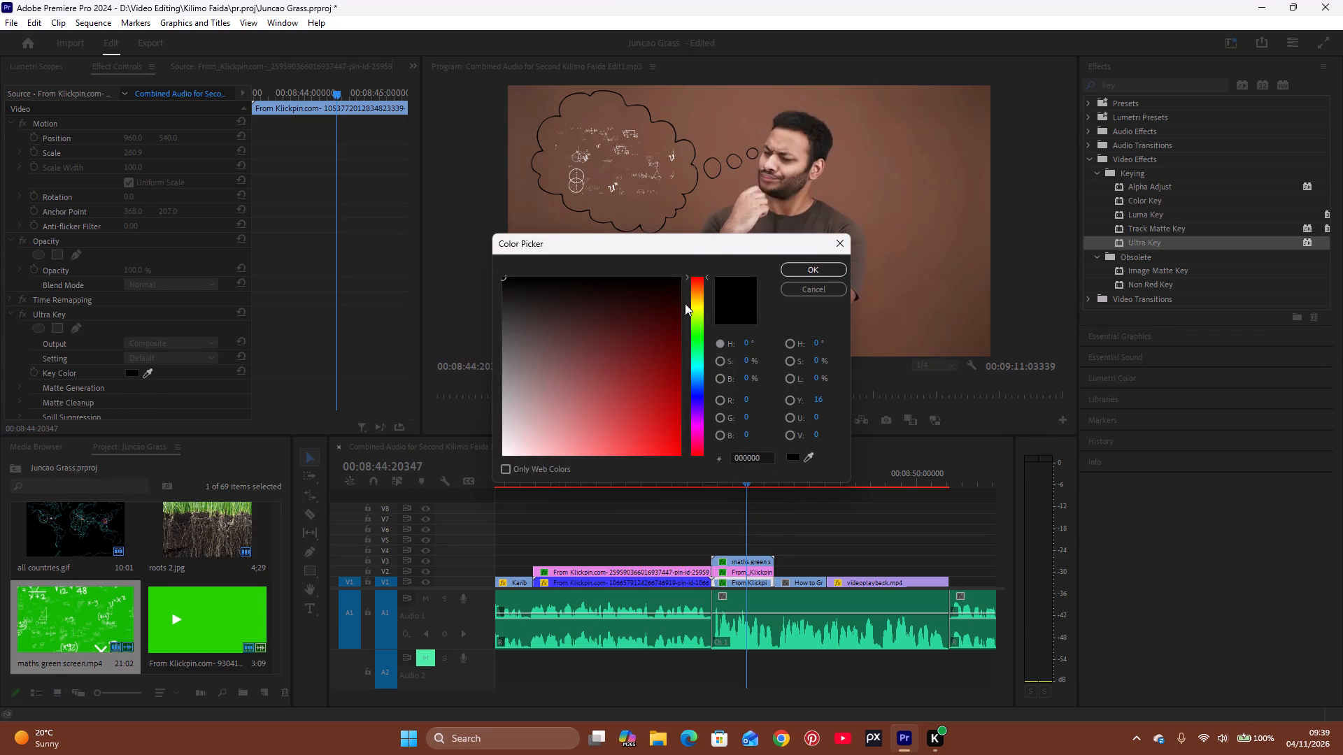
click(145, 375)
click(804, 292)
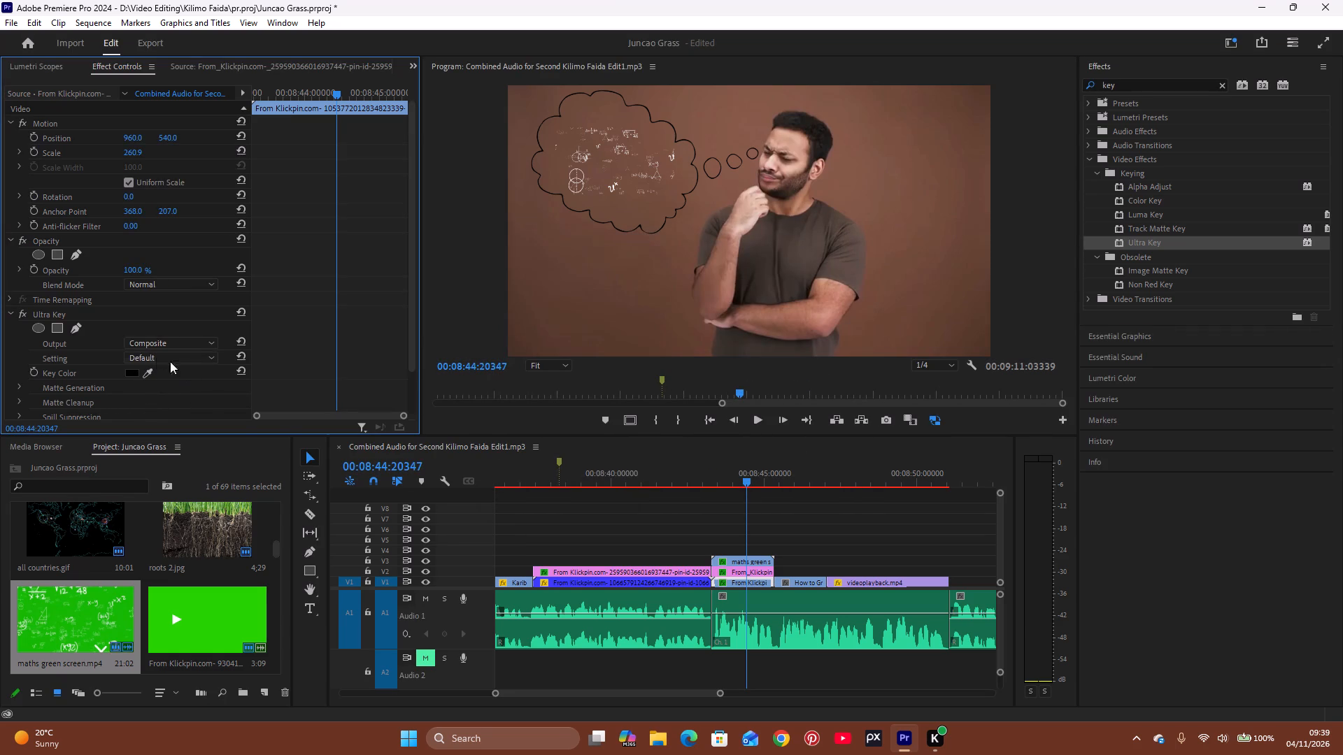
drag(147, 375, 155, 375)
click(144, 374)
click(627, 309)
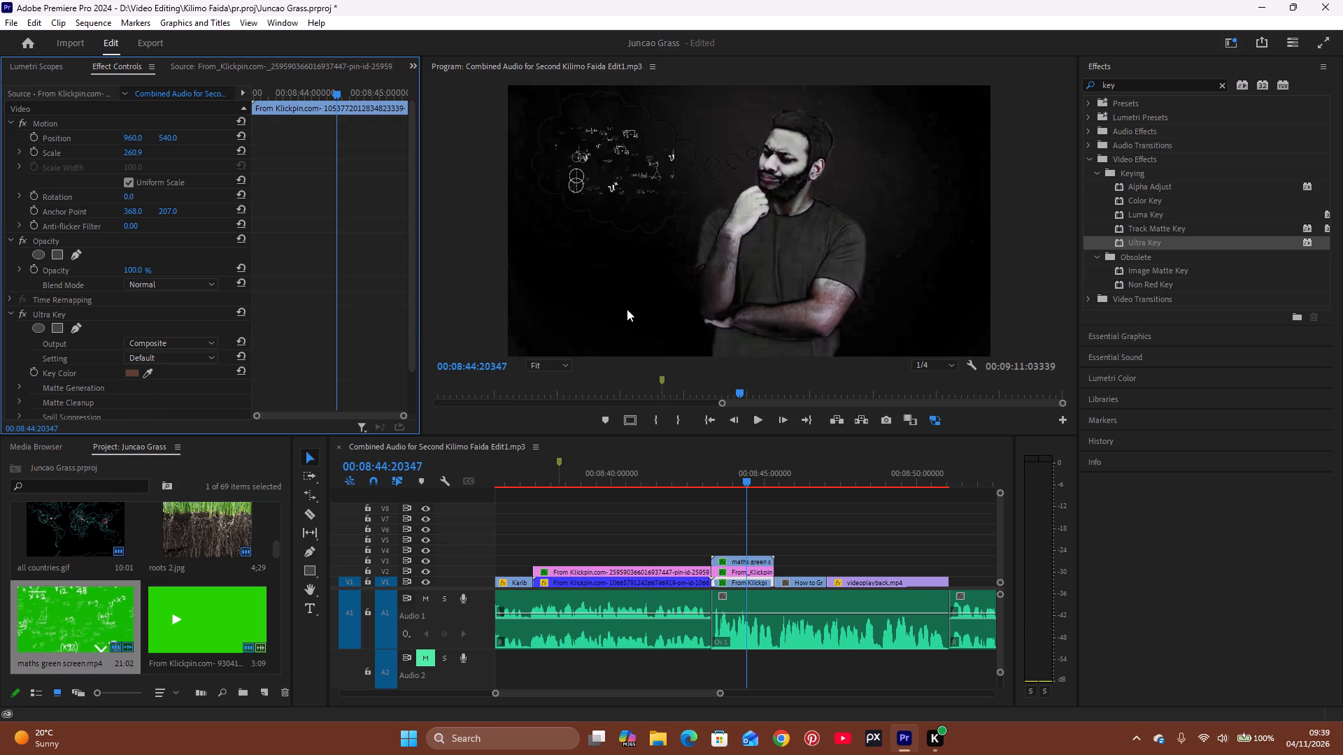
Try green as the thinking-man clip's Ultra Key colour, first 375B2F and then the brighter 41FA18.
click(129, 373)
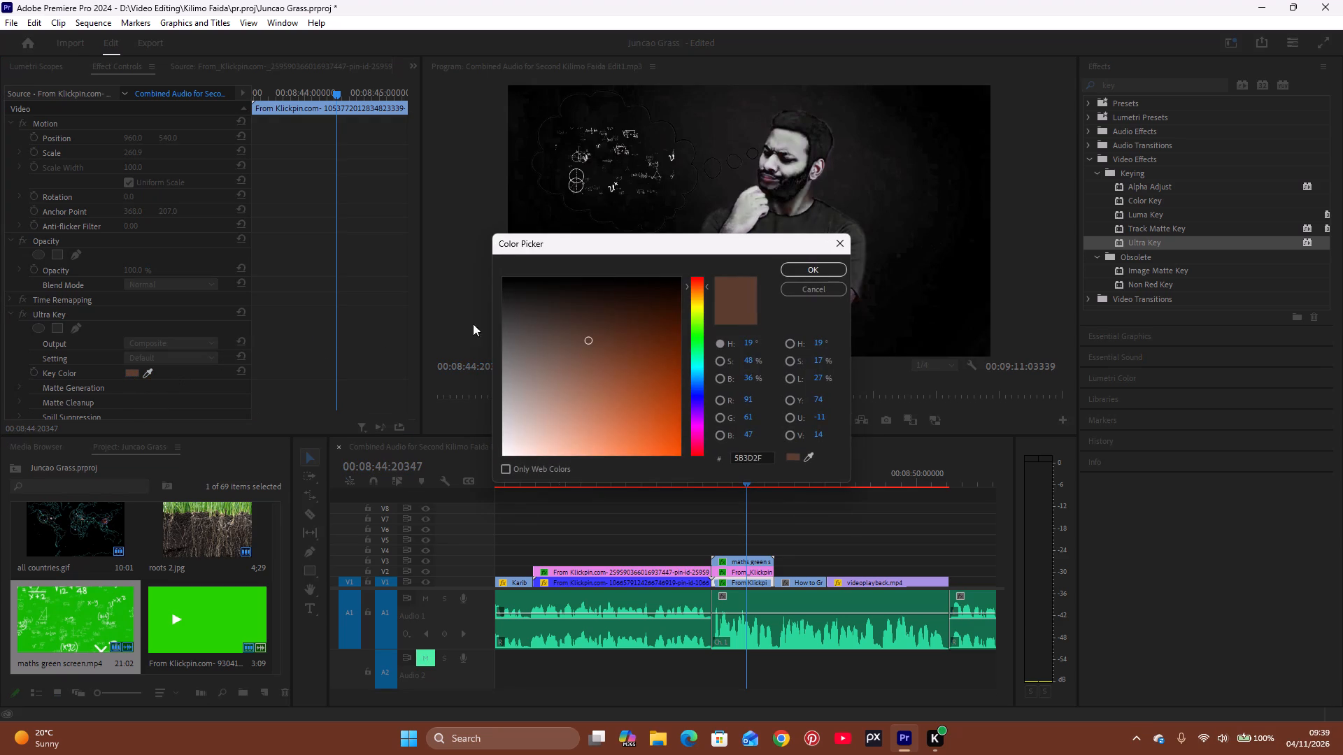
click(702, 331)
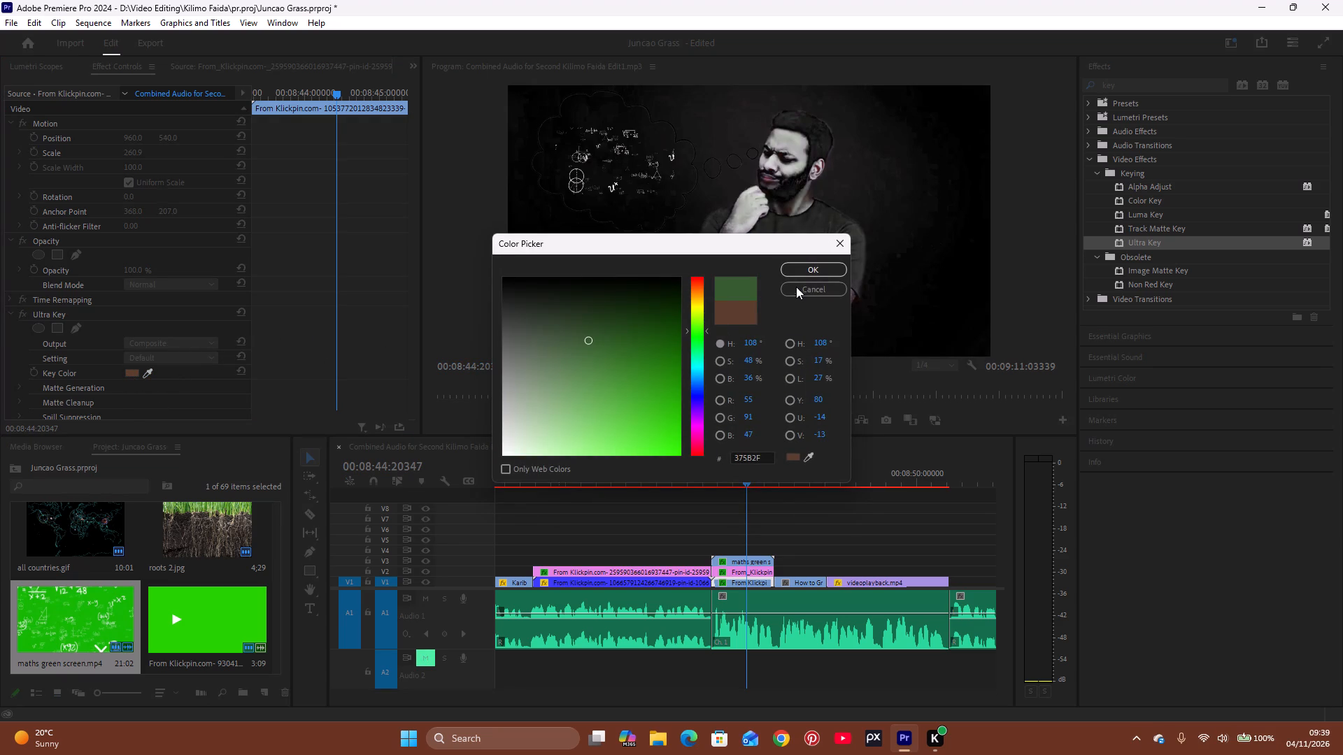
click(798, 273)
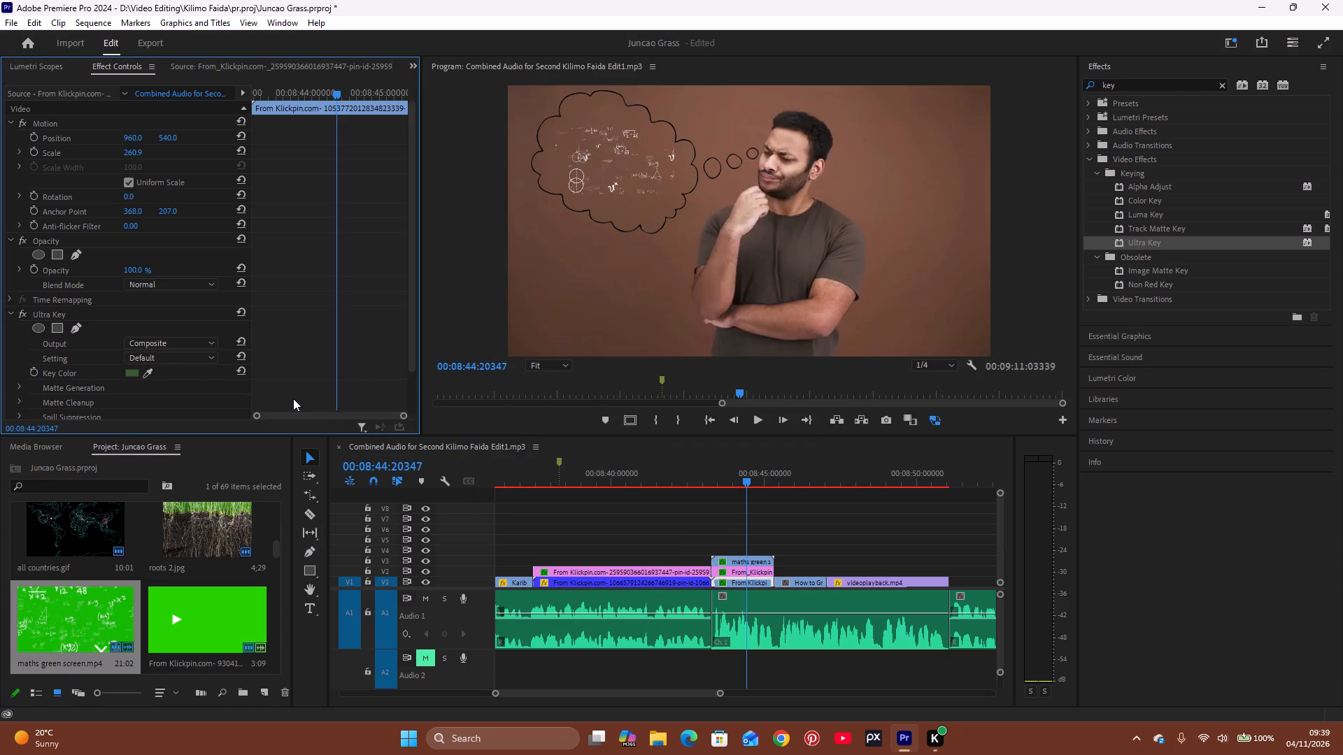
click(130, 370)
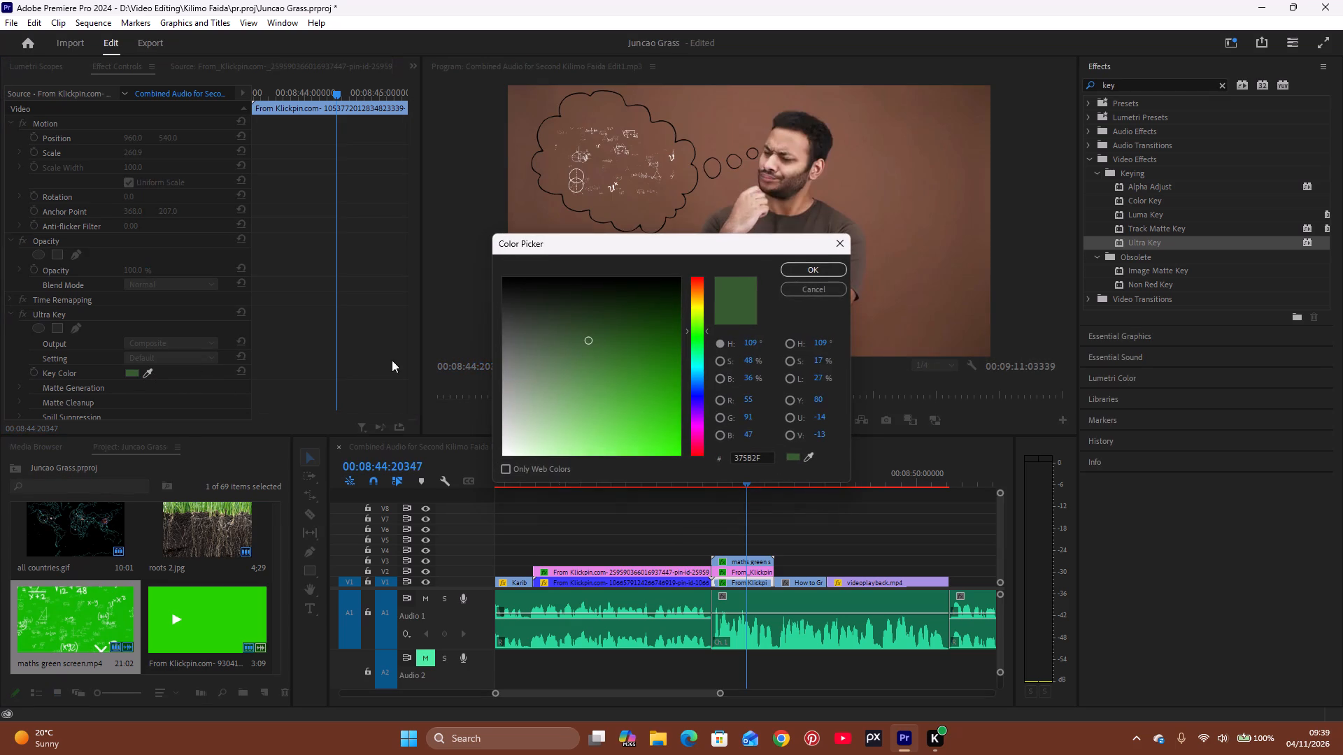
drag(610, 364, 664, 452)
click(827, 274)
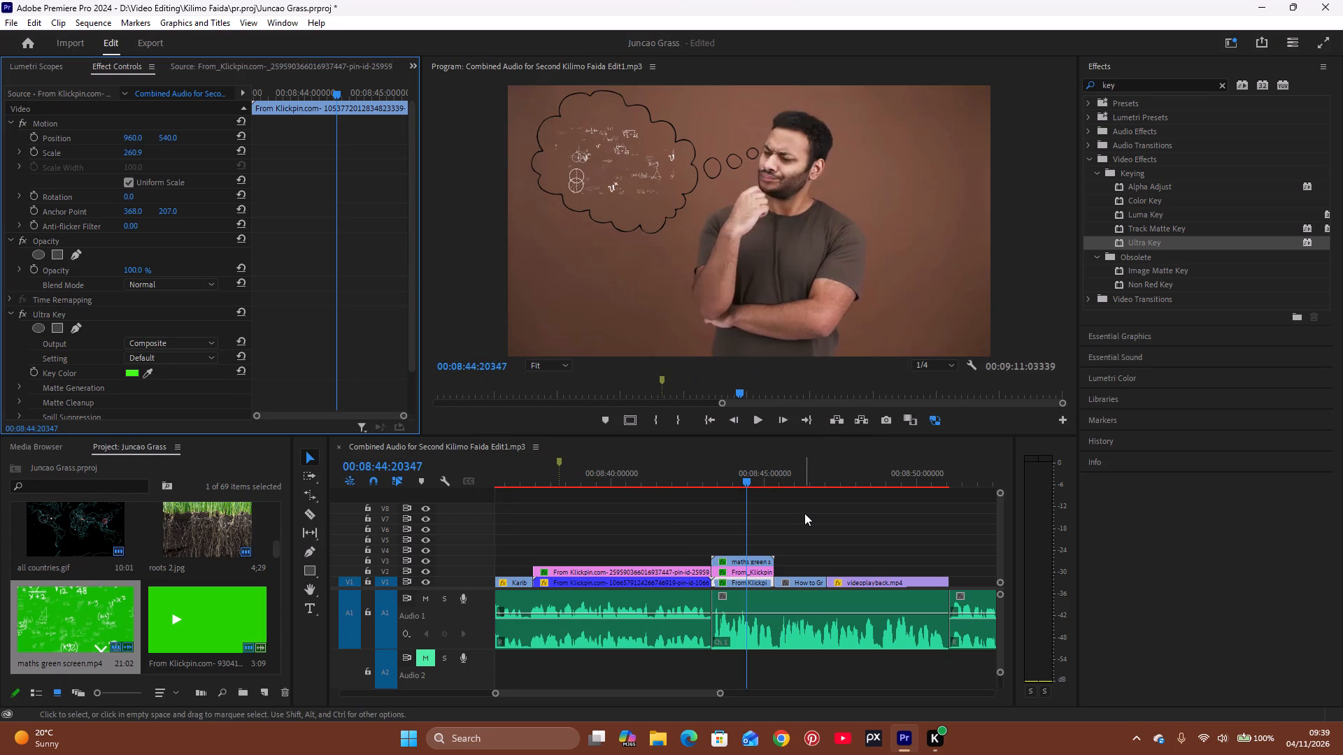
Set the thinking-man clip's Ultra Key colour to pure red, FF0000.
click(737, 581)
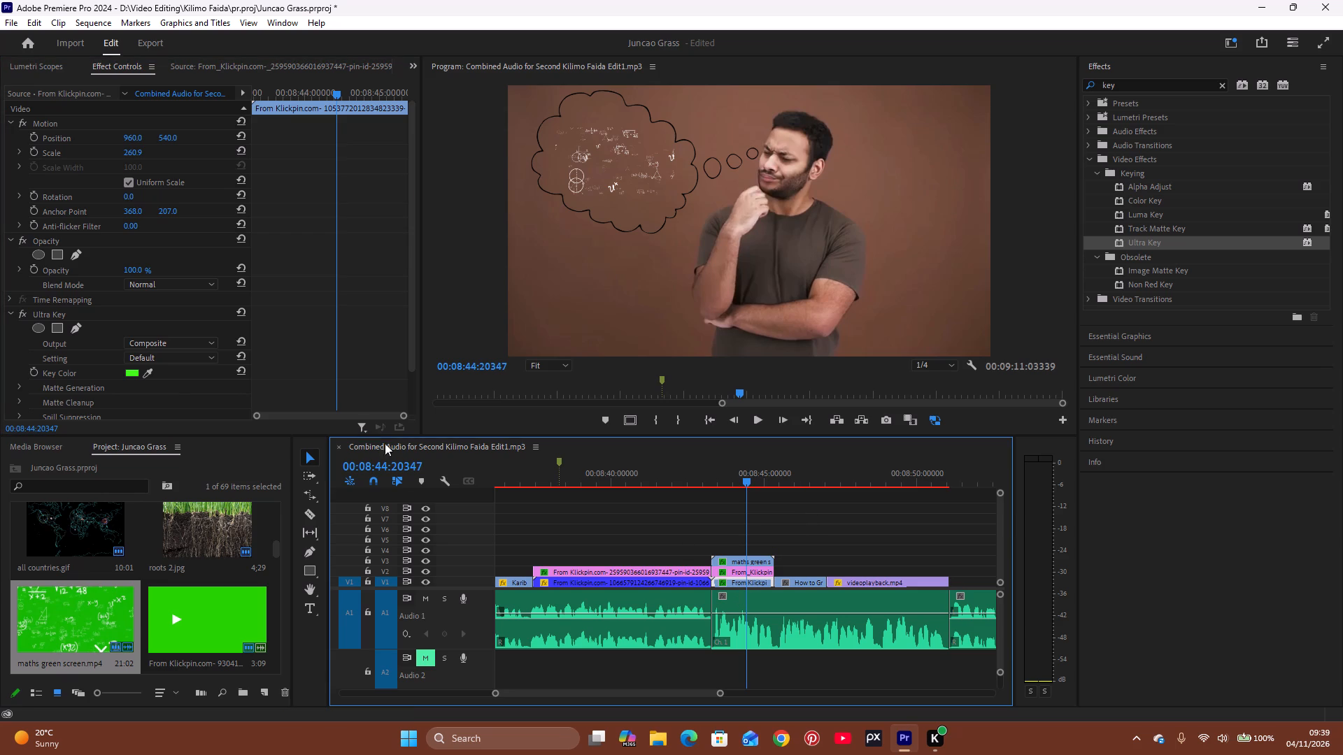
click(127, 371)
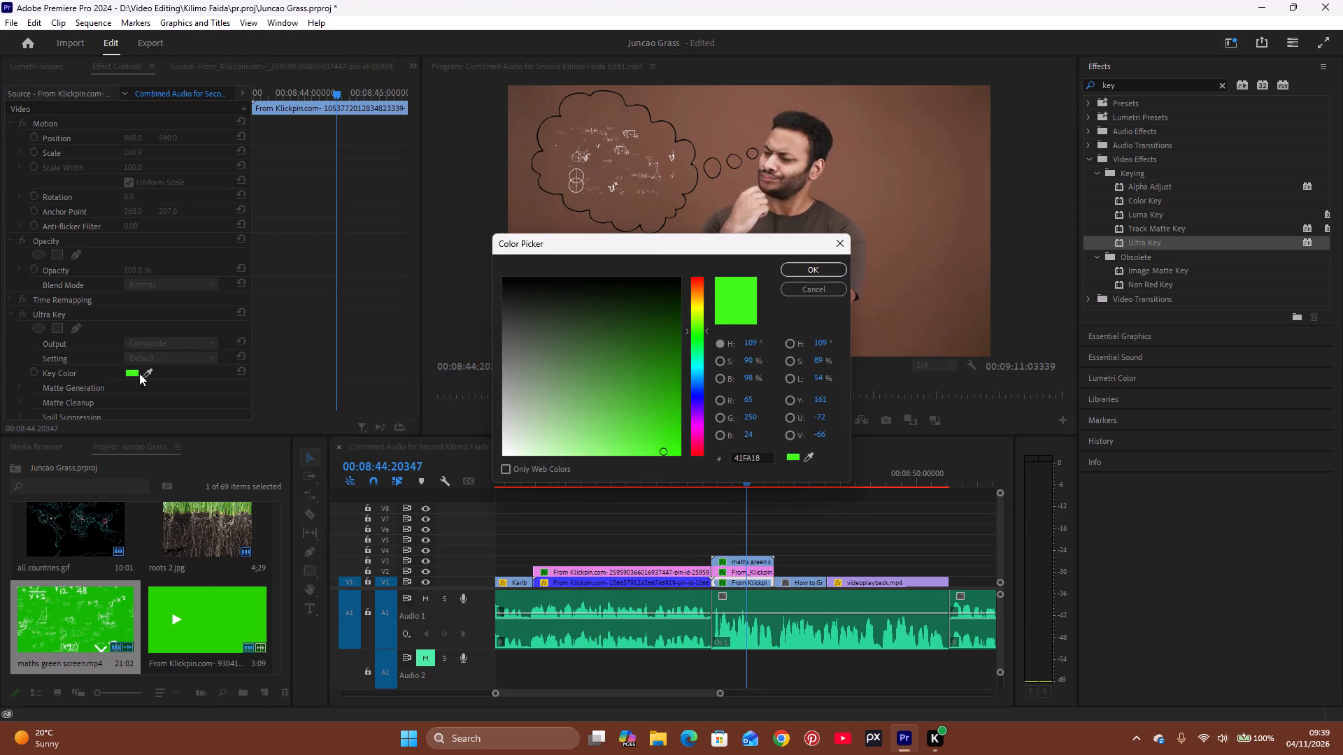
drag(579, 358, 648, 368)
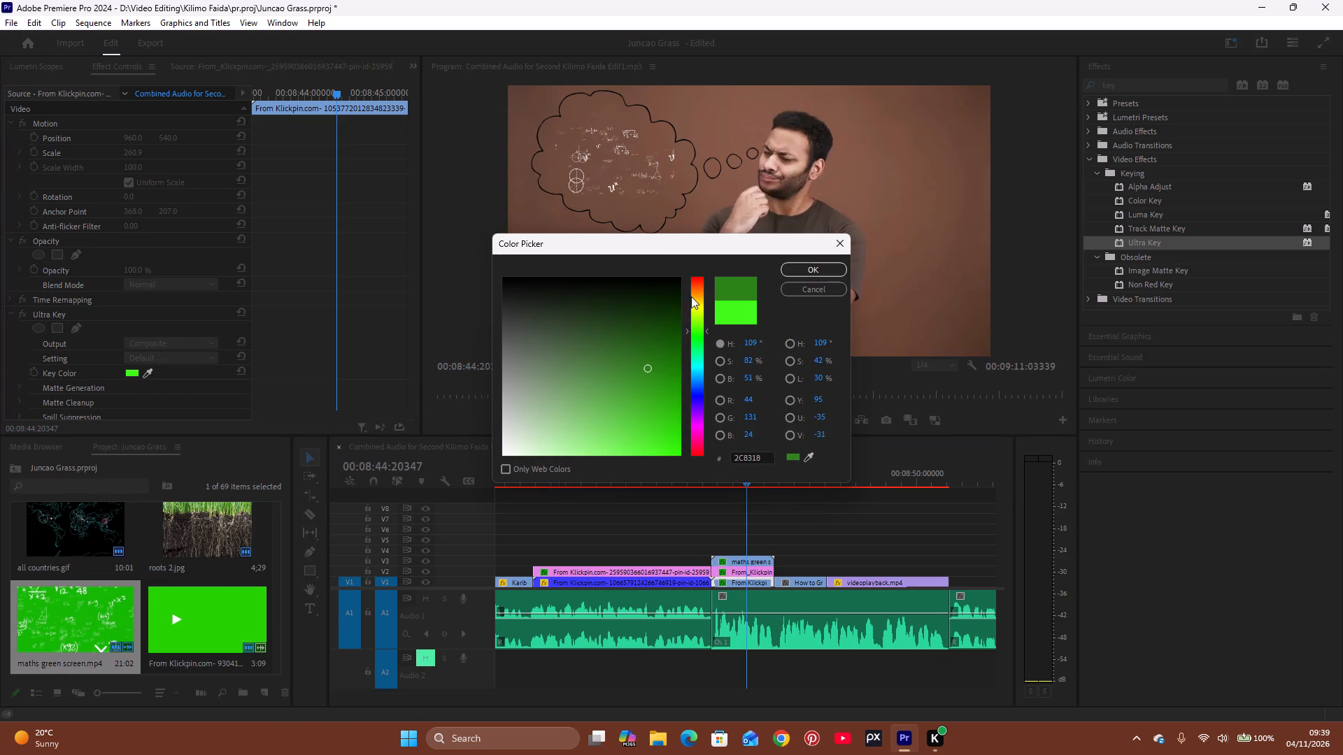
drag(699, 281, 702, 269)
drag(651, 377, 696, 508)
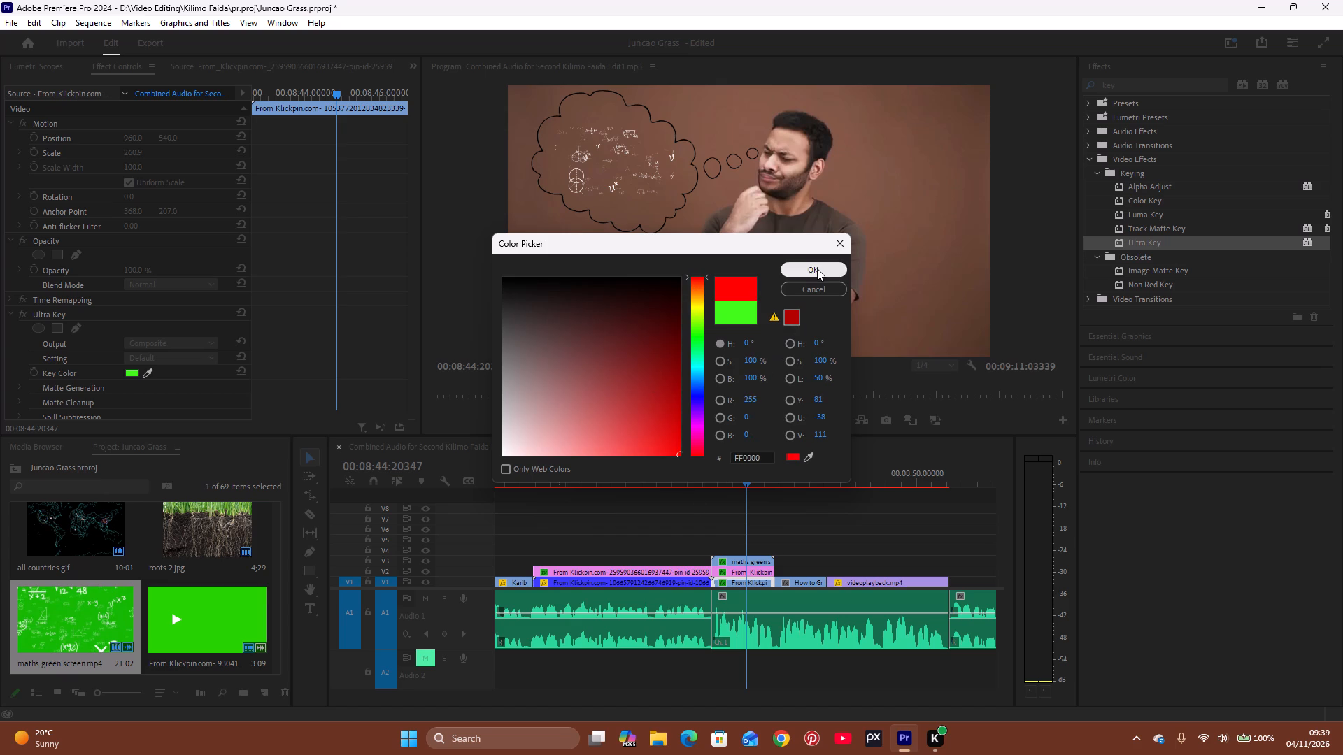
click(817, 268)
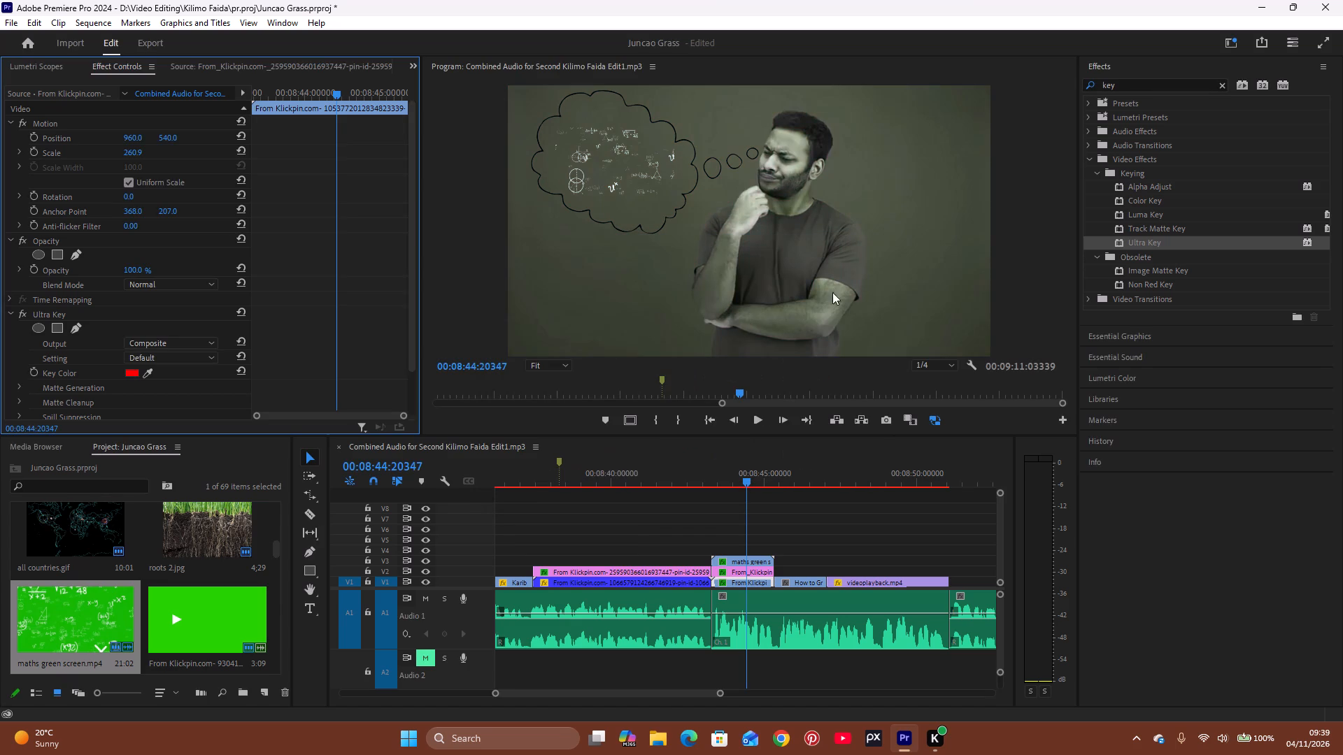
Play back and scrub through the thinking-man shot to check the recoloured background with the maths overlay.
click(713, 475)
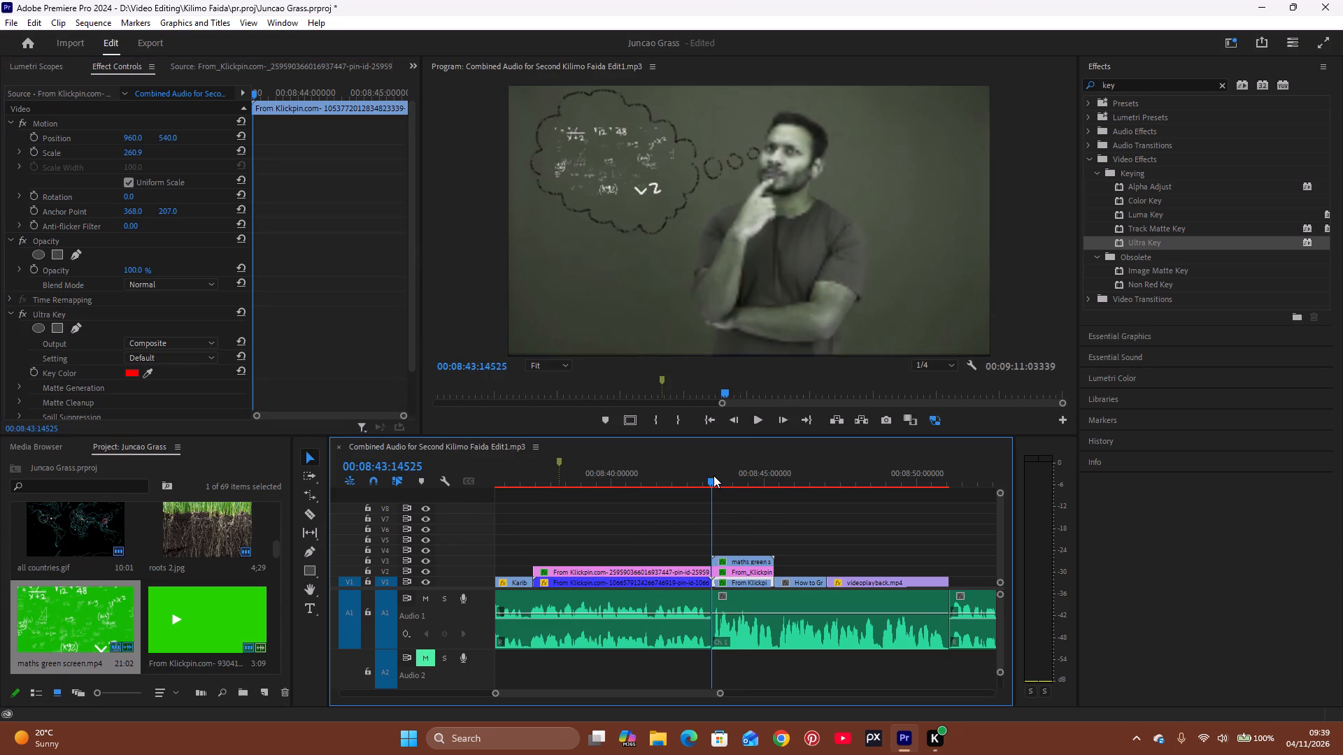
key(space)
key(space)
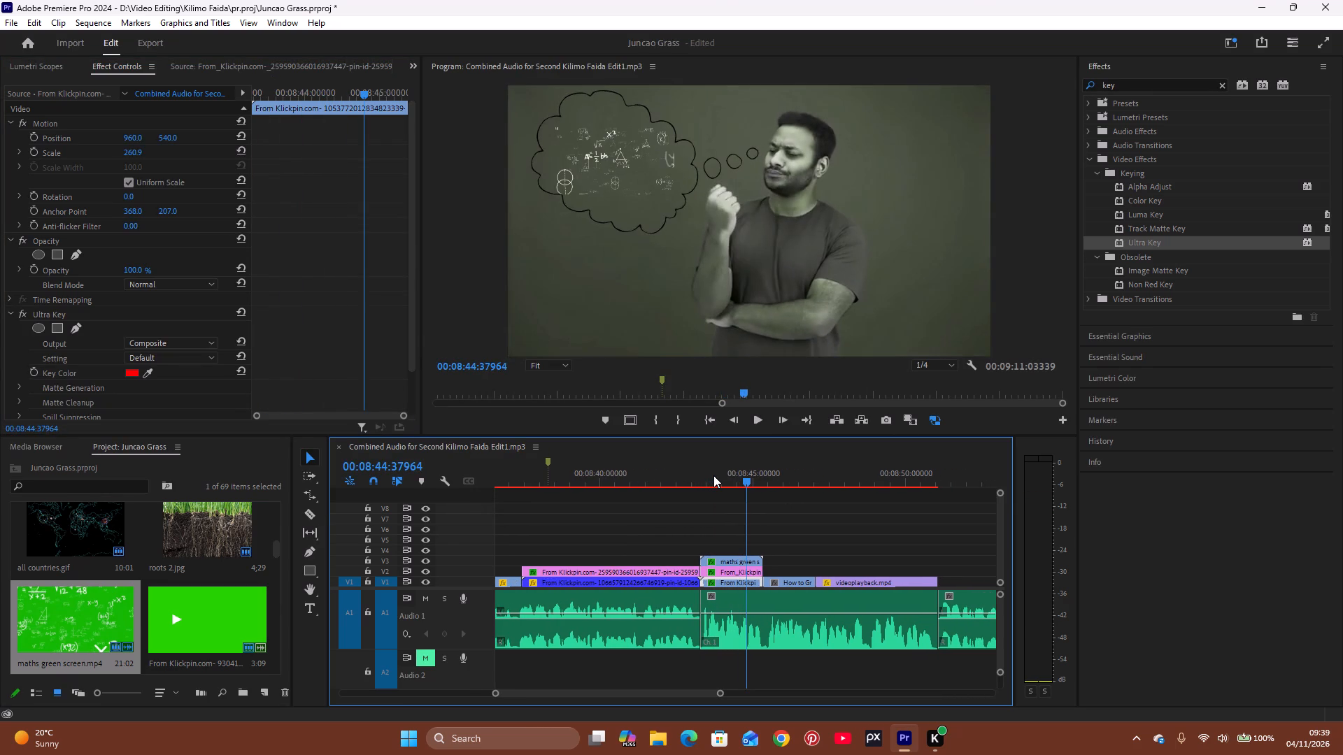
key(space)
key(space)
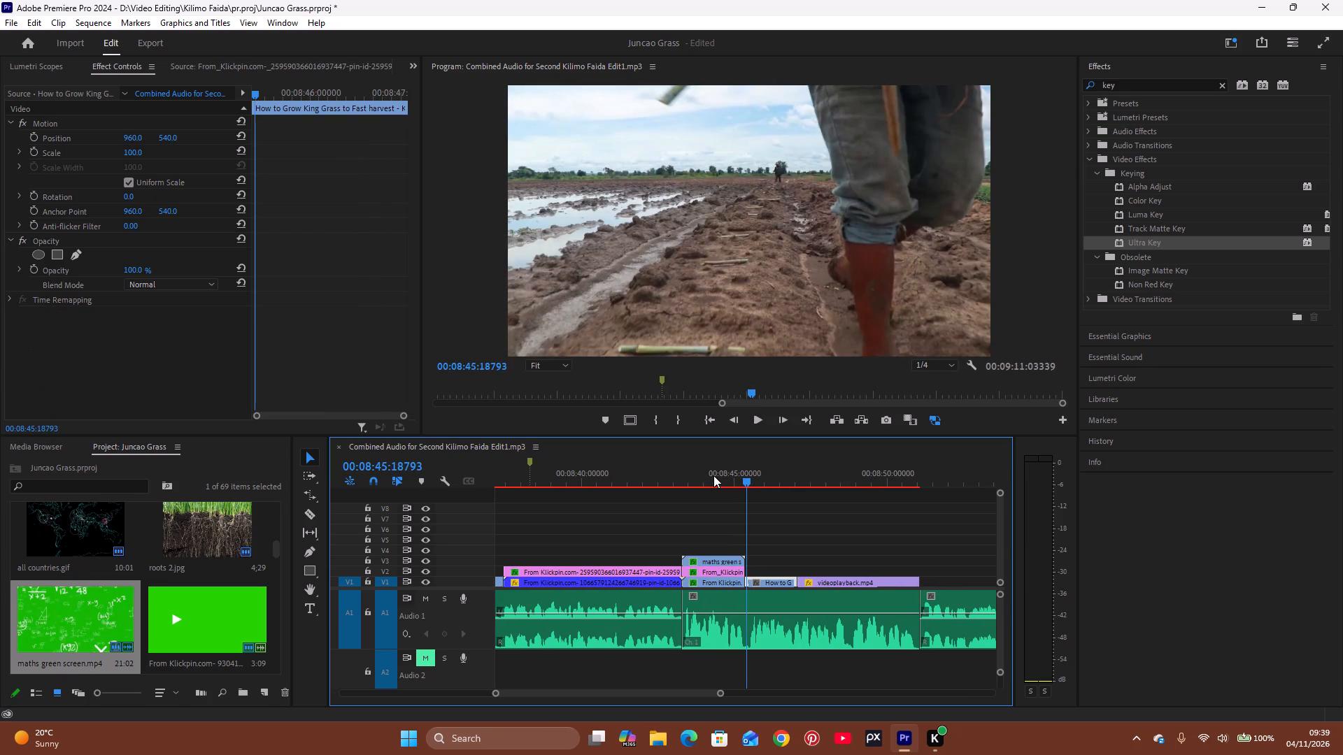
click(718, 480)
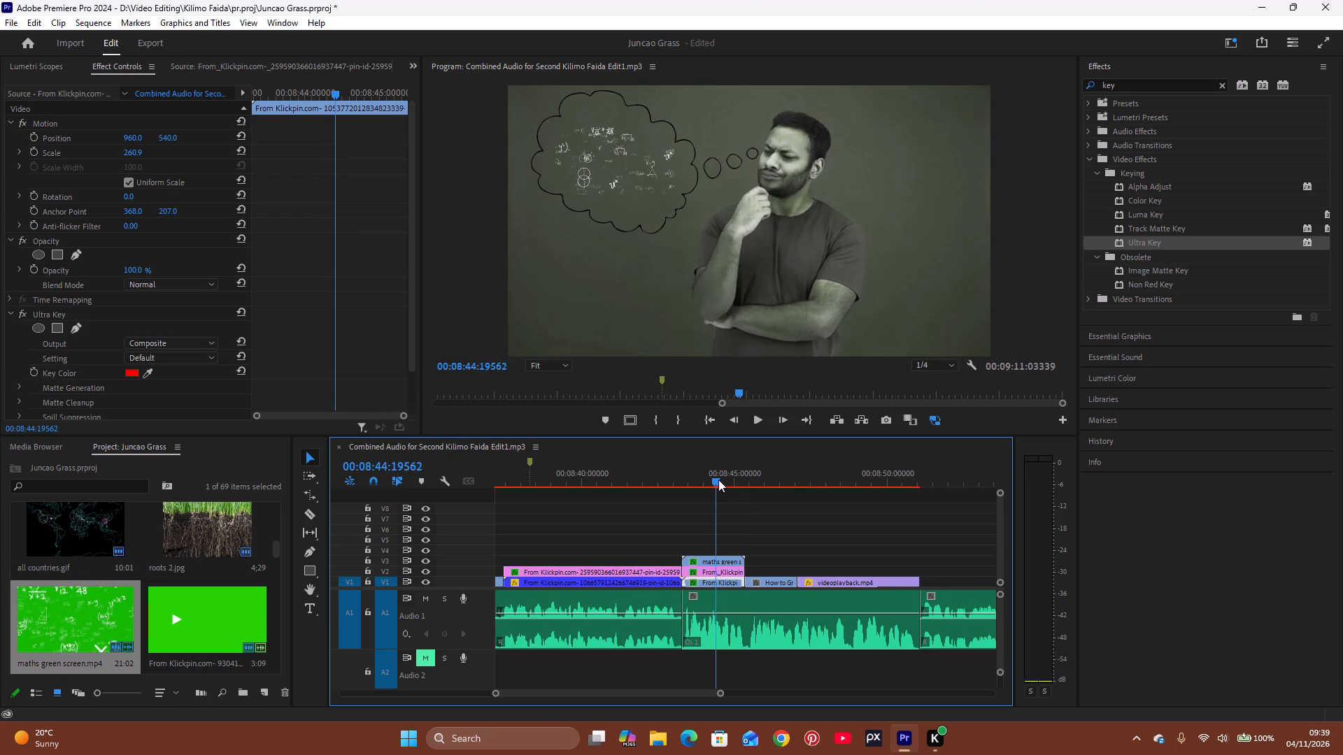
key(space)
key(space)
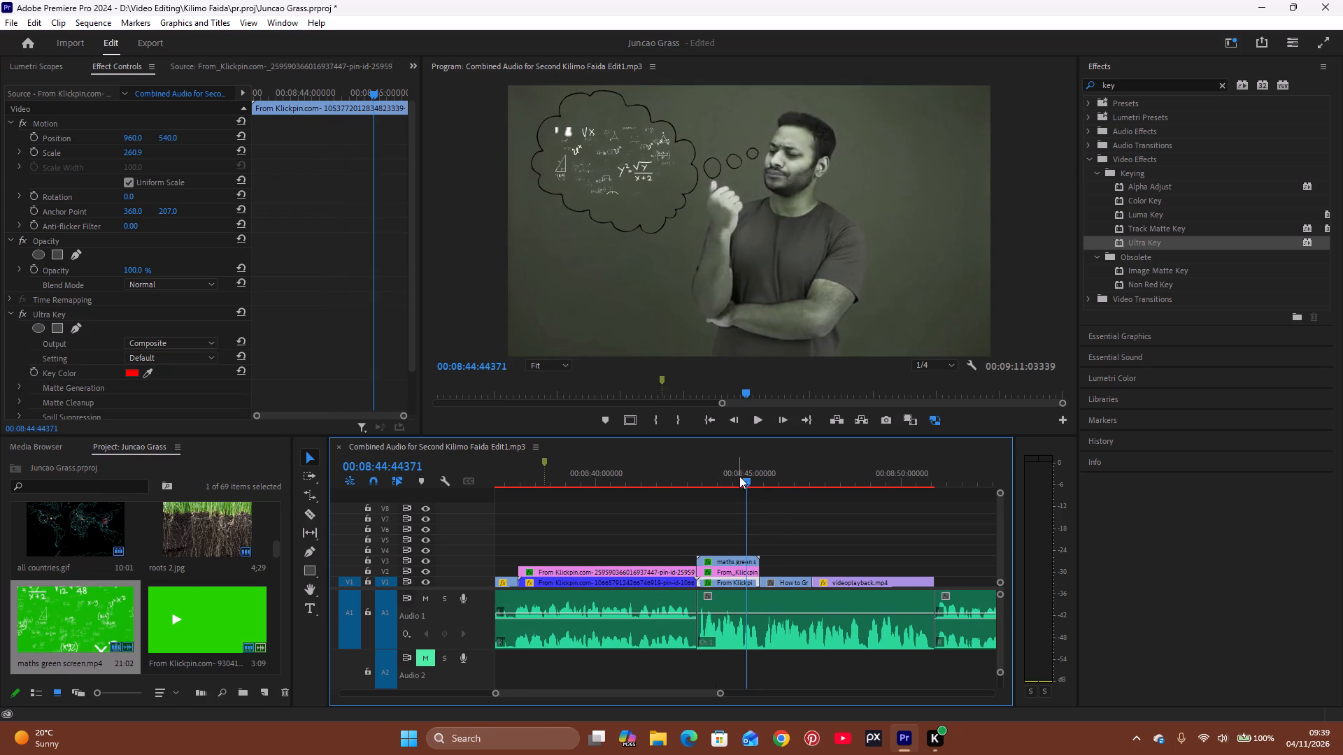
drag(743, 479, 742, 496)
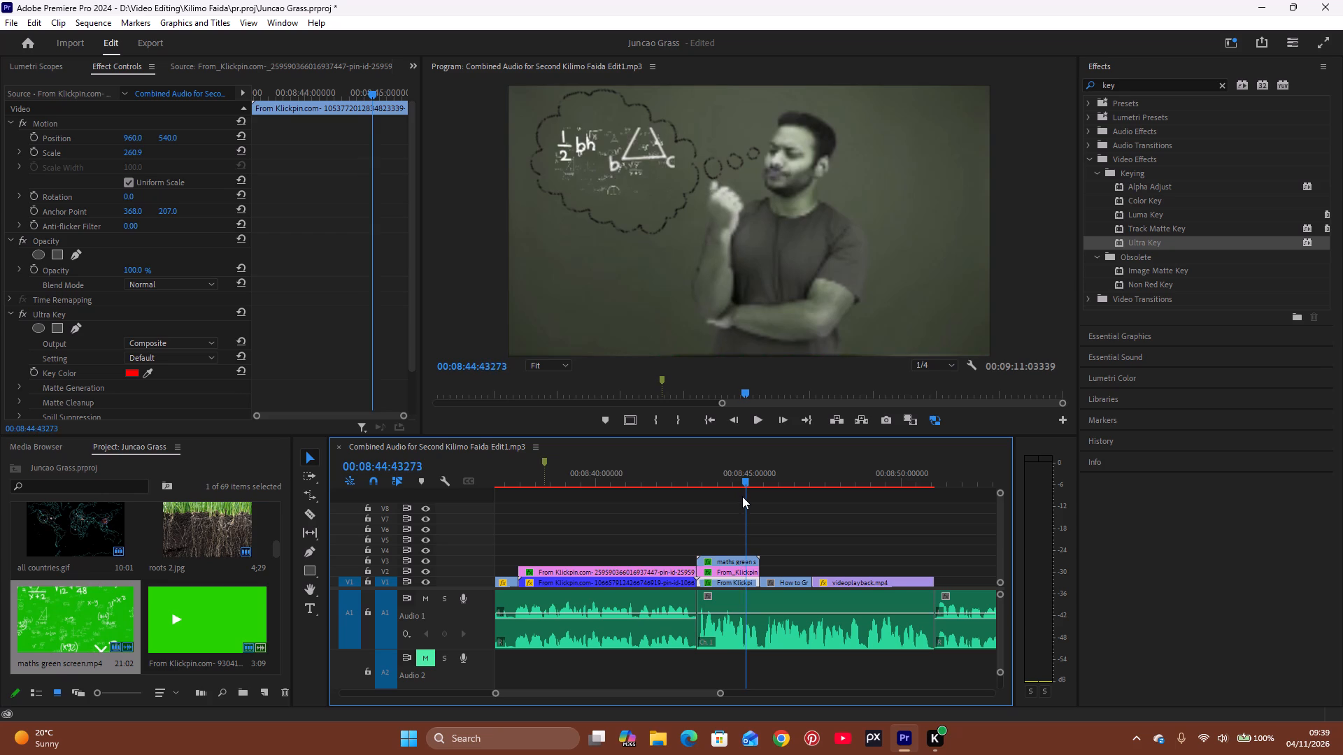
drag(742, 496, 742, 512)
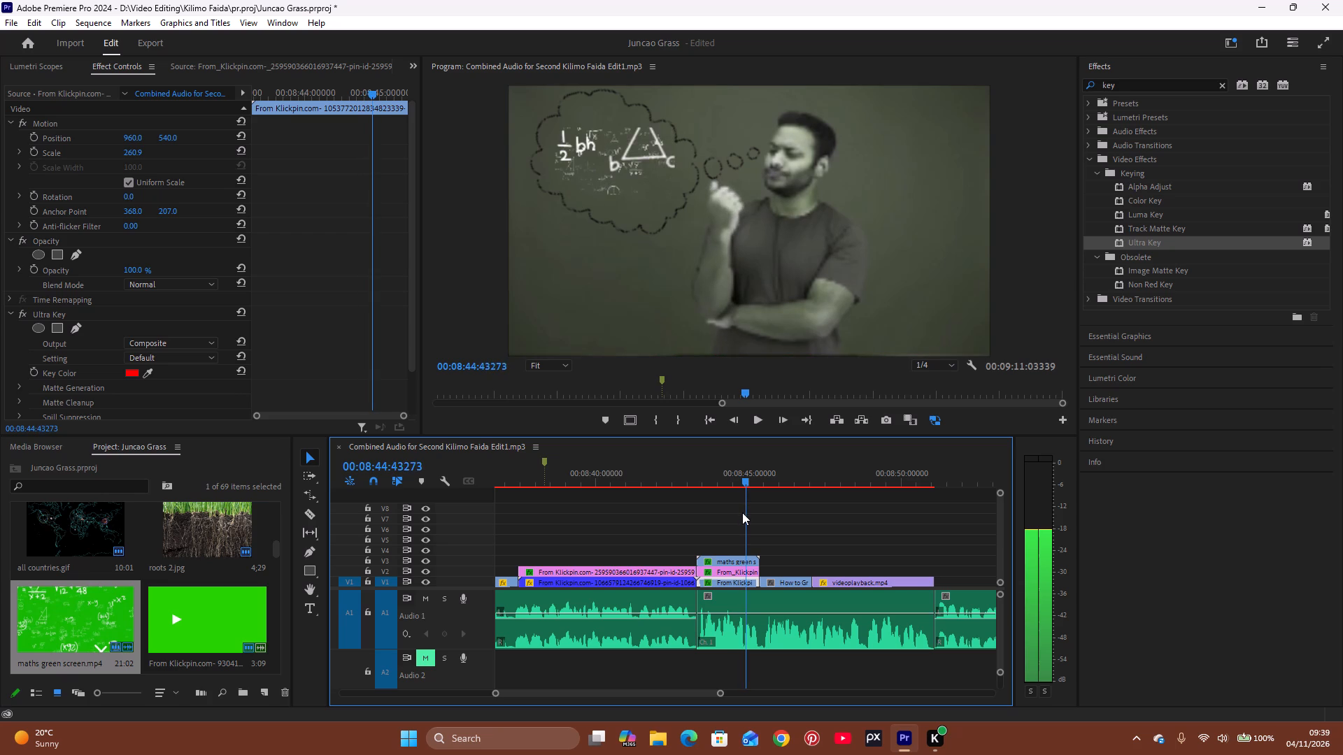
drag(742, 512, 739, 520)
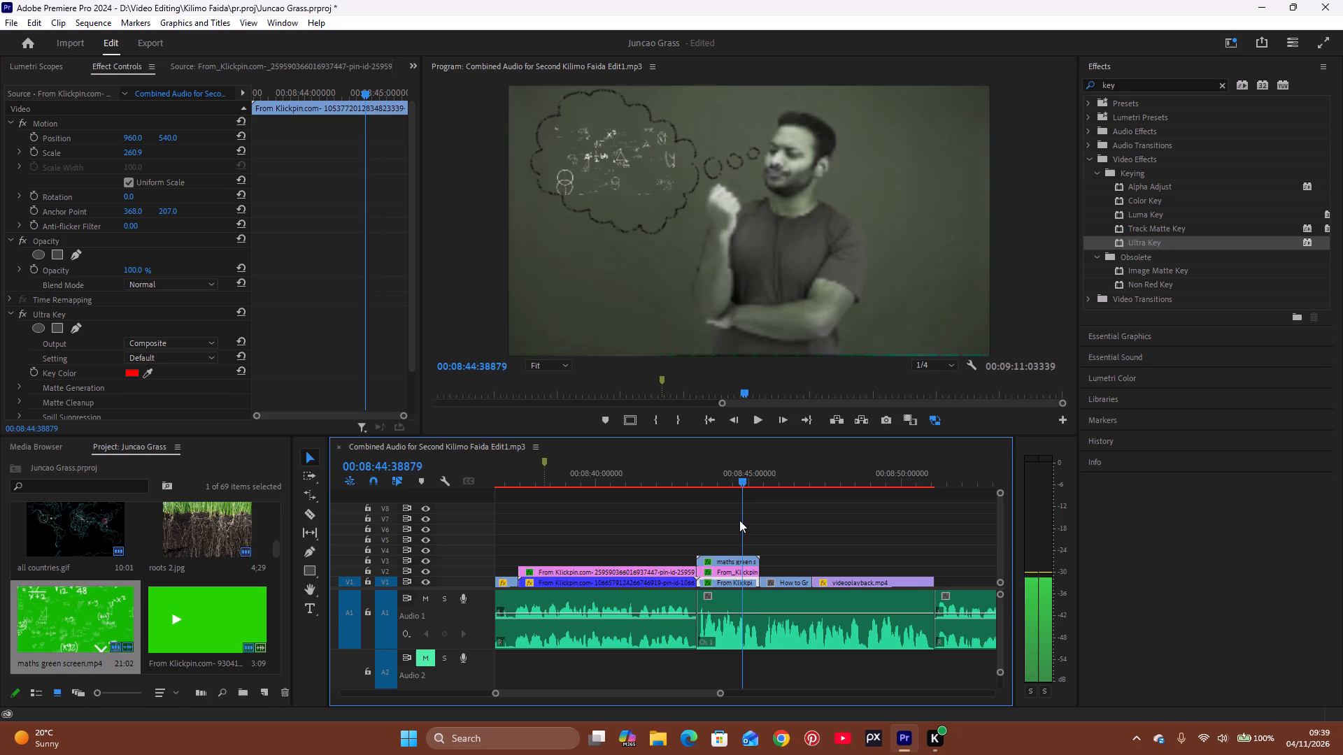
drag(739, 520, 739, 521)
drag(739, 521, 740, 522)
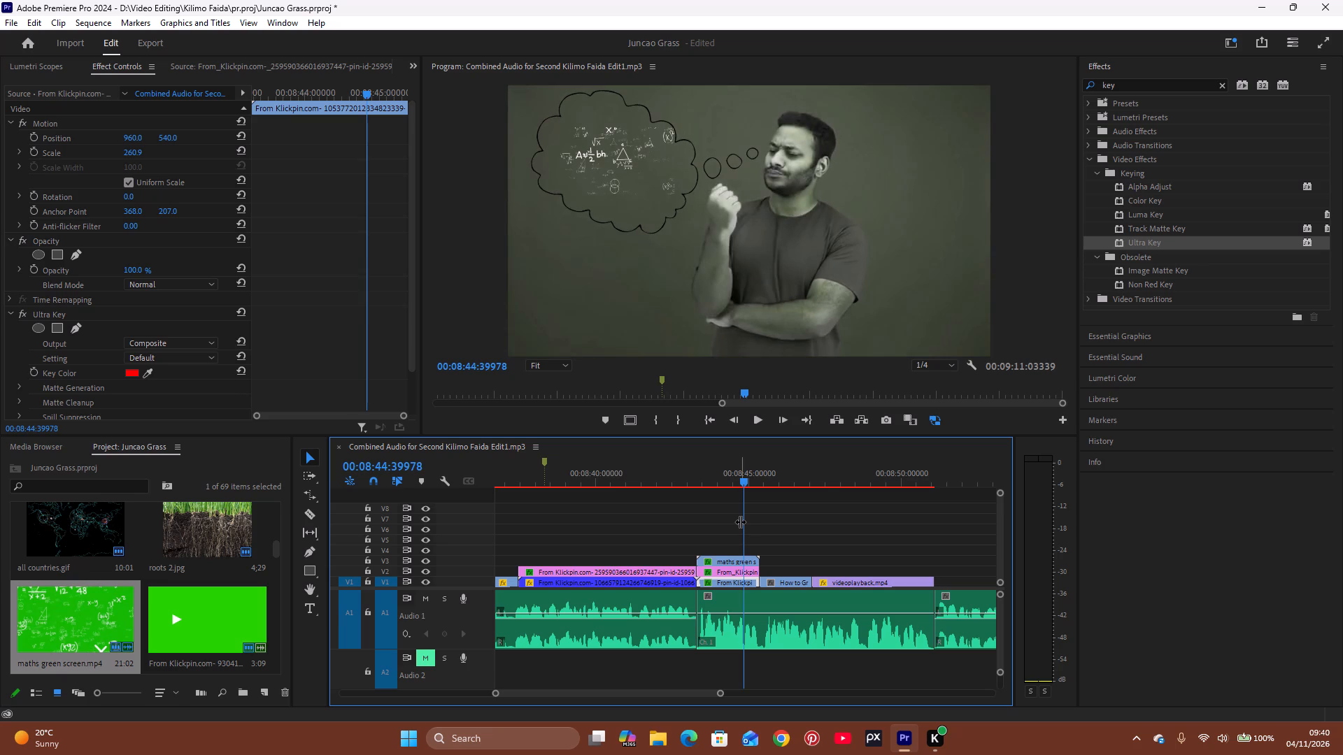
Open the Windows emoji picker and look through the smiley and animal emojis for one suited to the thinking-man shot.
key(super+period)
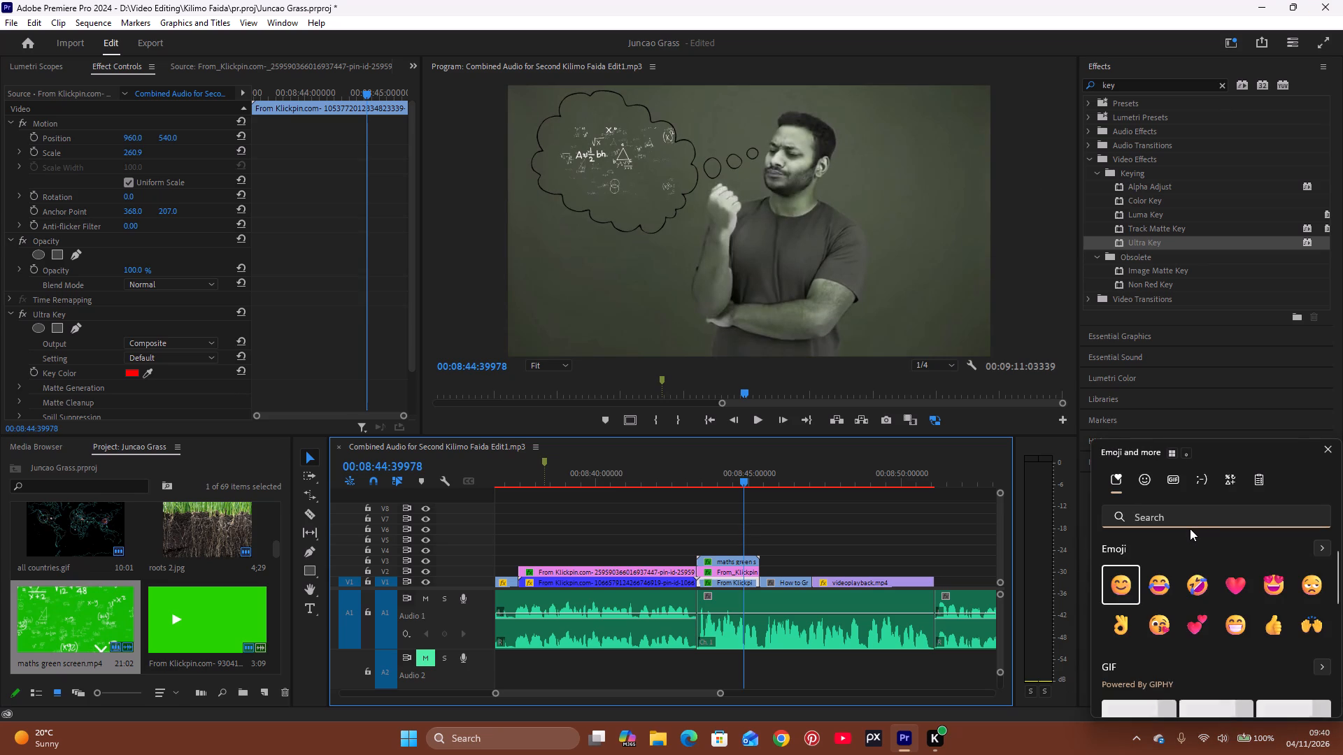
scroll(1190, 528, down, 3)
scroll(1190, 528, up, 1)
scroll(1190, 528, down, 2)
scroll(1206, 621, down, 3)
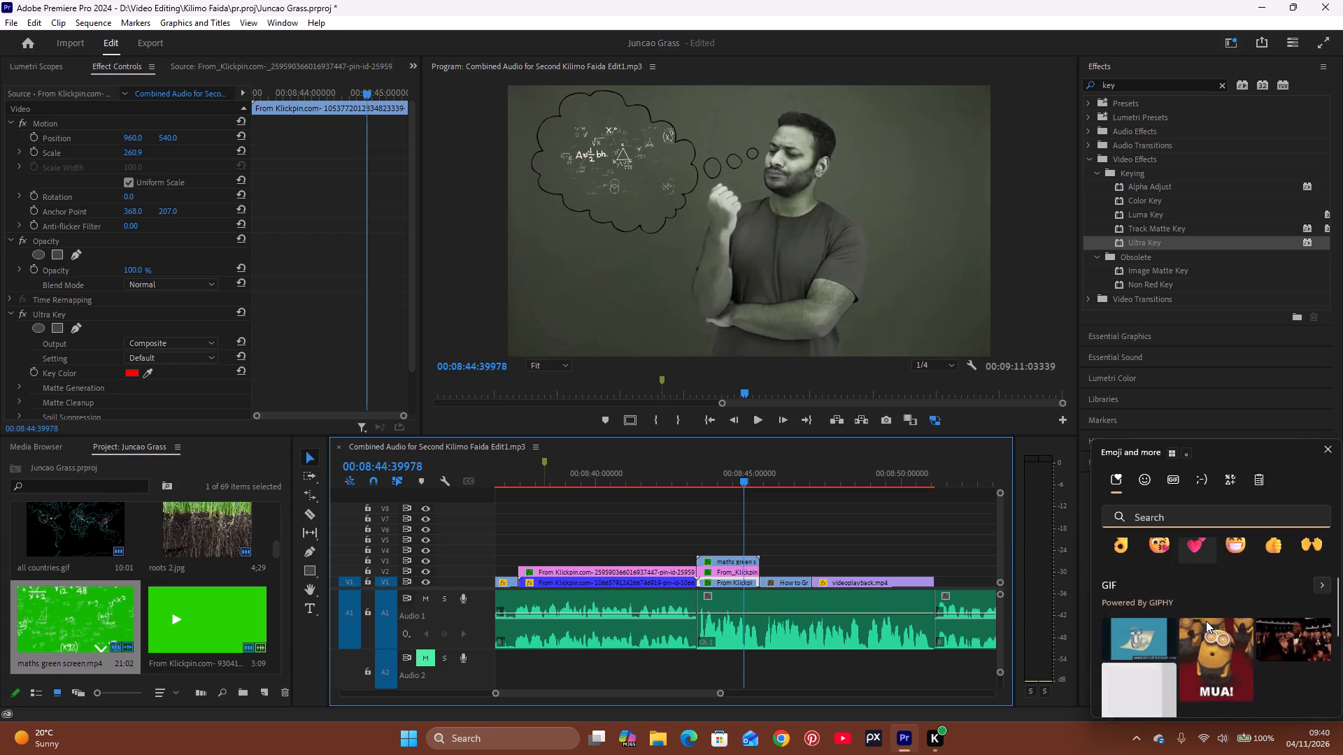
click(1146, 482)
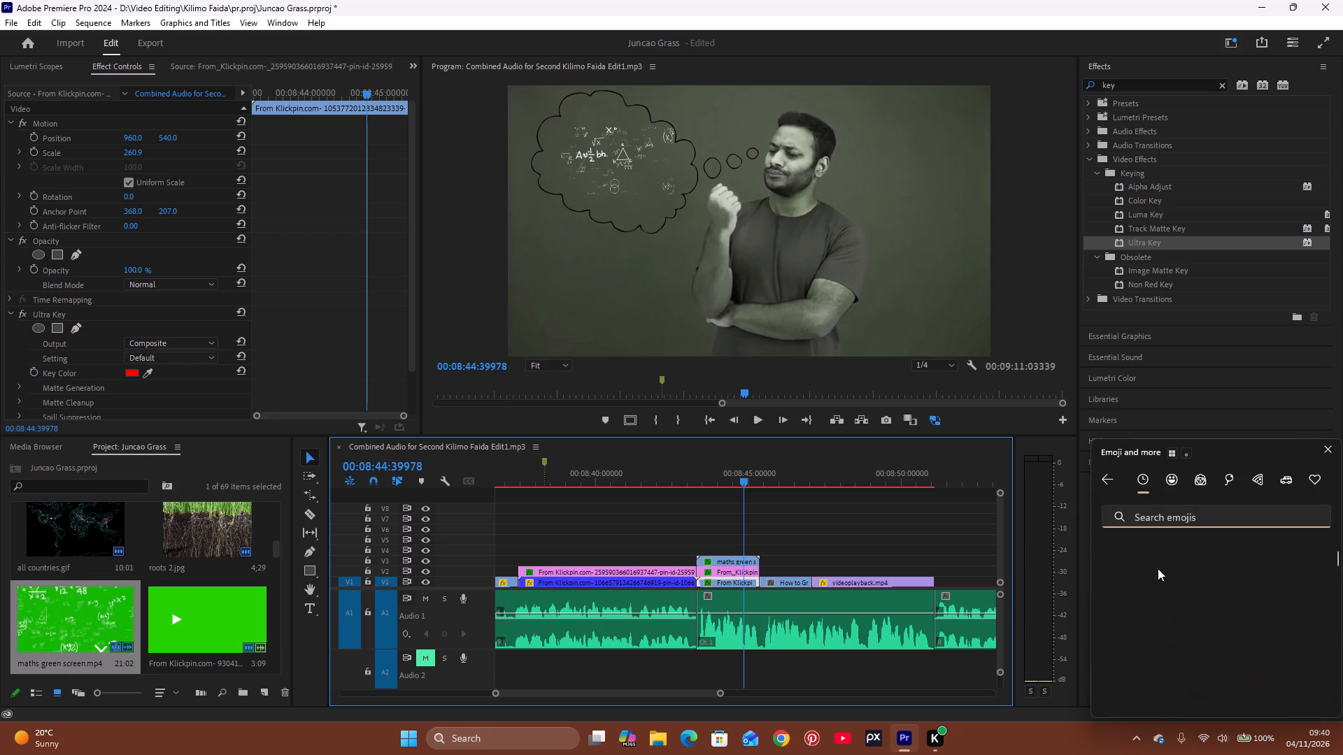
scroll(1158, 568, down, 4)
scroll(1158, 568, up, 1)
scroll(1158, 568, down, 9)
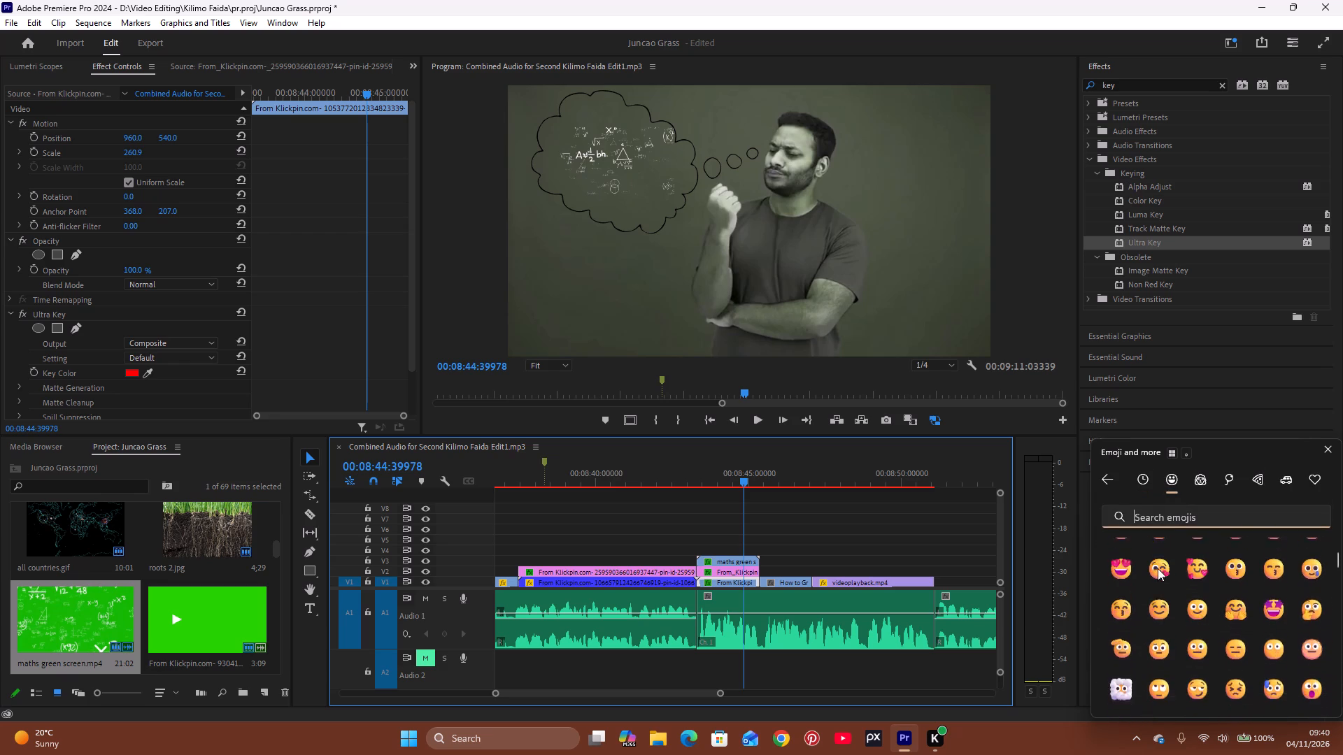
scroll(1158, 568, down, 6)
scroll(1158, 568, up, 1)
scroll(1158, 568, down, 5)
scroll(1158, 568, up, 1)
scroll(1158, 568, down, 9)
scroll(1158, 568, up, 1)
scroll(1158, 568, down, 3)
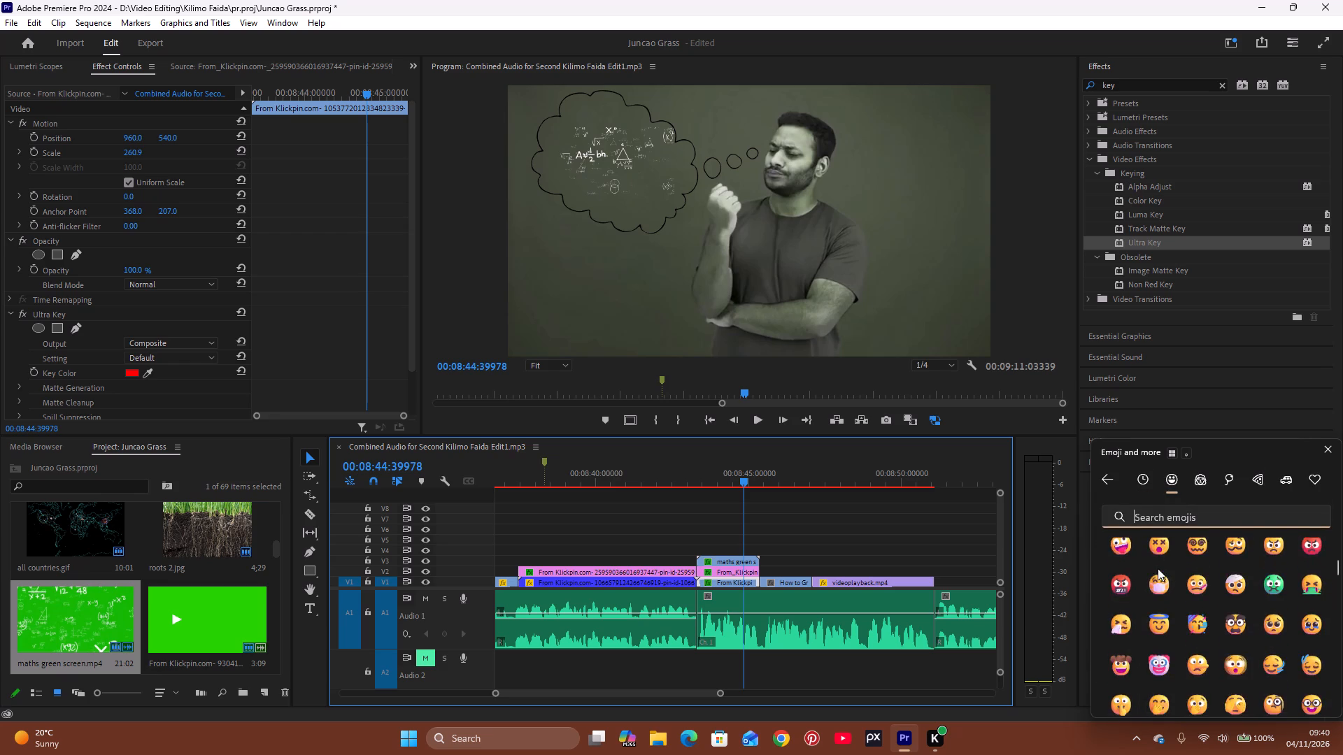
scroll(1155, 589, down, 4)
scroll(1155, 624, up, 1)
scroll(1155, 635, down, 15)
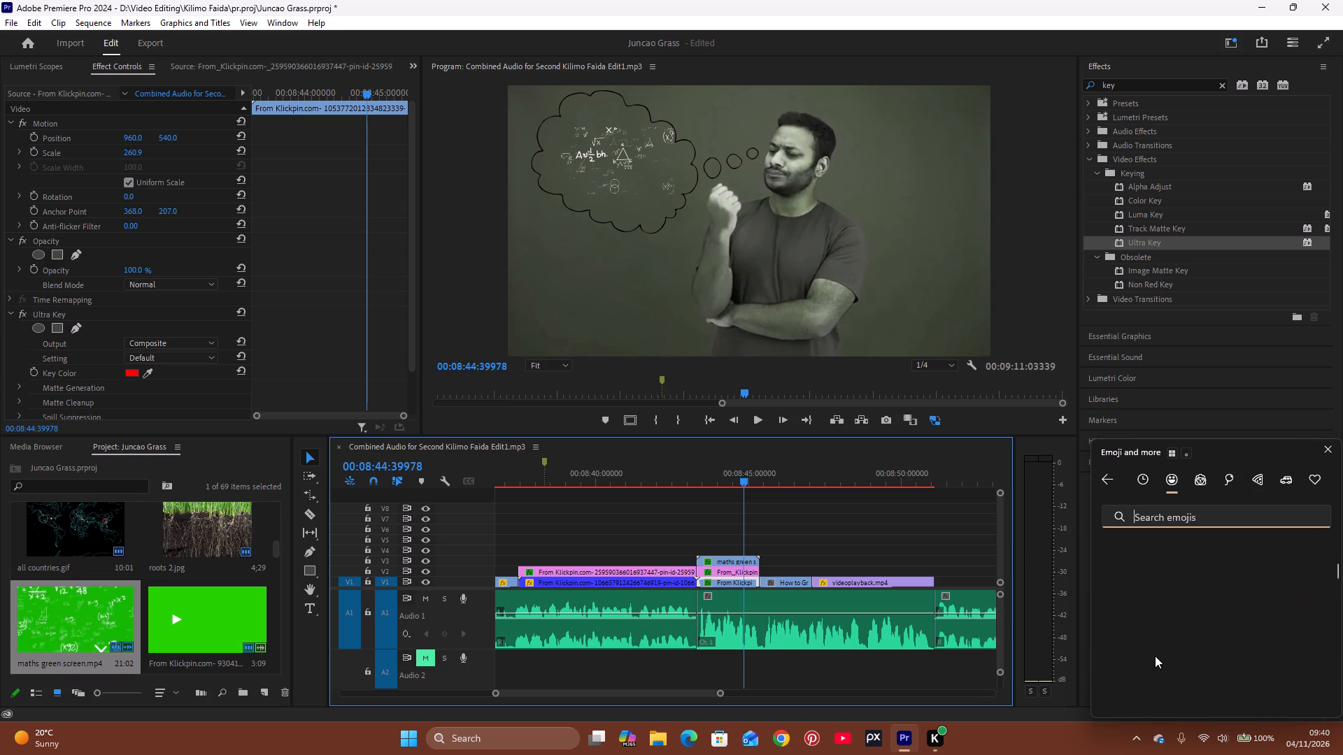
scroll(1155, 656, down, 16)
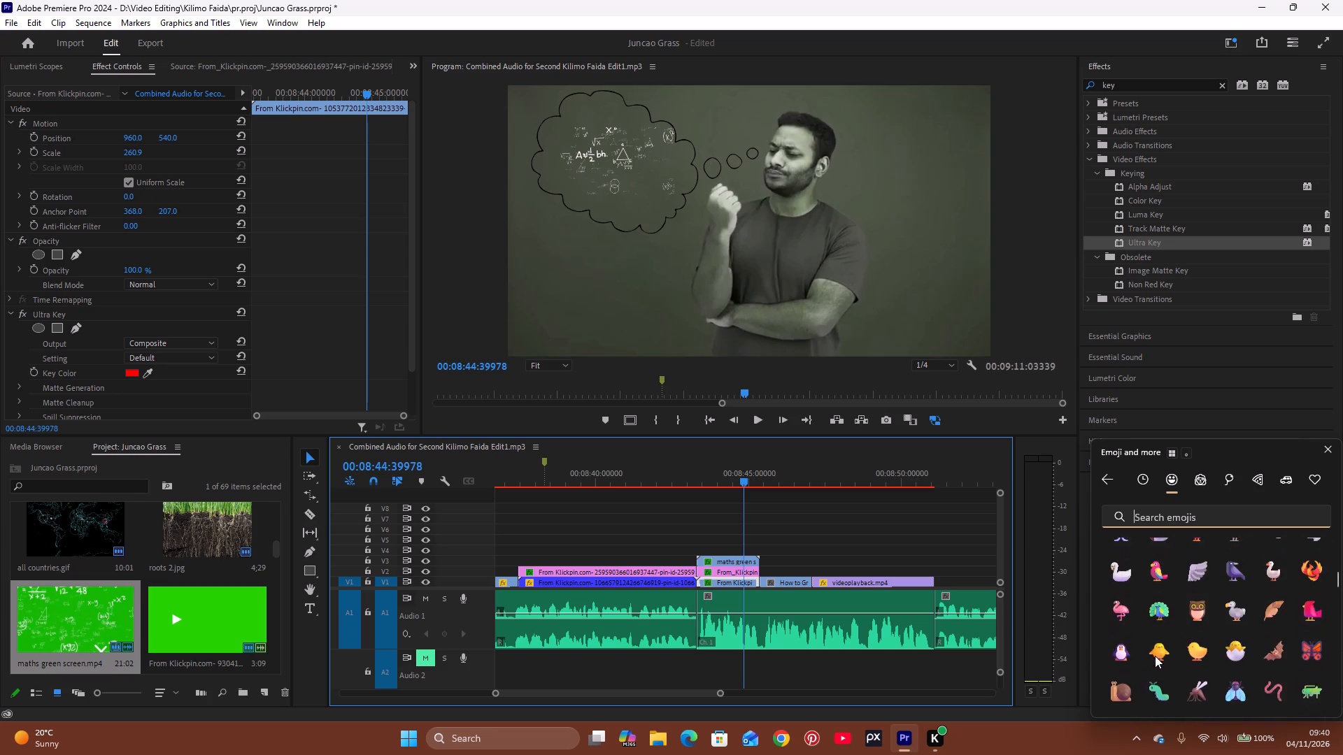
scroll(1155, 656, up, 1)
scroll(1155, 656, down, 3)
scroll(1155, 656, up, 1)
scroll(1155, 656, down, 3)
scroll(1155, 656, up, 1)
scroll(1155, 656, down, 7)
scroll(1155, 656, up, 1)
scroll(1155, 657, down, 1)
scroll(1155, 658, up, 1)
scroll(1155, 658, down, 5)
scroll(1155, 659, up, 1)
scroll(1155, 659, down, 1)
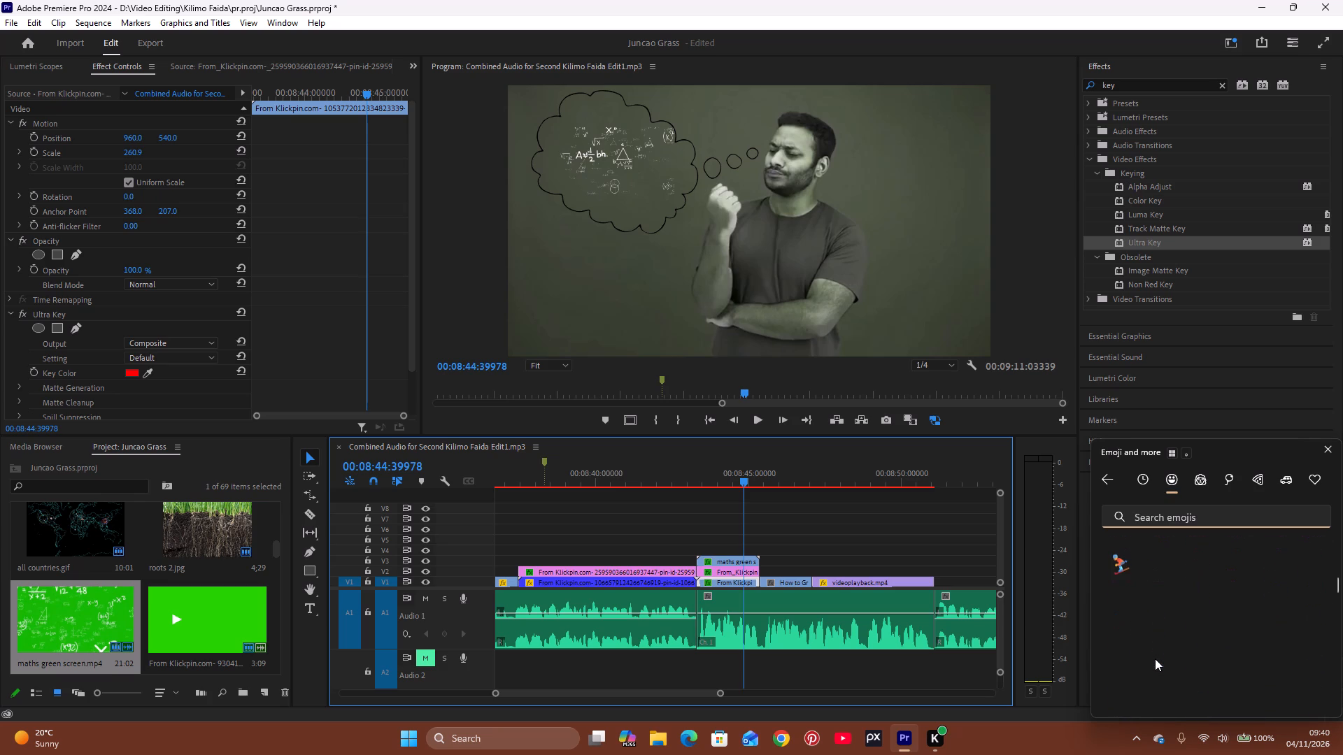
Look through the people emojis, including the professions, hand gestures and couples, for one suited to the shot.
scroll(1155, 659, down, 9)
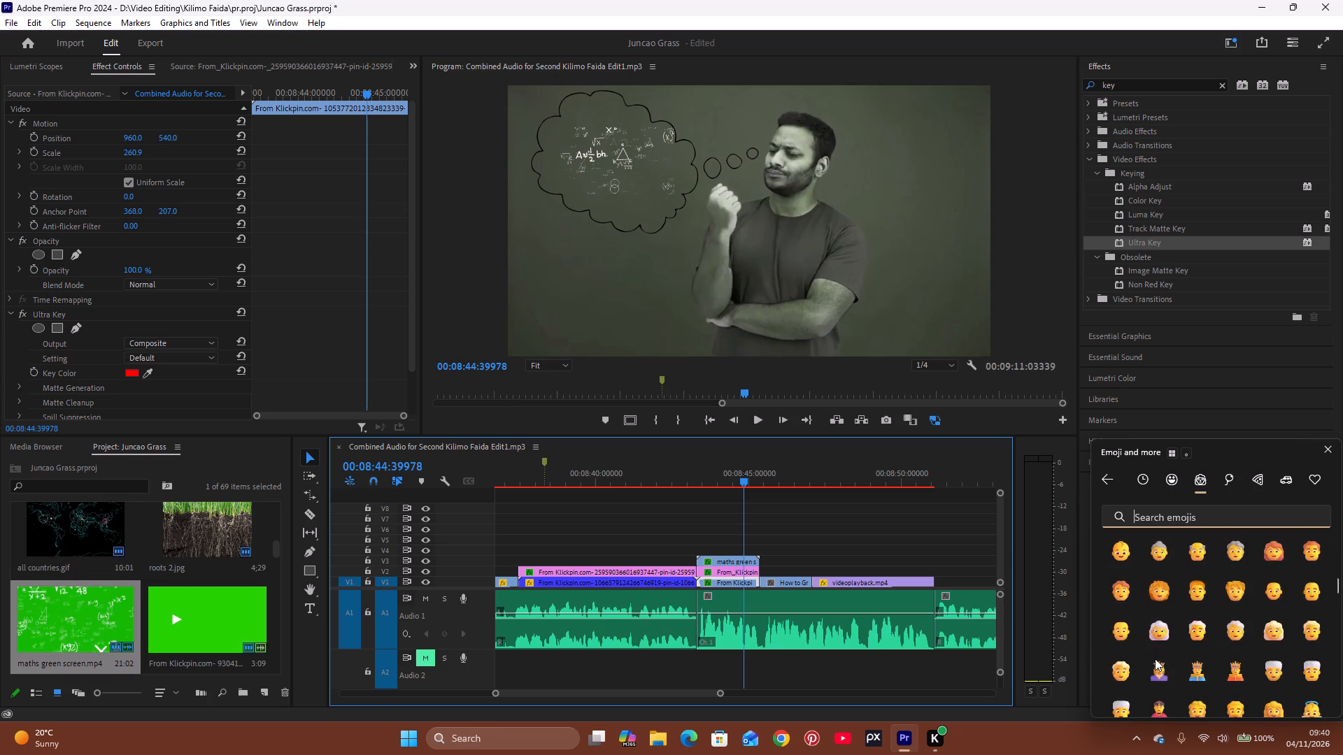
scroll(1155, 659, down, 3)
scroll(1155, 659, up, 1)
scroll(1156, 665, down, 3)
scroll(1156, 668, up, 1)
scroll(1156, 668, down, 1)
scroll(1156, 668, up, 1)
scroll(1156, 668, down, 1)
scroll(1156, 668, up, 1)
scroll(1156, 668, down, 9)
scroll(1156, 668, up, 1)
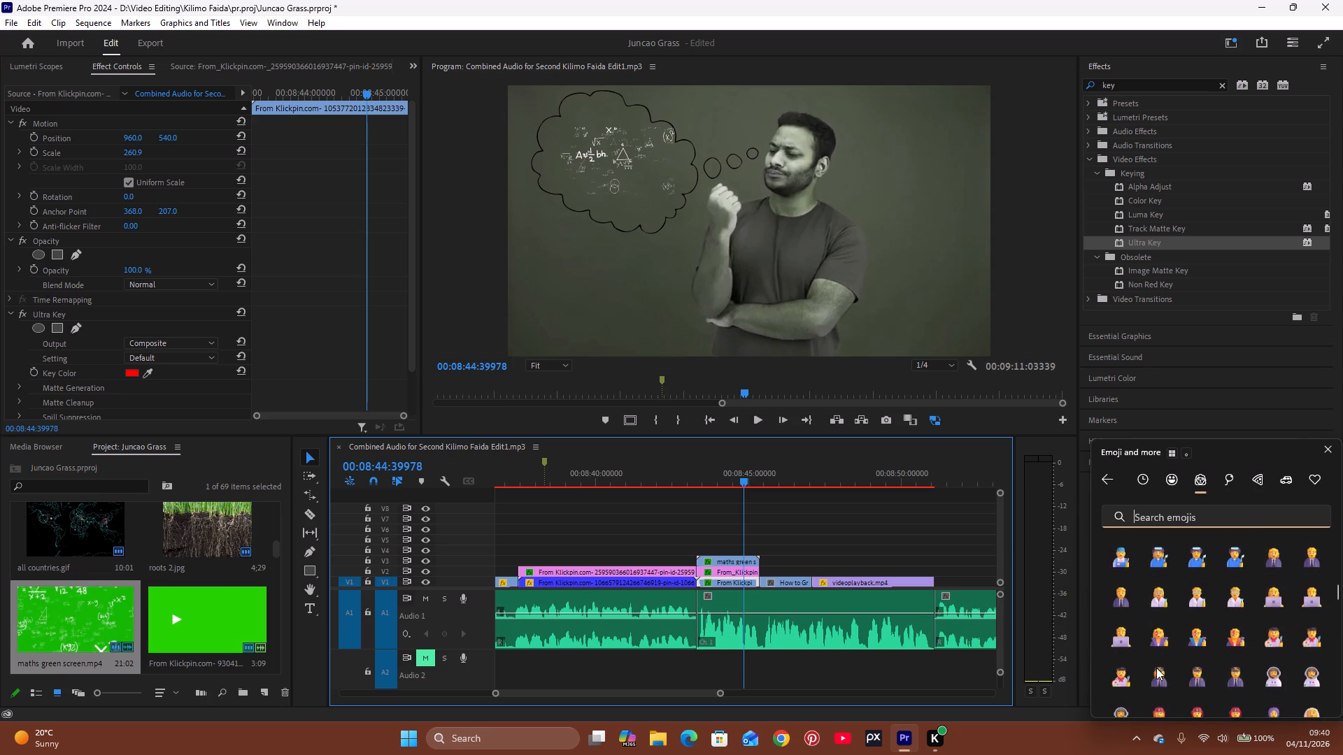
scroll(1156, 668, down, 10)
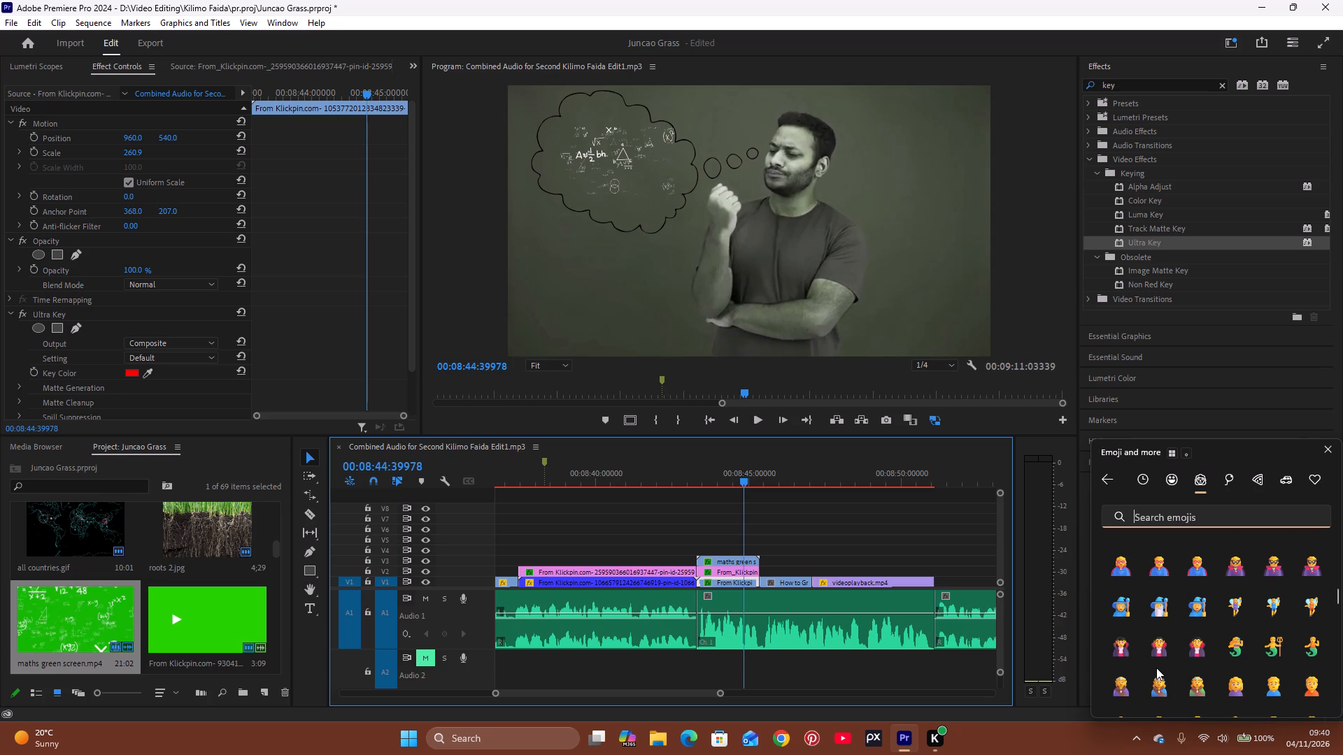
scroll(1156, 668, down, 5)
scroll(1154, 666, up, 1)
scroll(1154, 666, down, 13)
scroll(1154, 666, up, 1)
scroll(1154, 666, down, 17)
scroll(1152, 680, up, 1)
scroll(1152, 680, down, 12)
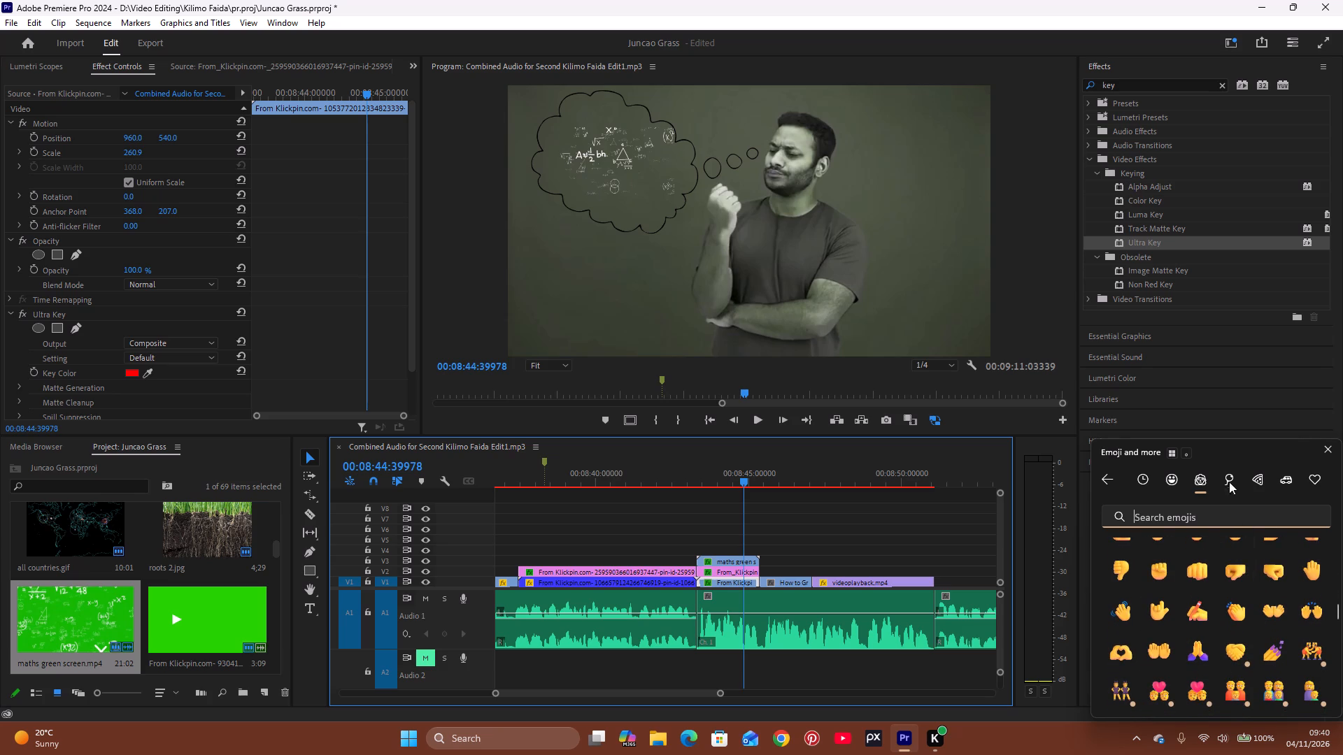
Browse the celebrations and objects emojis, from clothing and sports to tools and stationery, for a suitable one.
click(1224, 473)
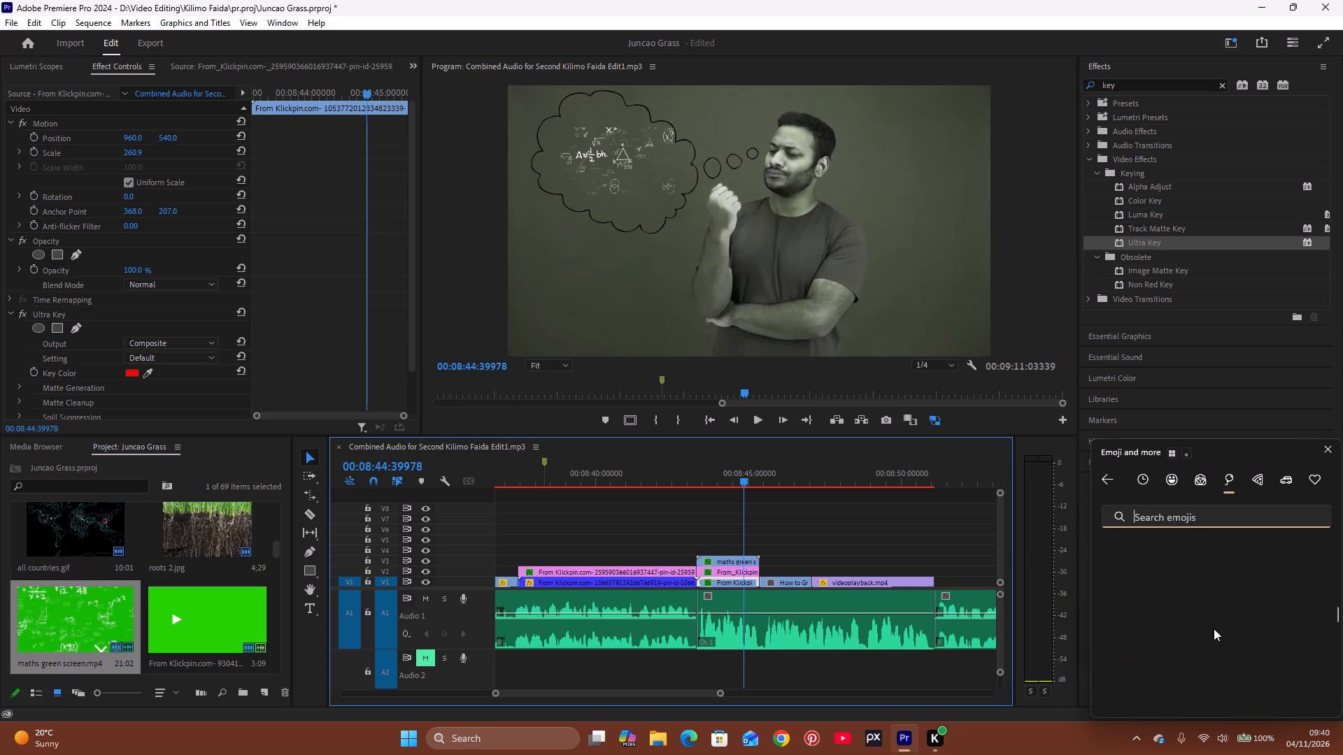
scroll(1194, 647, down, 2)
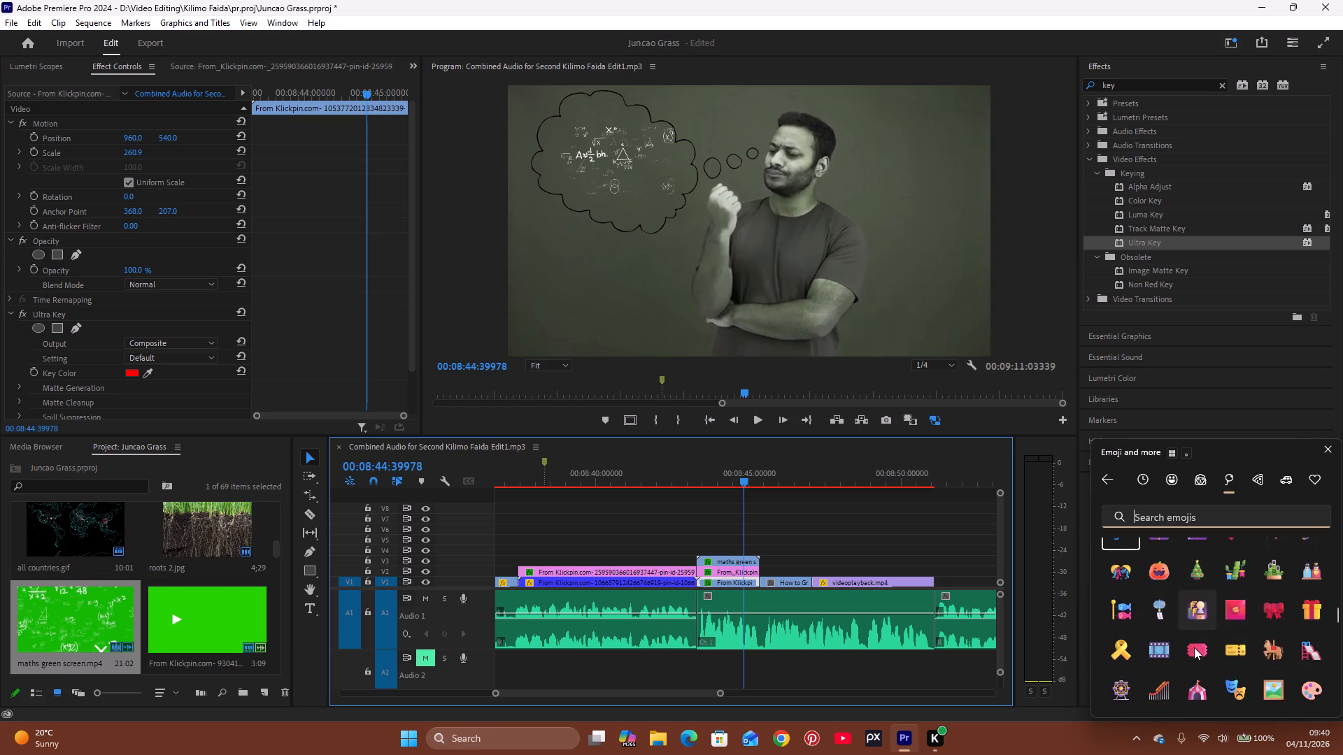
scroll(1194, 647, down, 9)
scroll(1194, 647, up, 1)
scroll(1194, 647, down, 4)
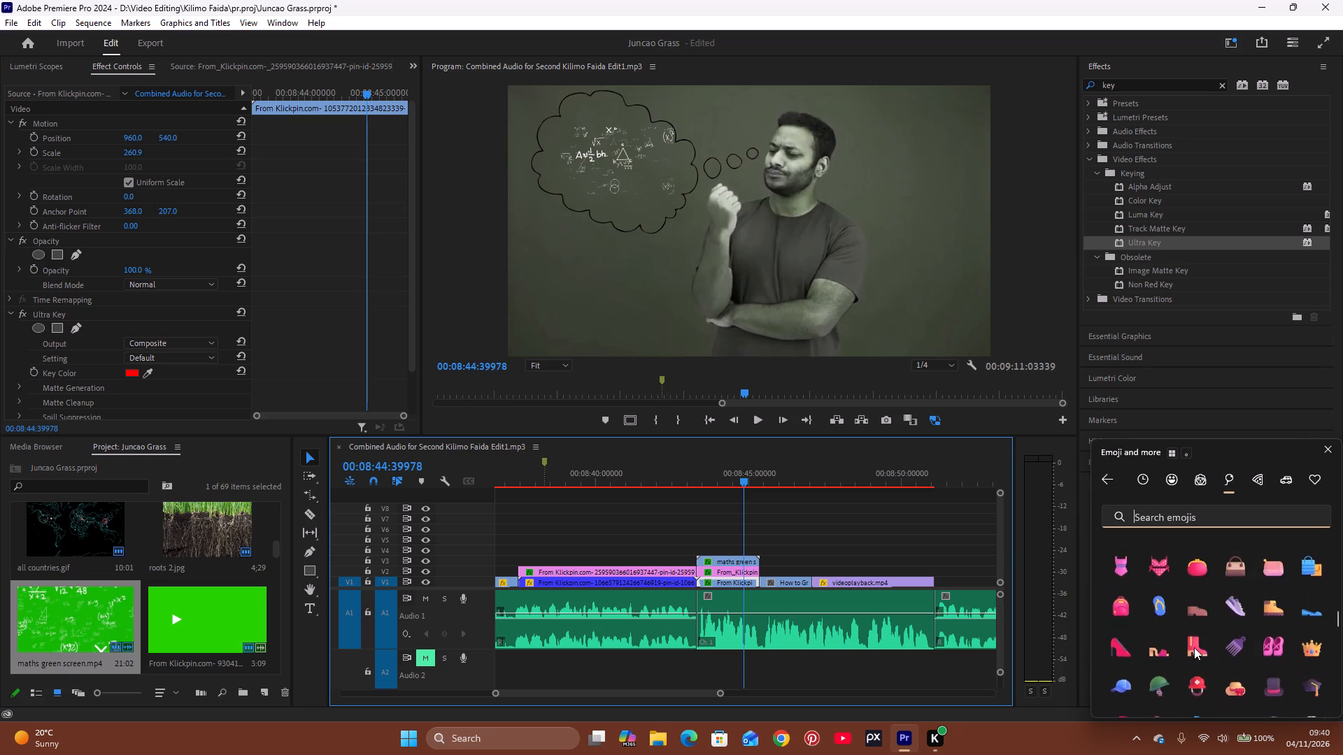
scroll(1194, 647, down, 9)
scroll(1192, 652, up, 1)
scroll(1192, 652, down, 3)
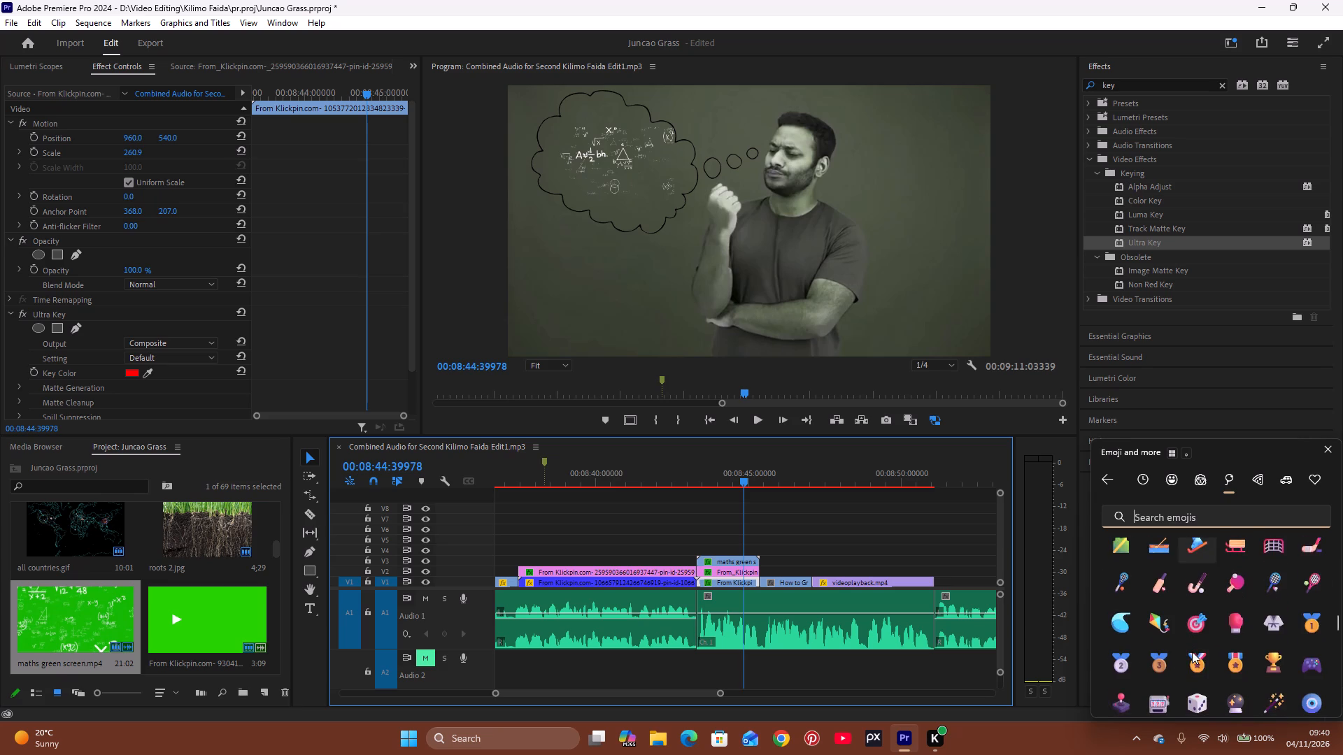
scroll(1192, 652, up, 1)
scroll(1192, 652, down, 5)
scroll(1192, 652, up, 1)
scroll(1192, 652, down, 9)
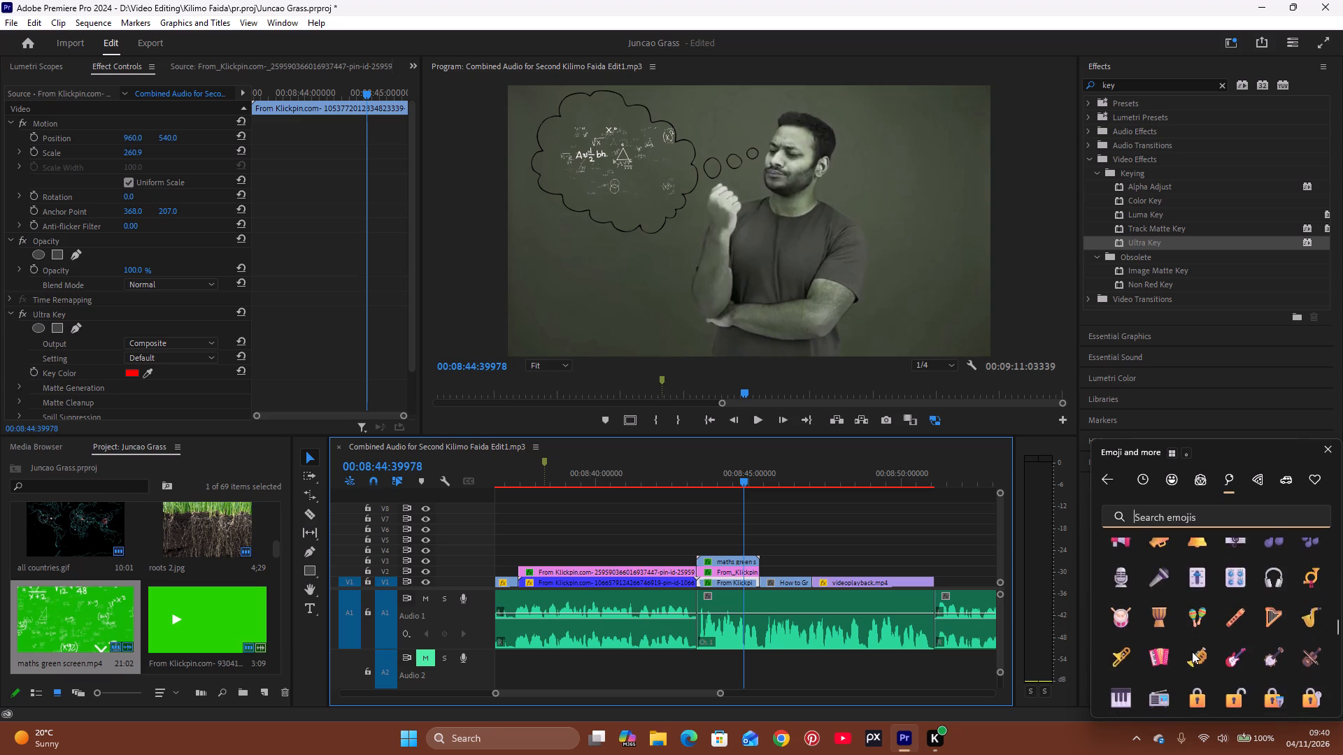
scroll(1192, 652, down, 2)
scroll(1192, 652, up, 1)
scroll(1192, 652, down, 11)
scroll(1192, 652, up, 1)
scroll(1192, 652, down, 3)
scroll(1192, 652, up, 1)
scroll(1192, 652, down, 3)
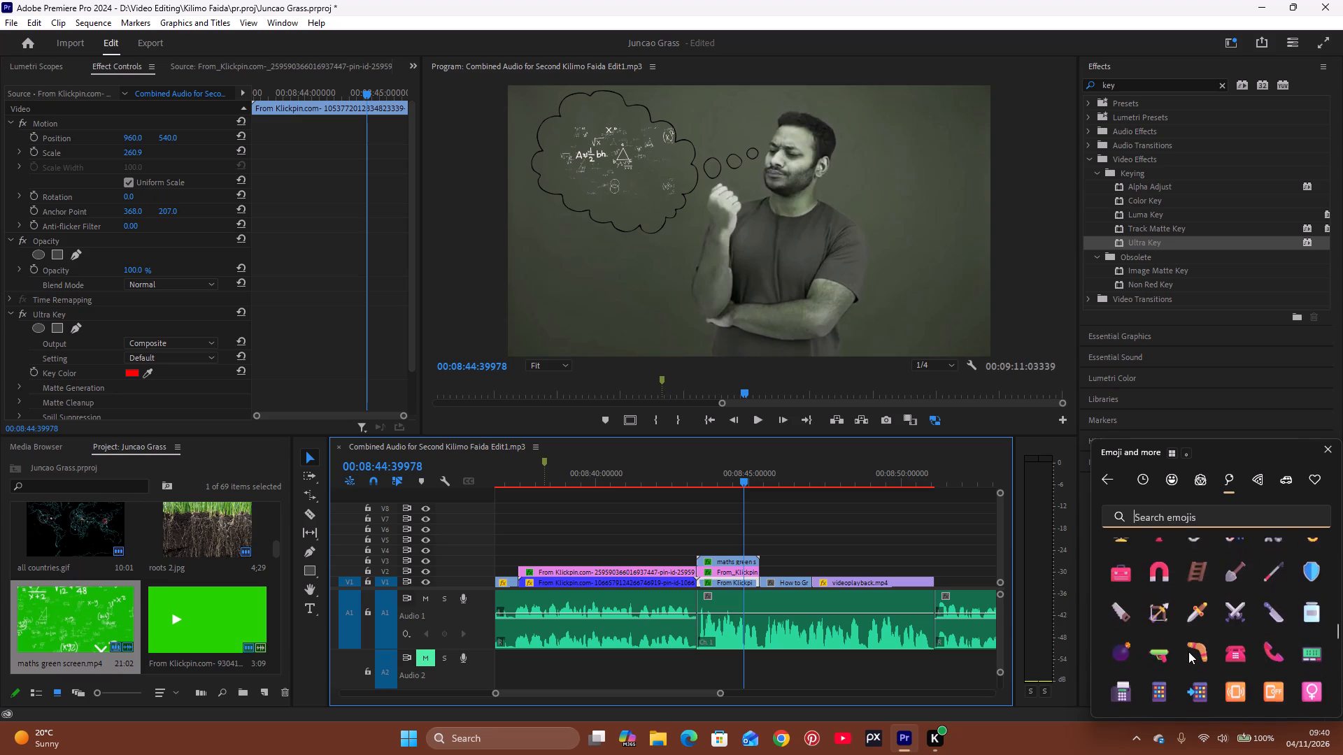
scroll(1188, 652, up, 1)
scroll(1188, 652, down, 3)
scroll(1188, 652, up, 1)
scroll(1188, 652, down, 3)
scroll(1188, 652, up, 1)
scroll(1188, 652, down, 7)
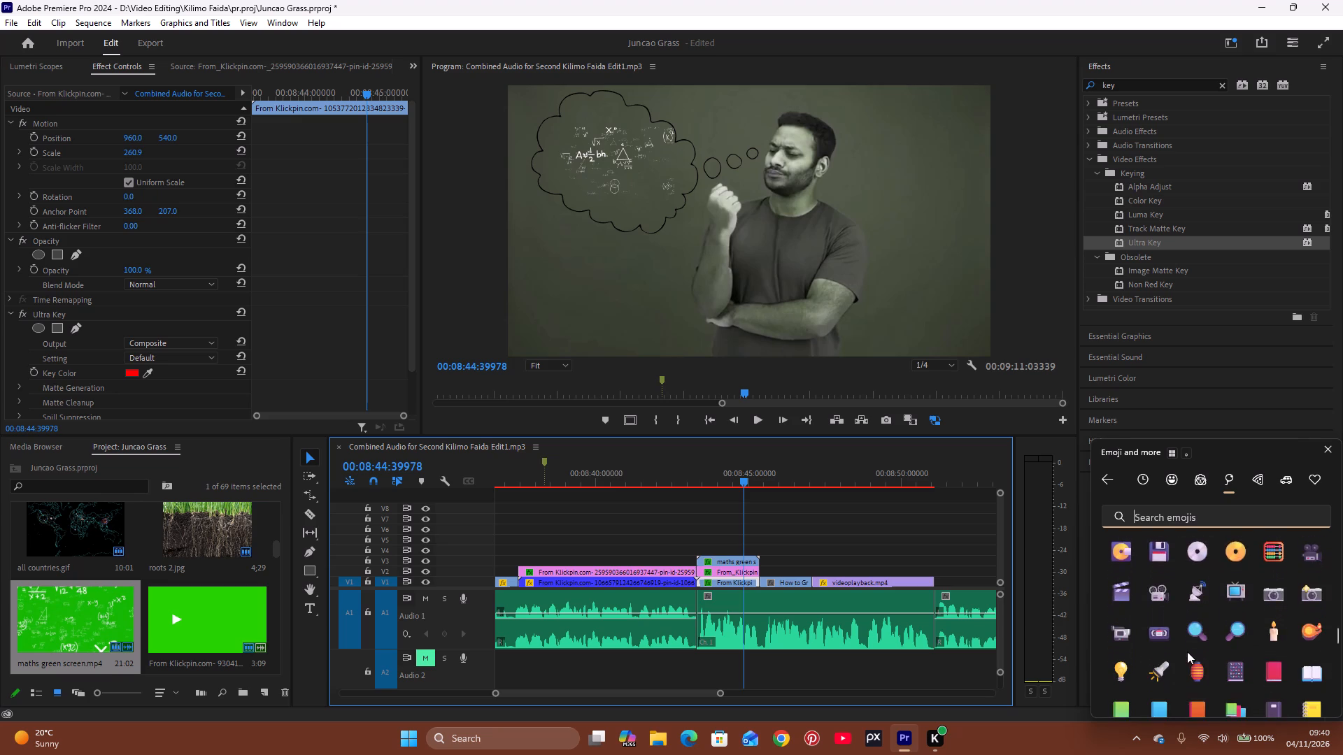
scroll(1187, 652, down, 14)
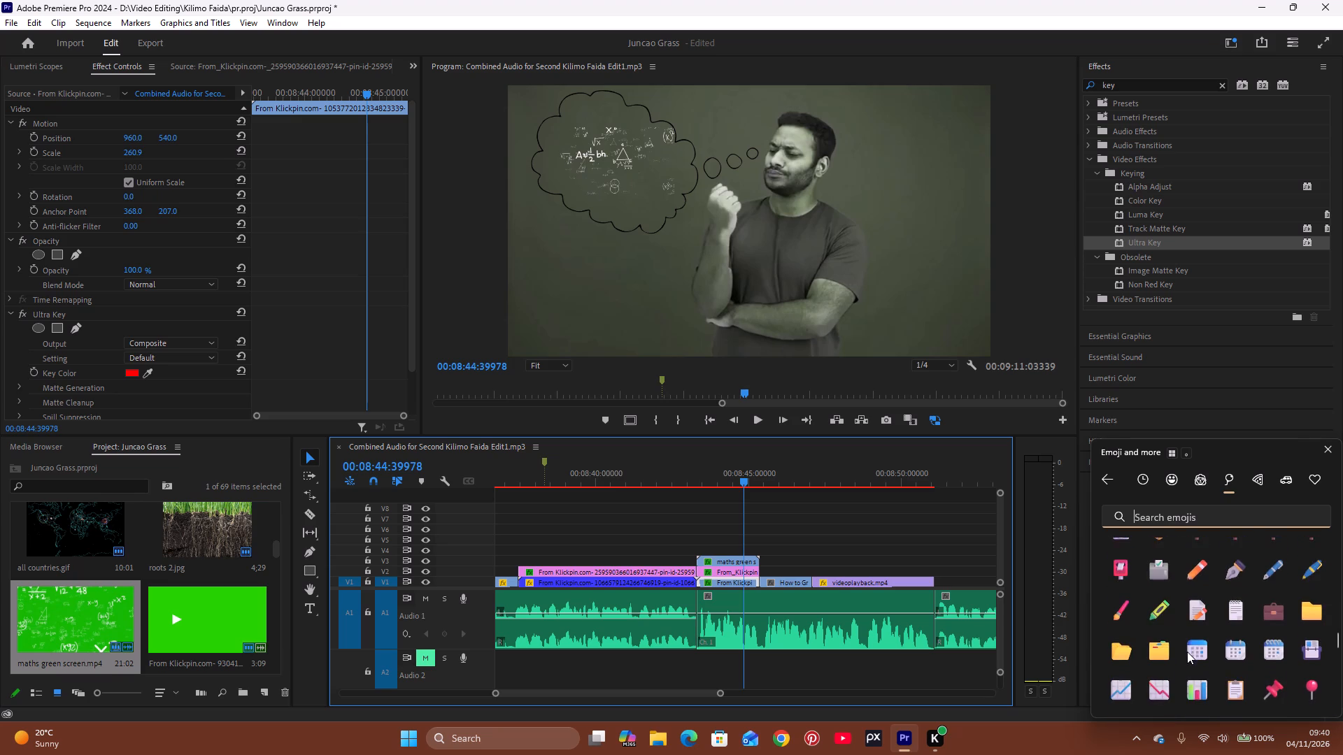
scroll(1187, 652, up, 1)
scroll(1187, 652, down, 10)
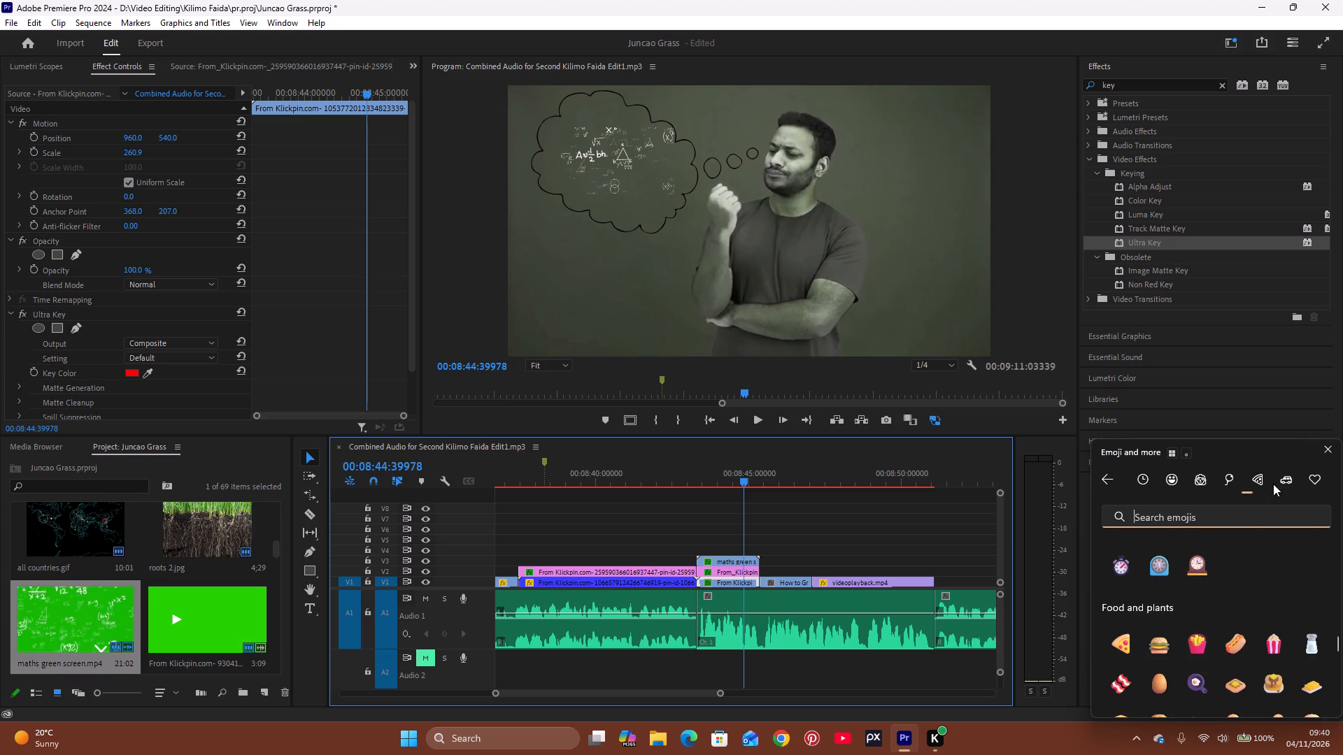
Examine the food and plants emojis, including the drinks, flowers and trees, for one to use.
scroll(1204, 735, down, 1)
scroll(1204, 735, up, 1)
scroll(1204, 735, down, 1)
scroll(1204, 735, up, 1)
scroll(1204, 735, down, 1)
scroll(1207, 675, down, 2)
scroll(1207, 675, up, 1)
scroll(1207, 675, down, 5)
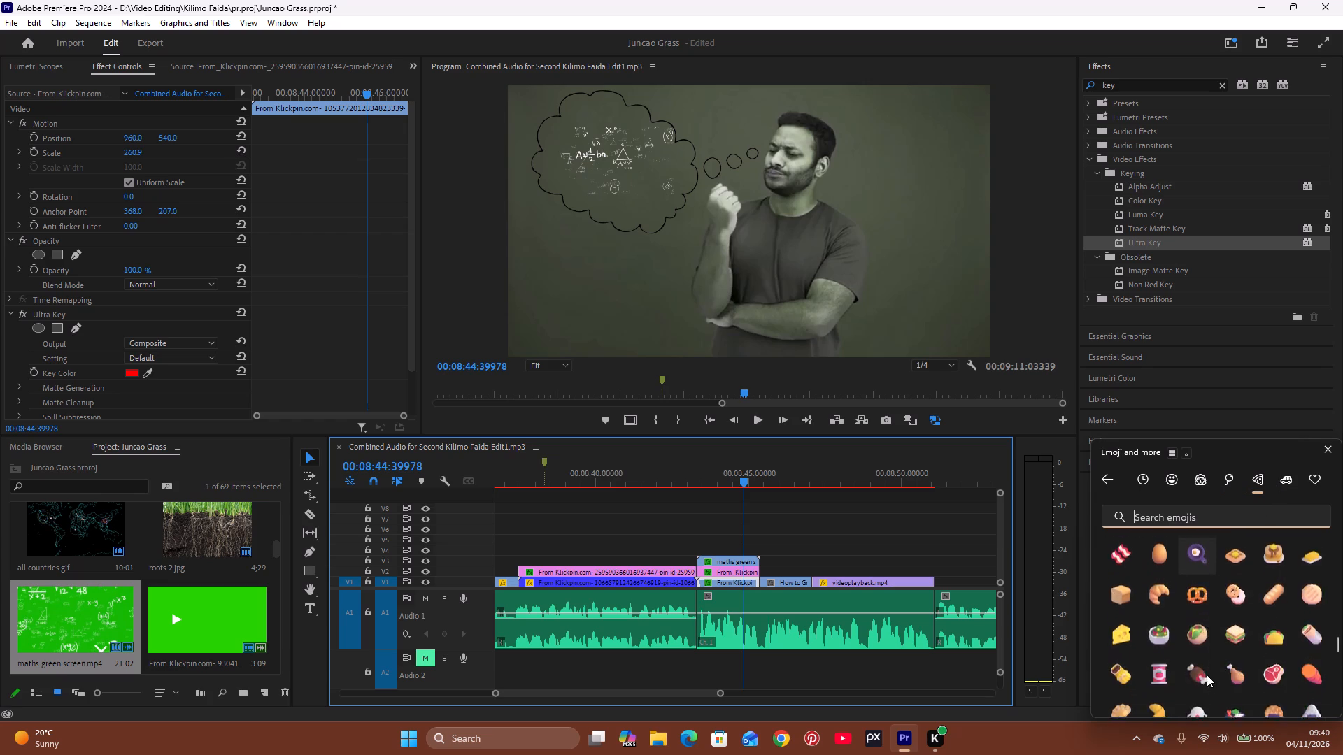
scroll(1207, 675, down, 2)
scroll(1207, 675, up, 1)
scroll(1207, 675, down, 13)
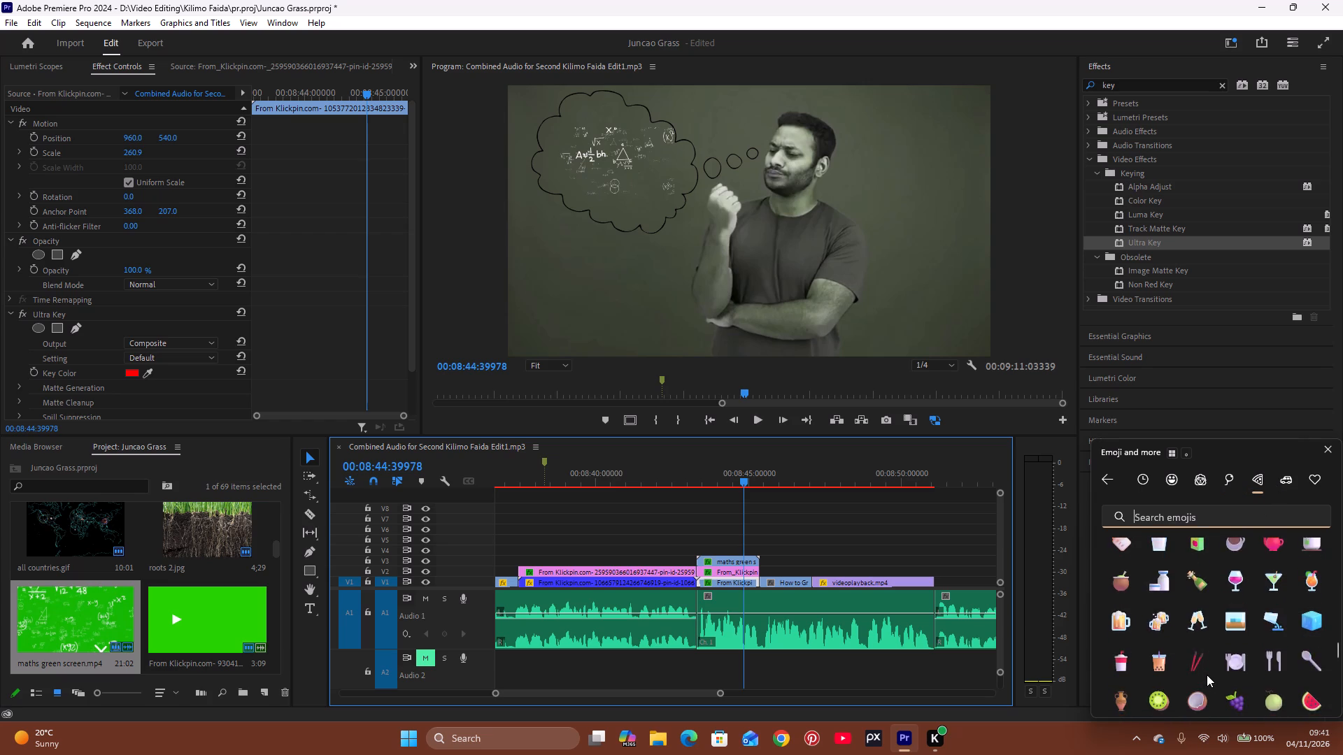
scroll(1207, 675, down, 13)
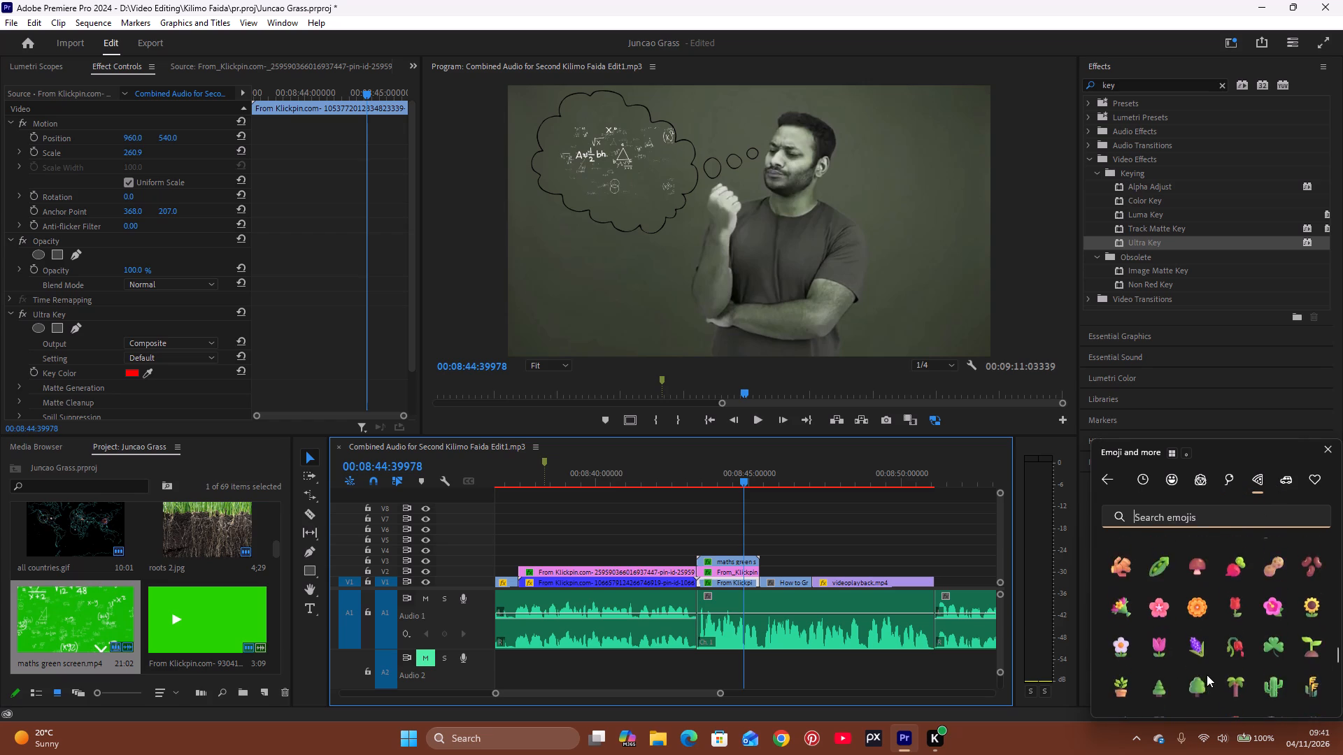
scroll(1207, 675, down, 5)
scroll(1207, 675, up, 1)
scroll(1207, 675, down, 1)
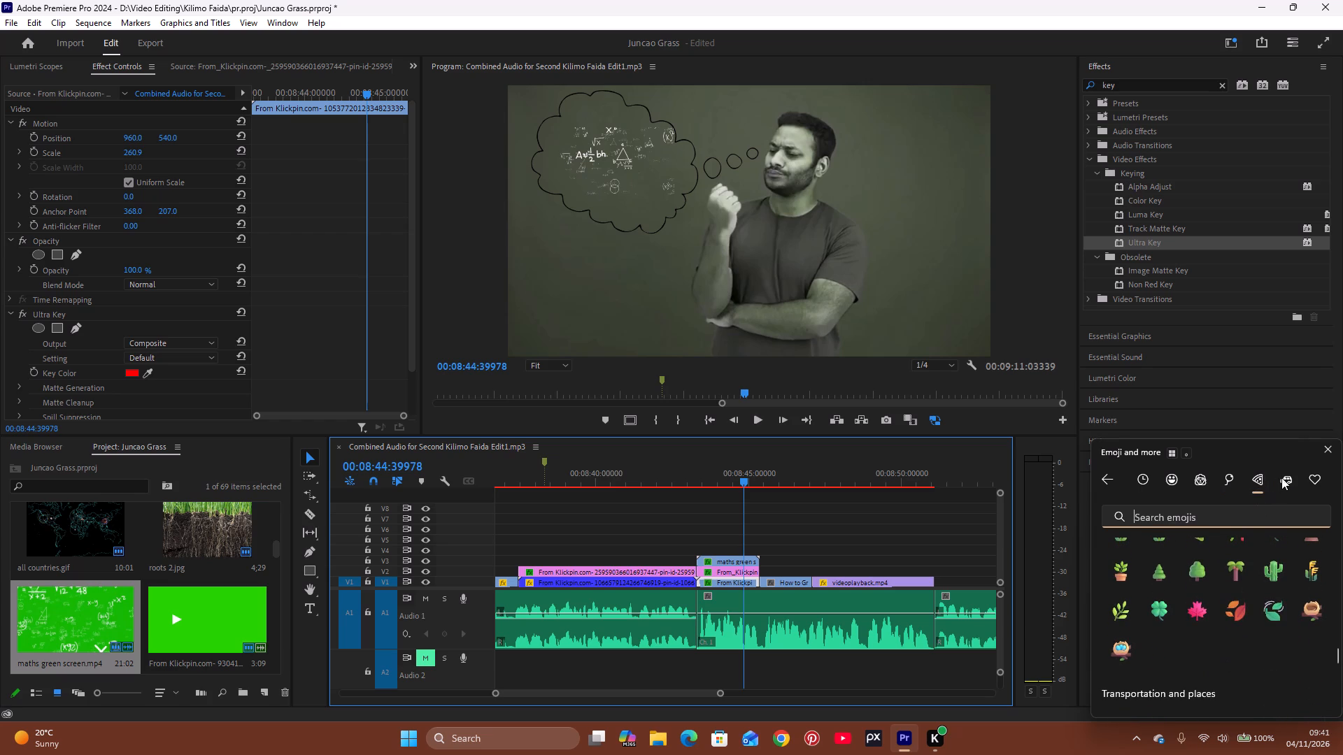
Browse the transportation and places emojis, through the buildings, household items and weather, as far as the symbols.
click(1285, 477)
scroll(1215, 651, down, 5)
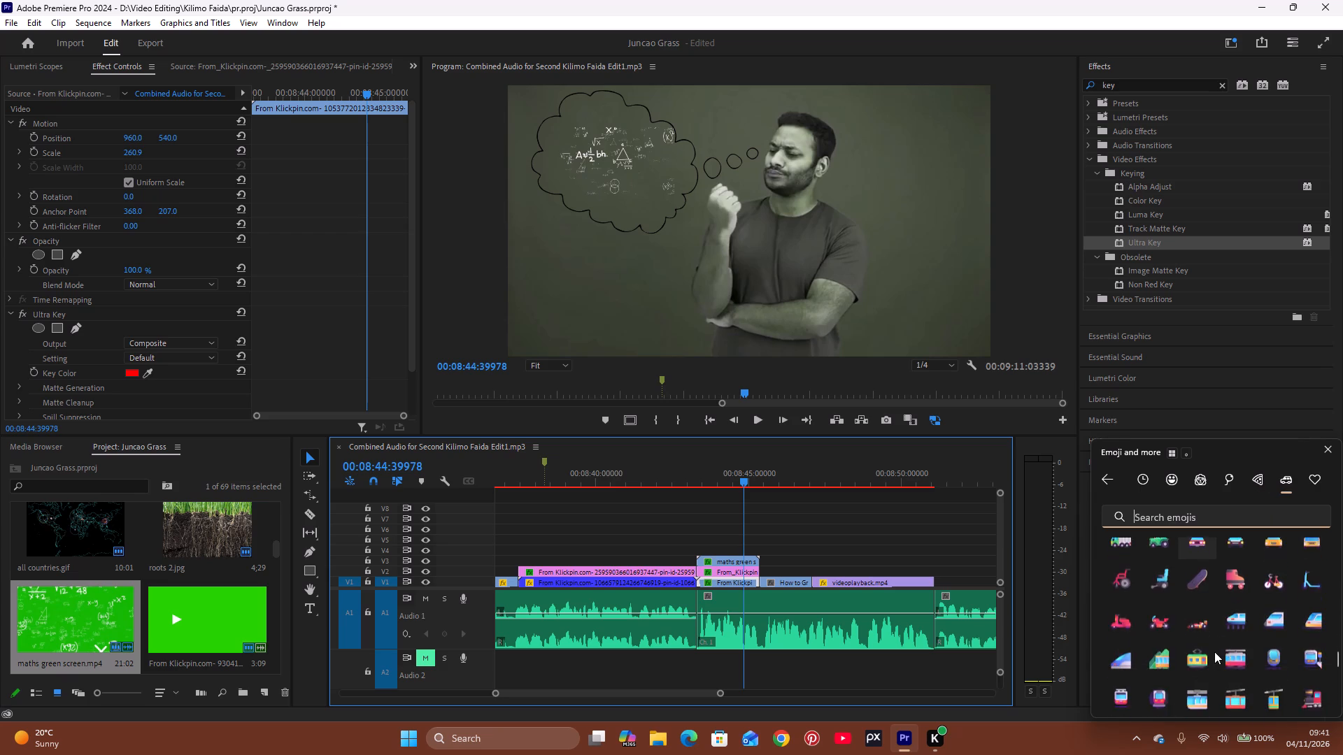
scroll(1214, 652, down, 17)
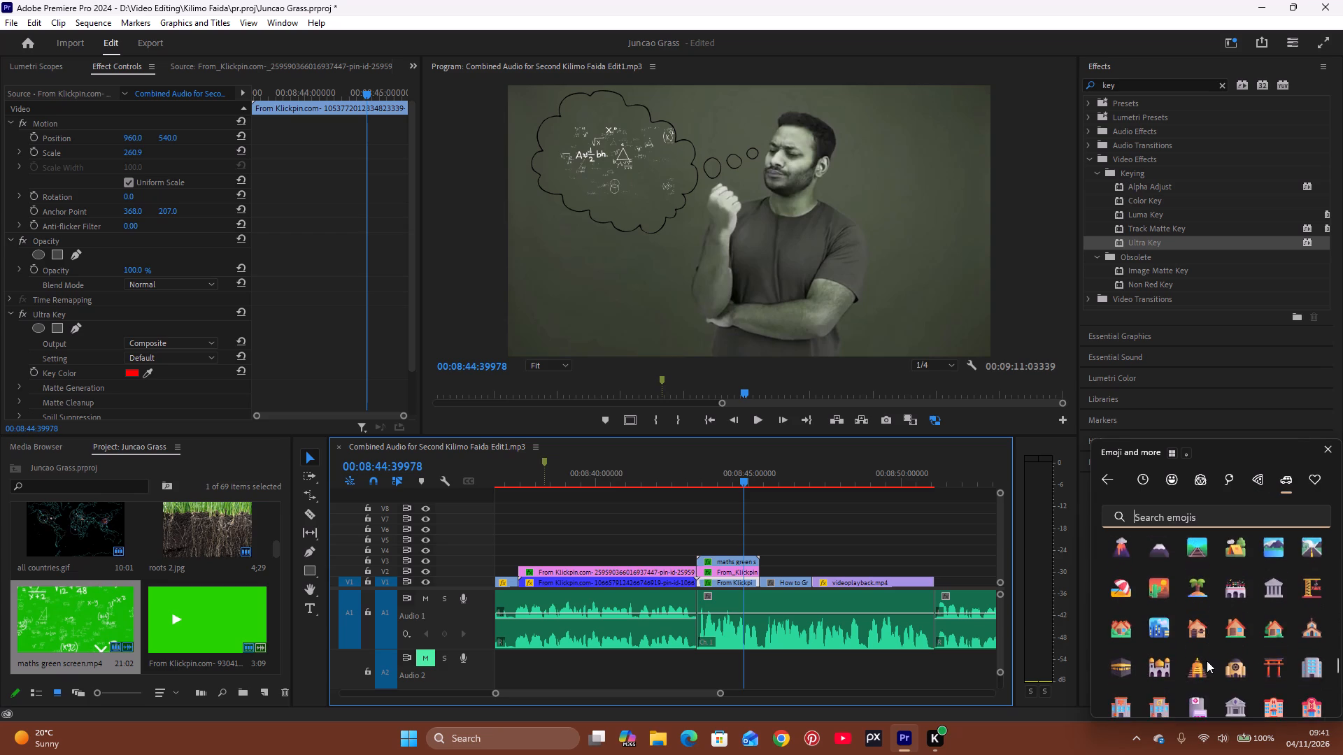
scroll(1202, 663, down, 2)
scroll(1188, 676, up, 1)
scroll(1188, 676, down, 1)
scroll(1188, 676, up, 1)
scroll(1188, 676, down, 7)
scroll(1188, 676, up, 1)
scroll(1188, 676, down, 4)
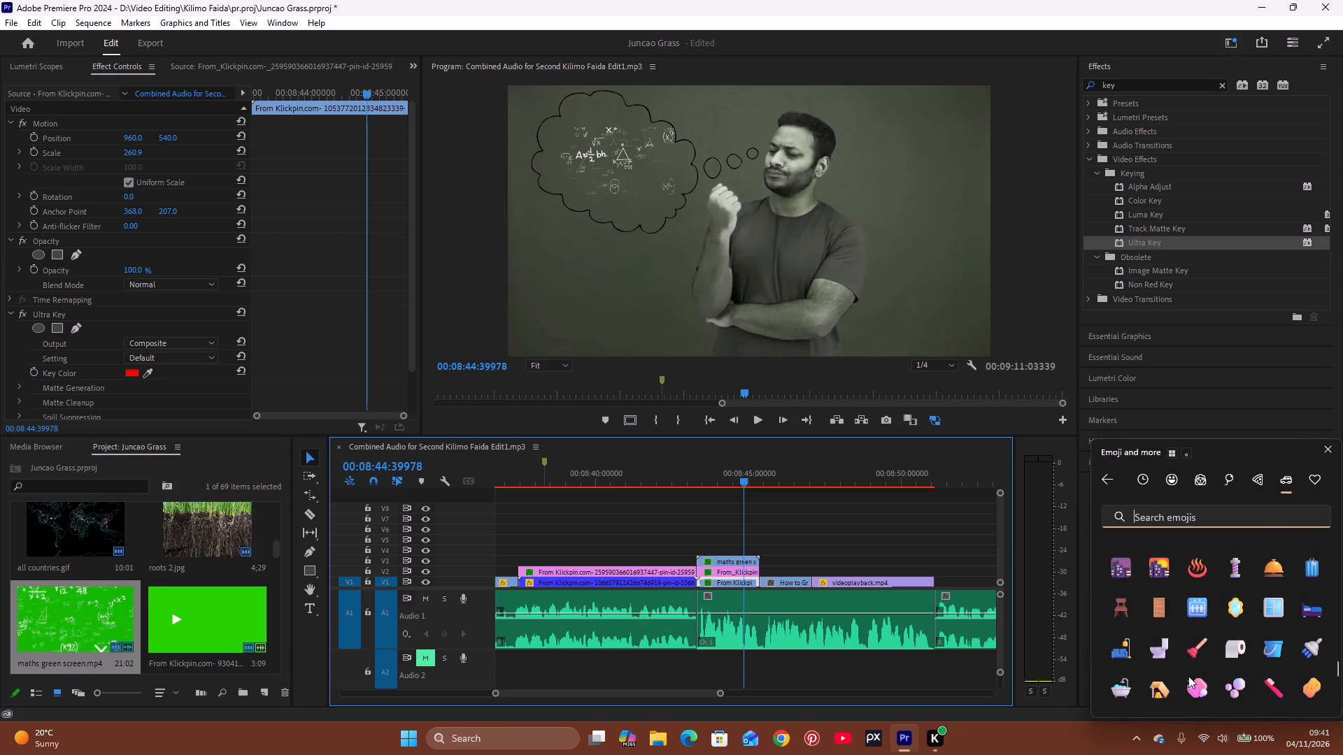
scroll(1188, 676, down, 11)
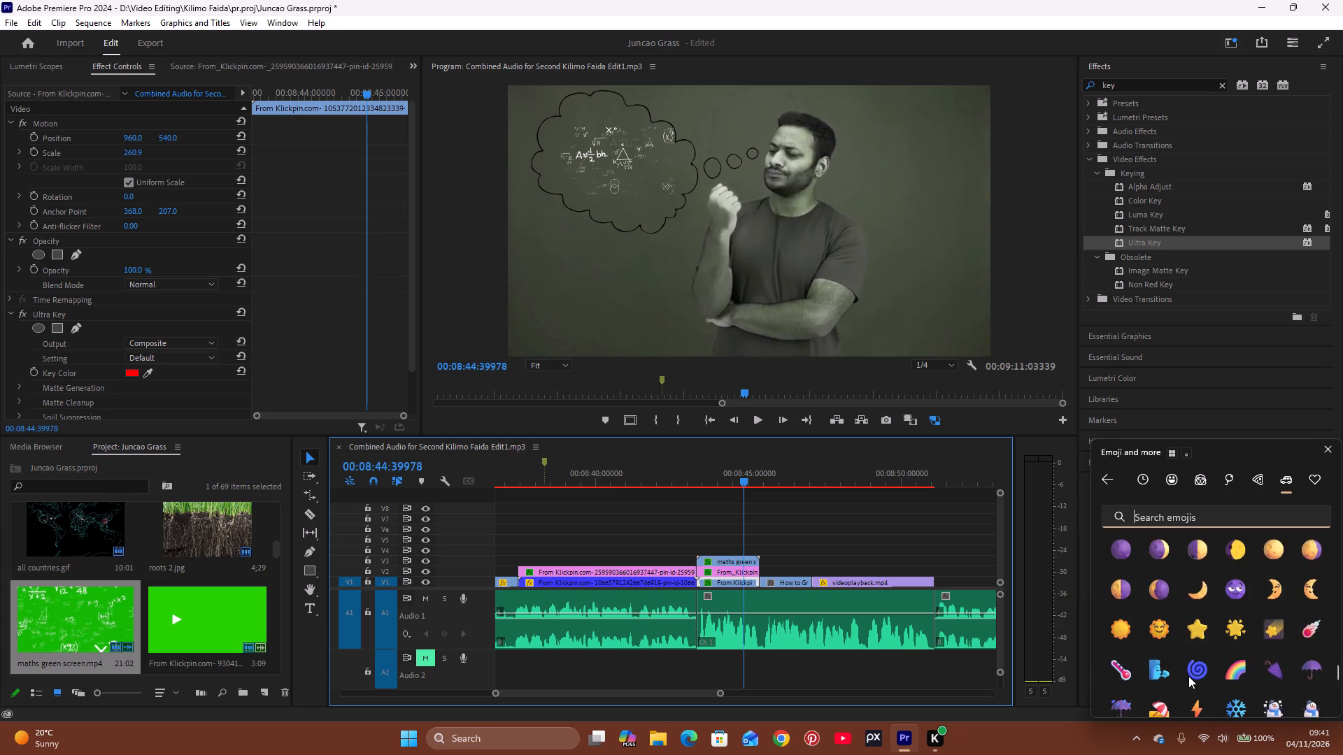
scroll(1188, 676, down, 5)
scroll(1207, 605, down, 4)
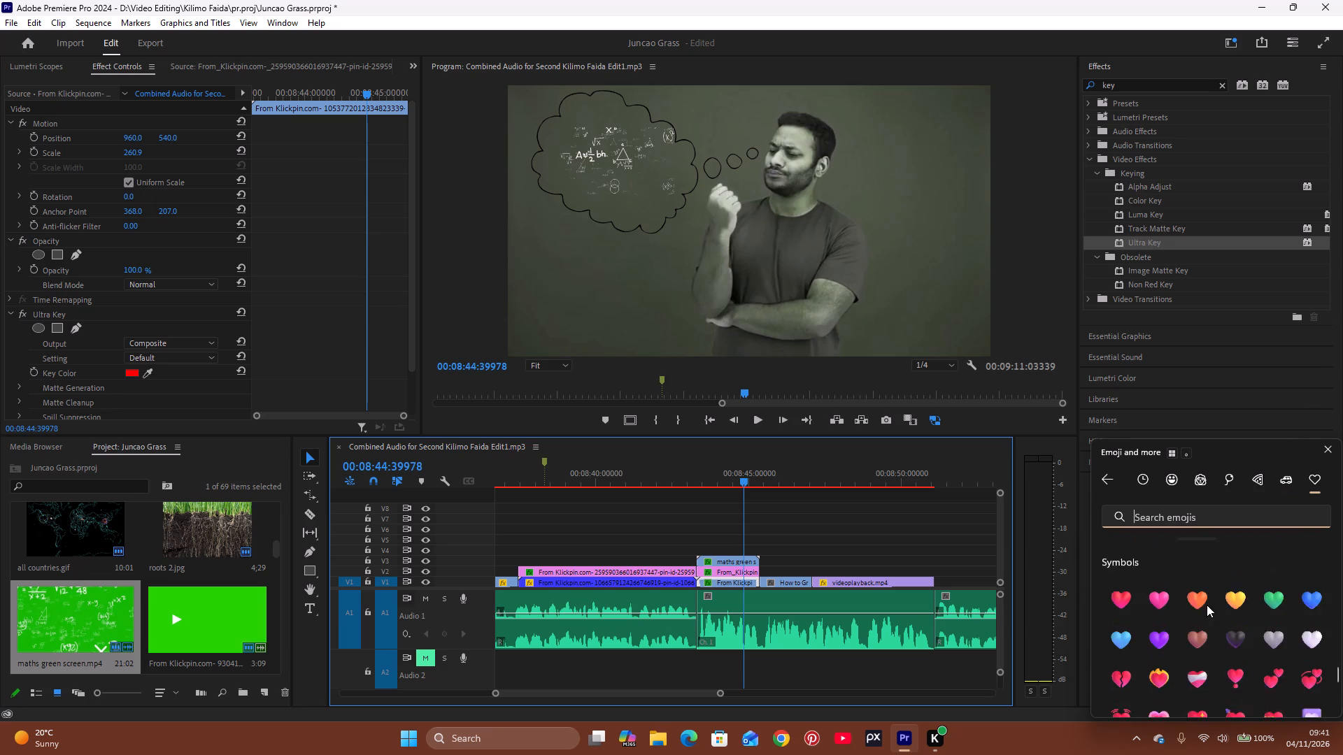
Look through the symbols emojis, from hearts and zodiac signs to the prohibition signs, for one suited to the shot.
scroll(1207, 605, down, 1)
scroll(1207, 605, up, 1)
scroll(1205, 605, down, 9)
scroll(1202, 606, up, 1)
scroll(1202, 606, down, 2)
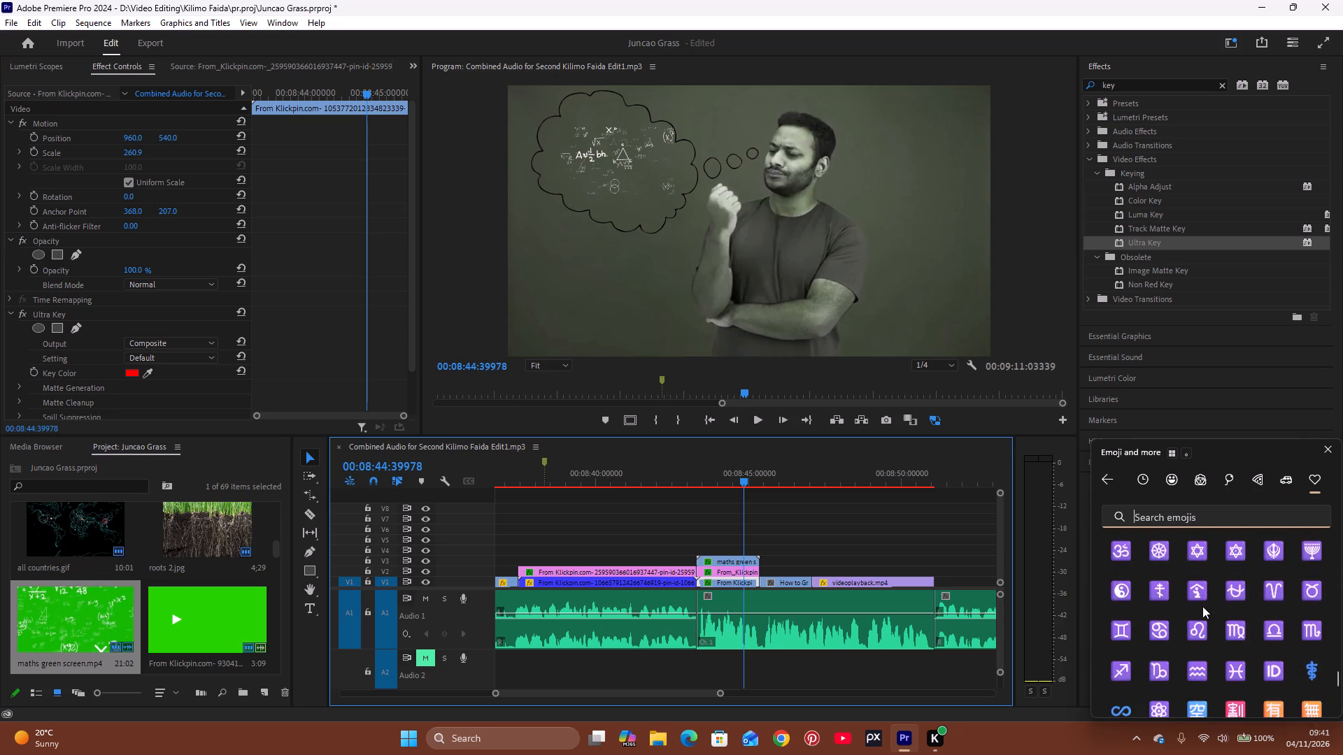
scroll(1202, 606, down, 9)
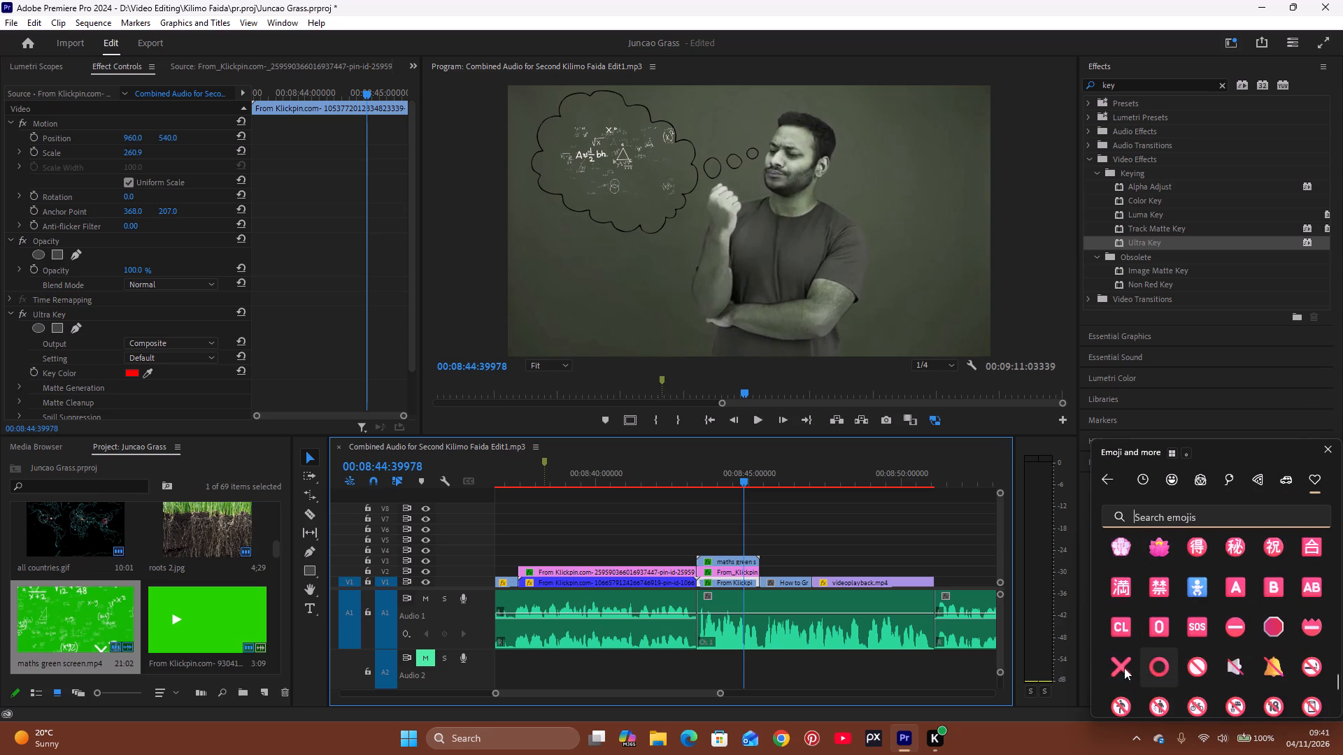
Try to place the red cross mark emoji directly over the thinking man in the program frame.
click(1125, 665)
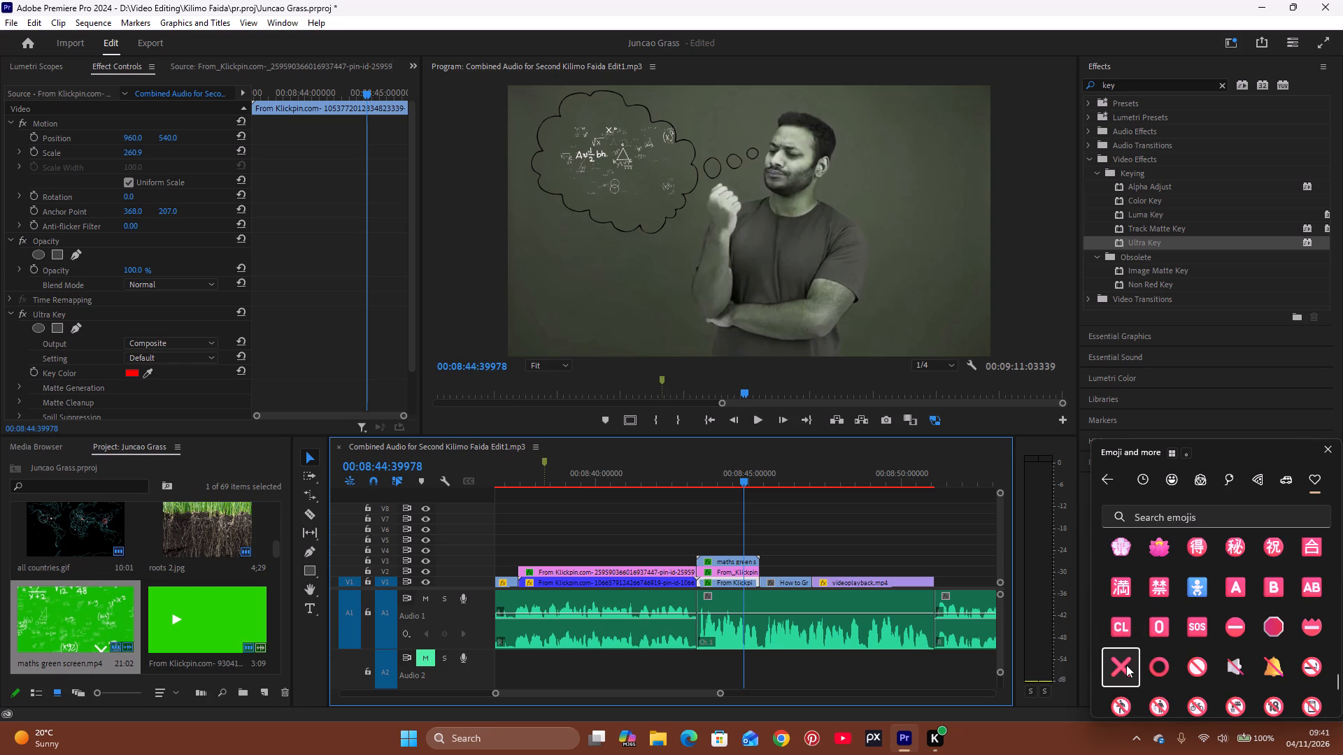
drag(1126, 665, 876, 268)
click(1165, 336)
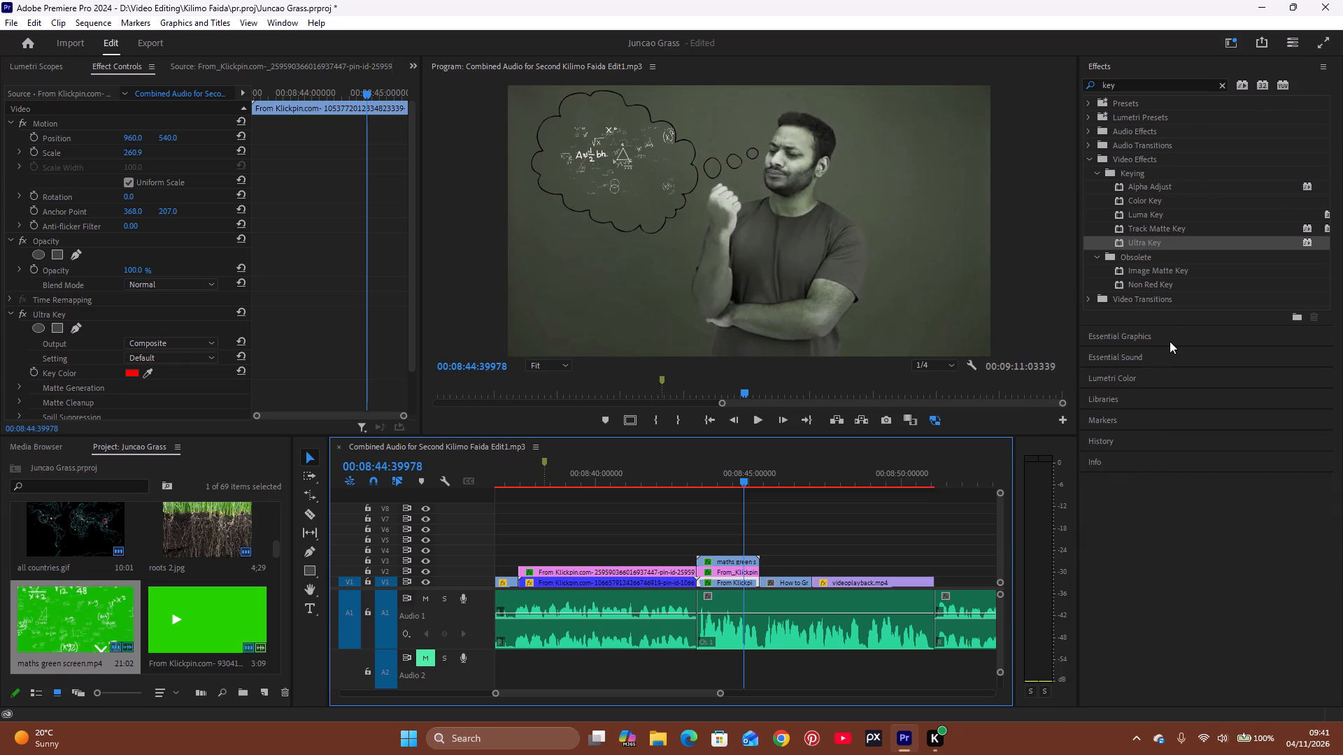
Add a text layer over the thinking-man shot with the cross mark emoji as its only text.
click(1170, 341)
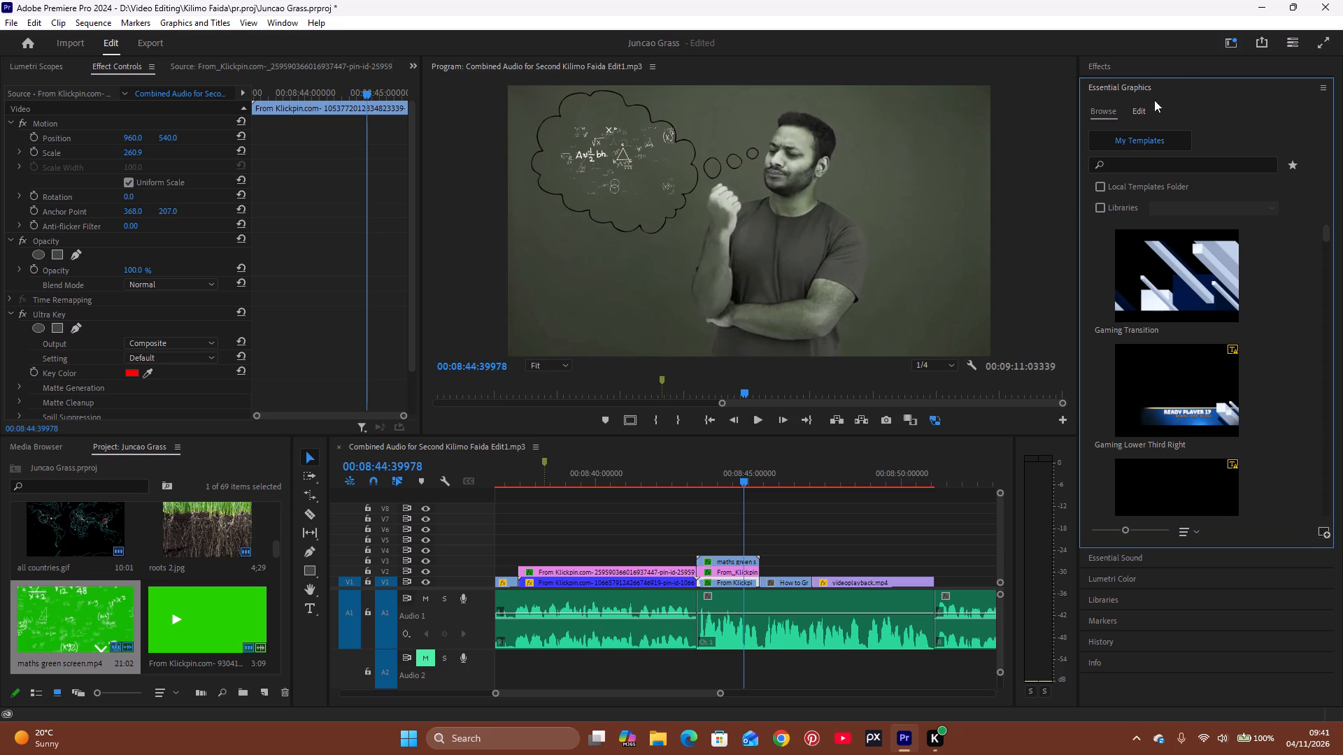
click(1139, 112)
click(1320, 150)
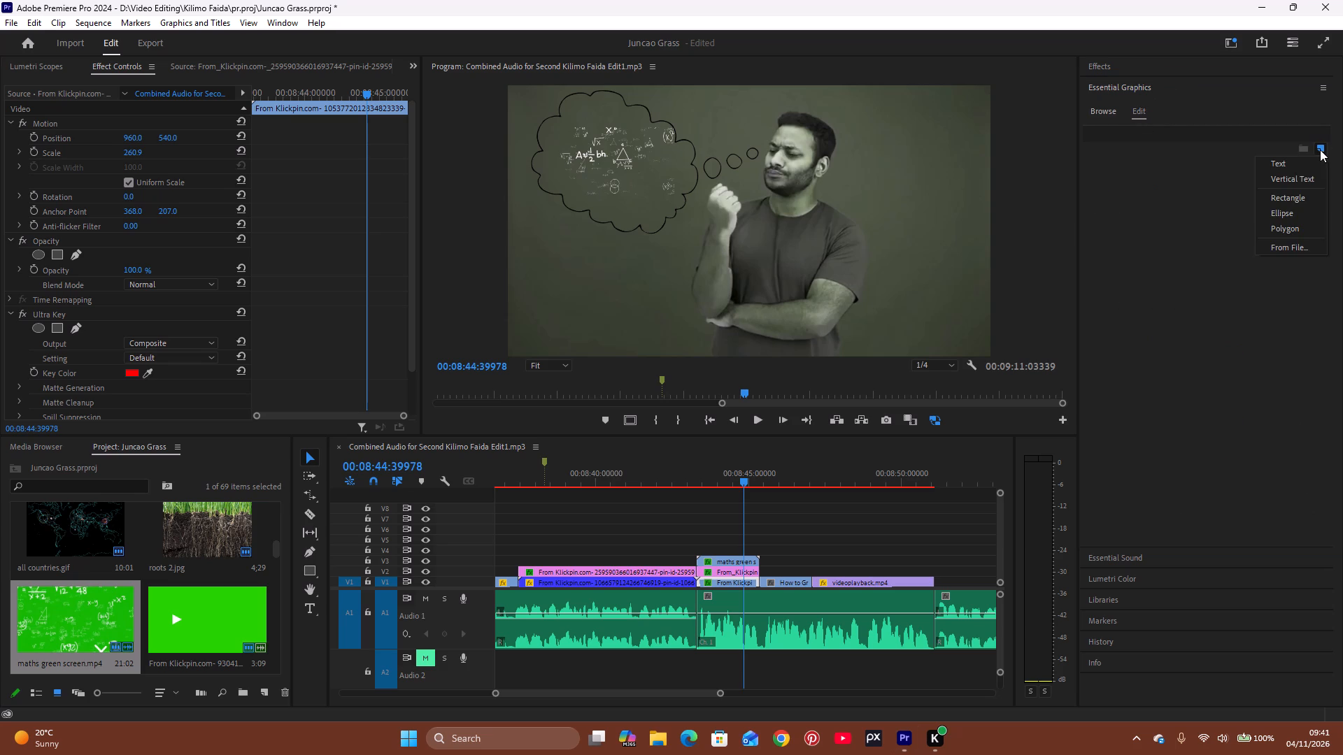
click(1307, 160)
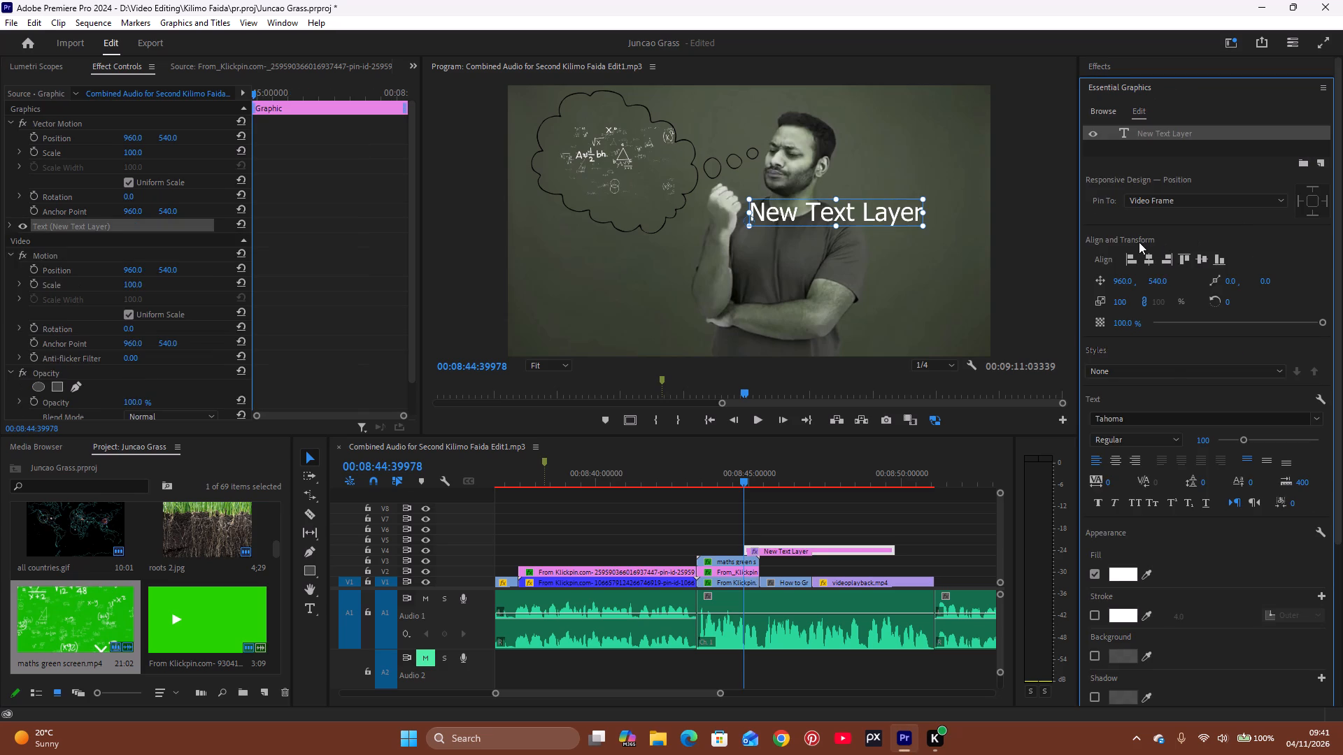
double_click(894, 219)
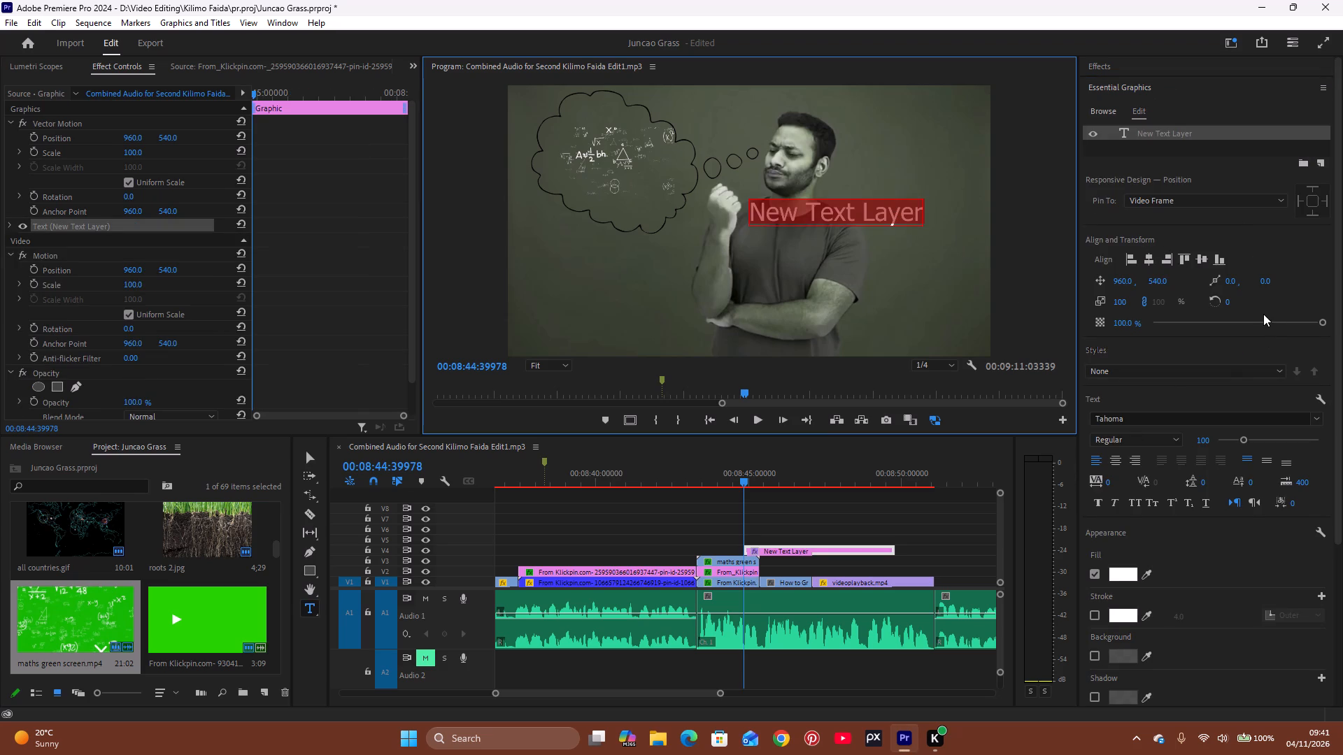
key(super+i)
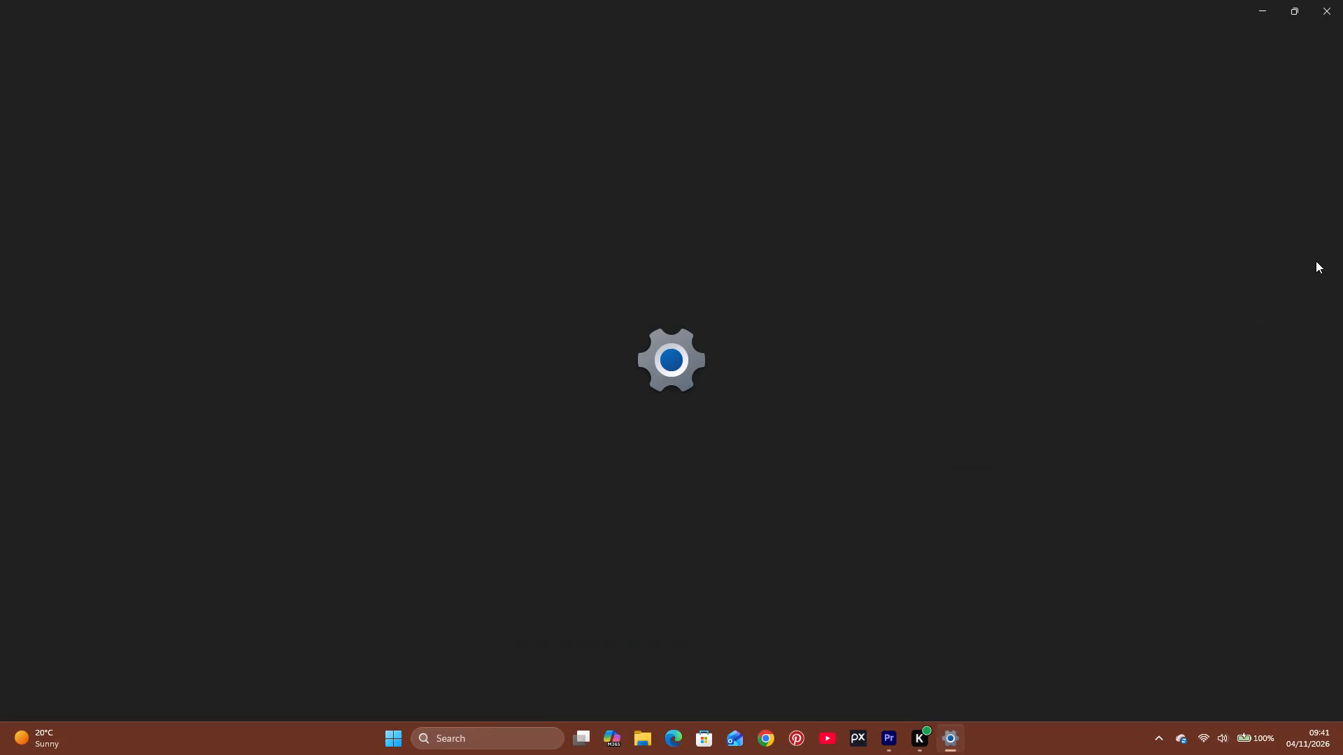
click(1334, 0)
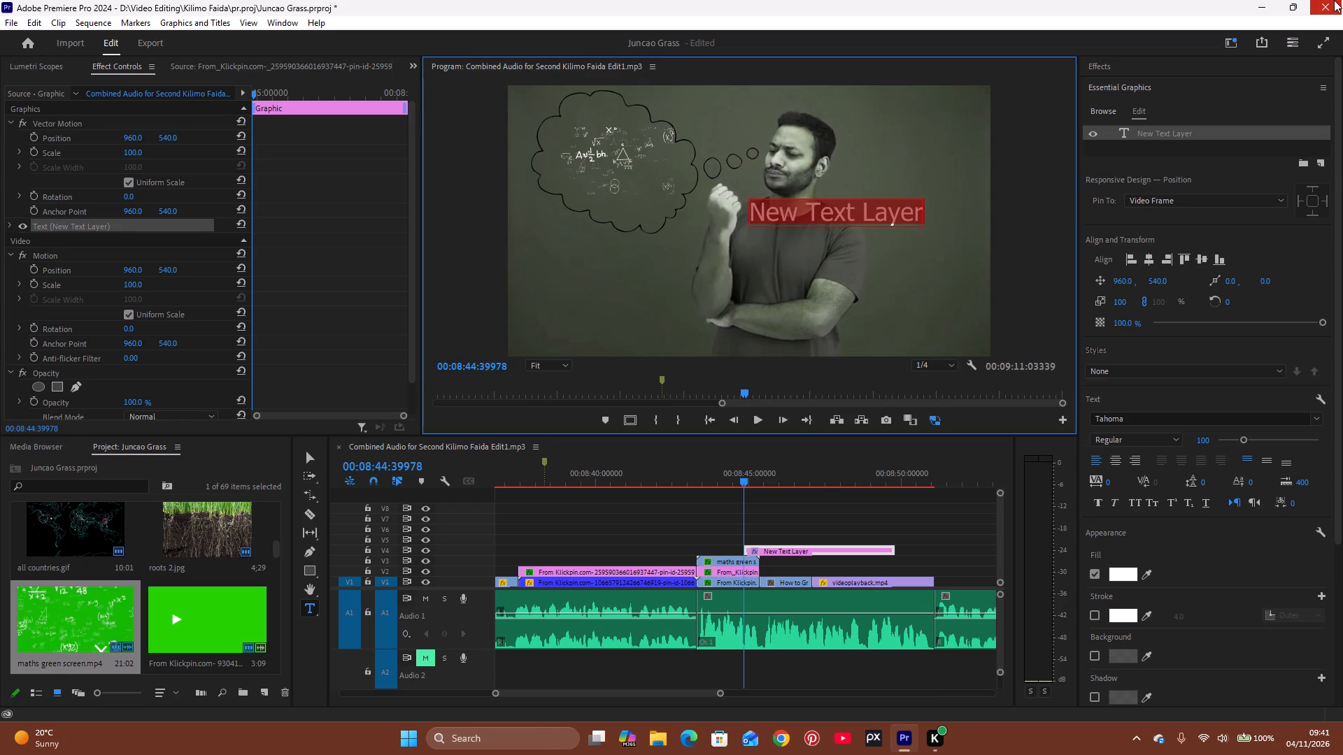
key(super+period)
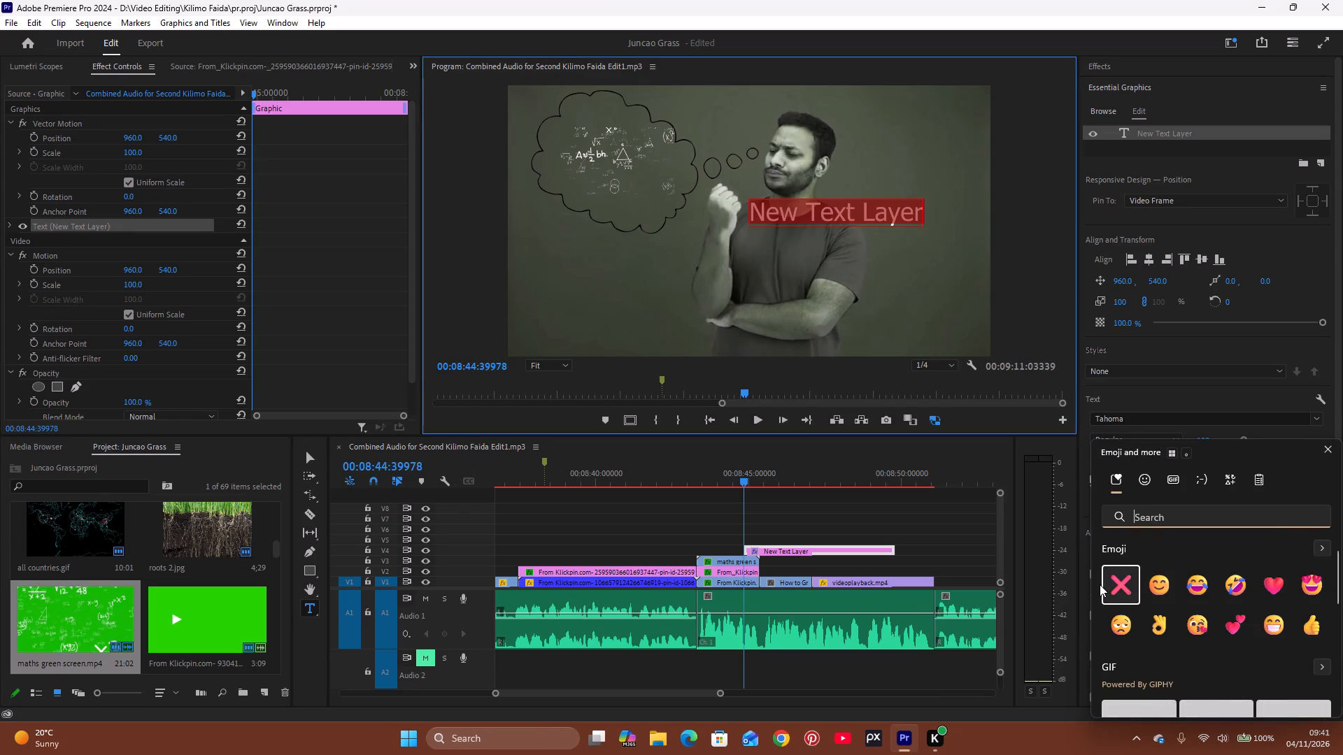
click(1110, 579)
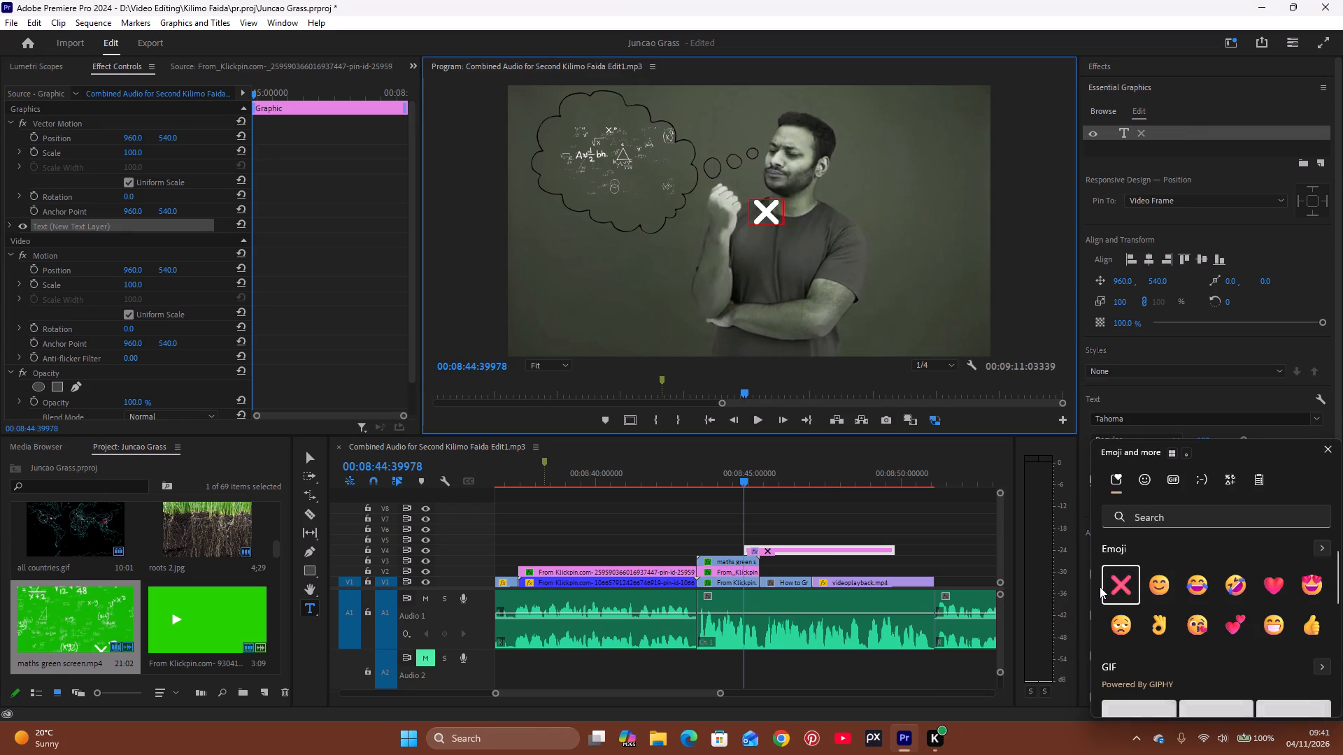
click(1333, 450)
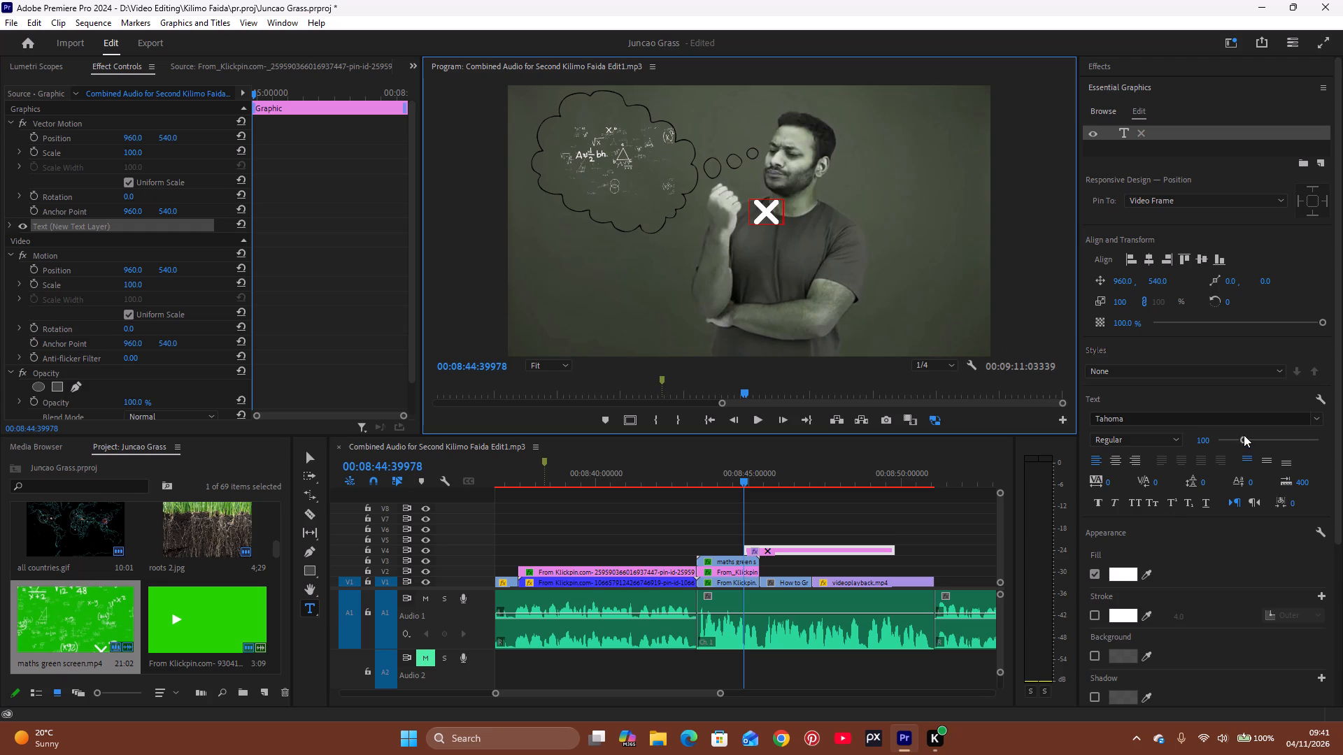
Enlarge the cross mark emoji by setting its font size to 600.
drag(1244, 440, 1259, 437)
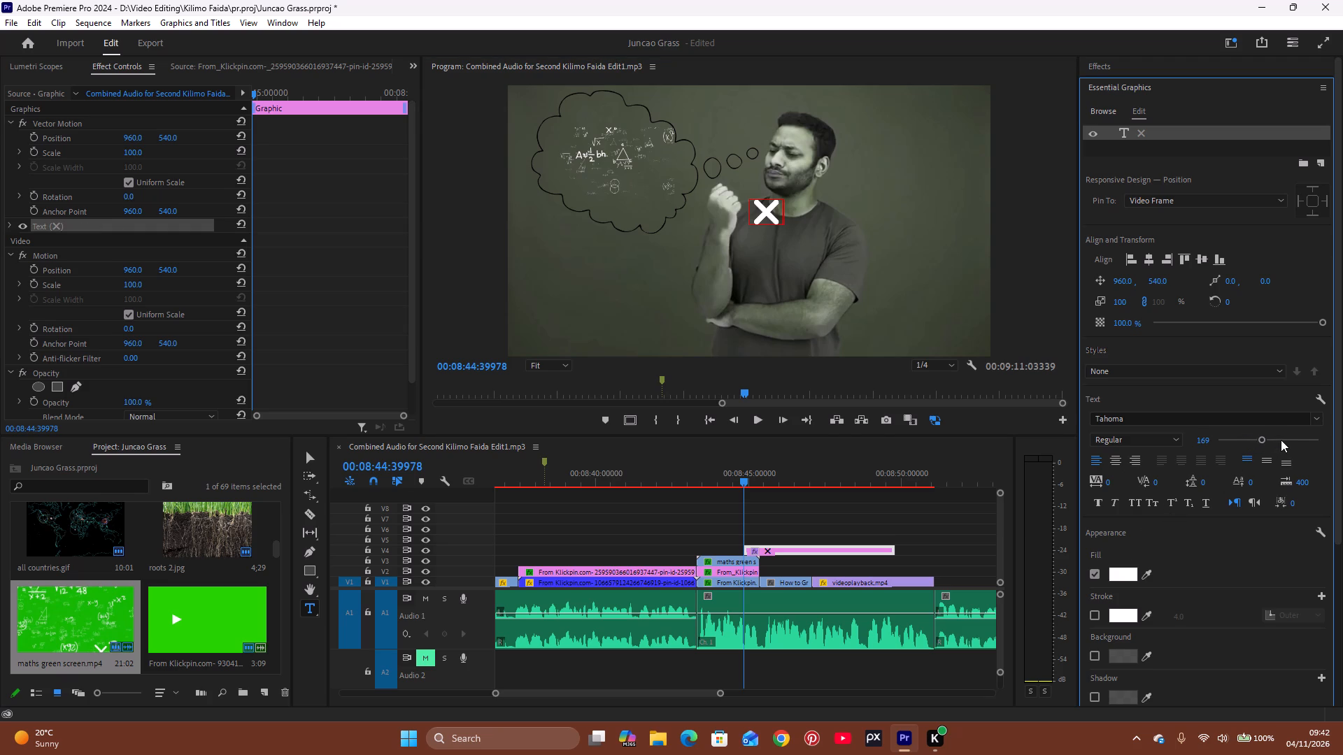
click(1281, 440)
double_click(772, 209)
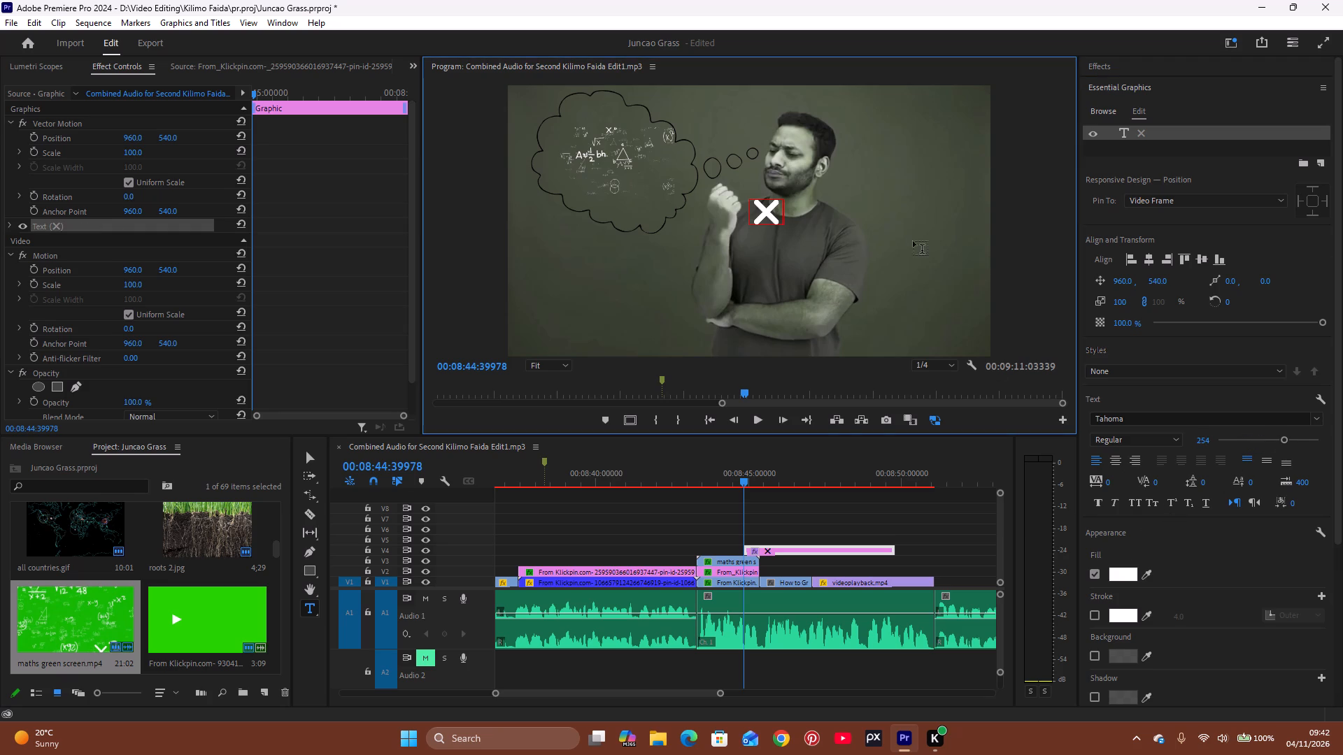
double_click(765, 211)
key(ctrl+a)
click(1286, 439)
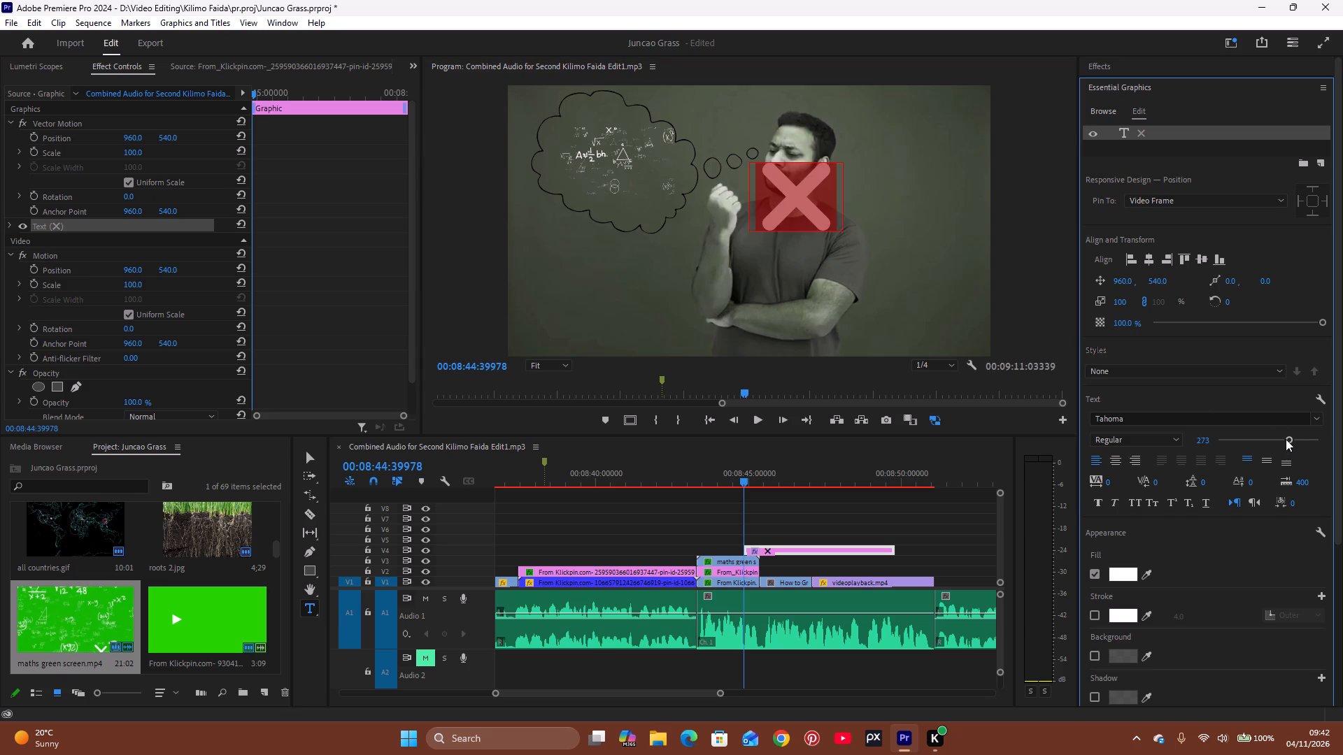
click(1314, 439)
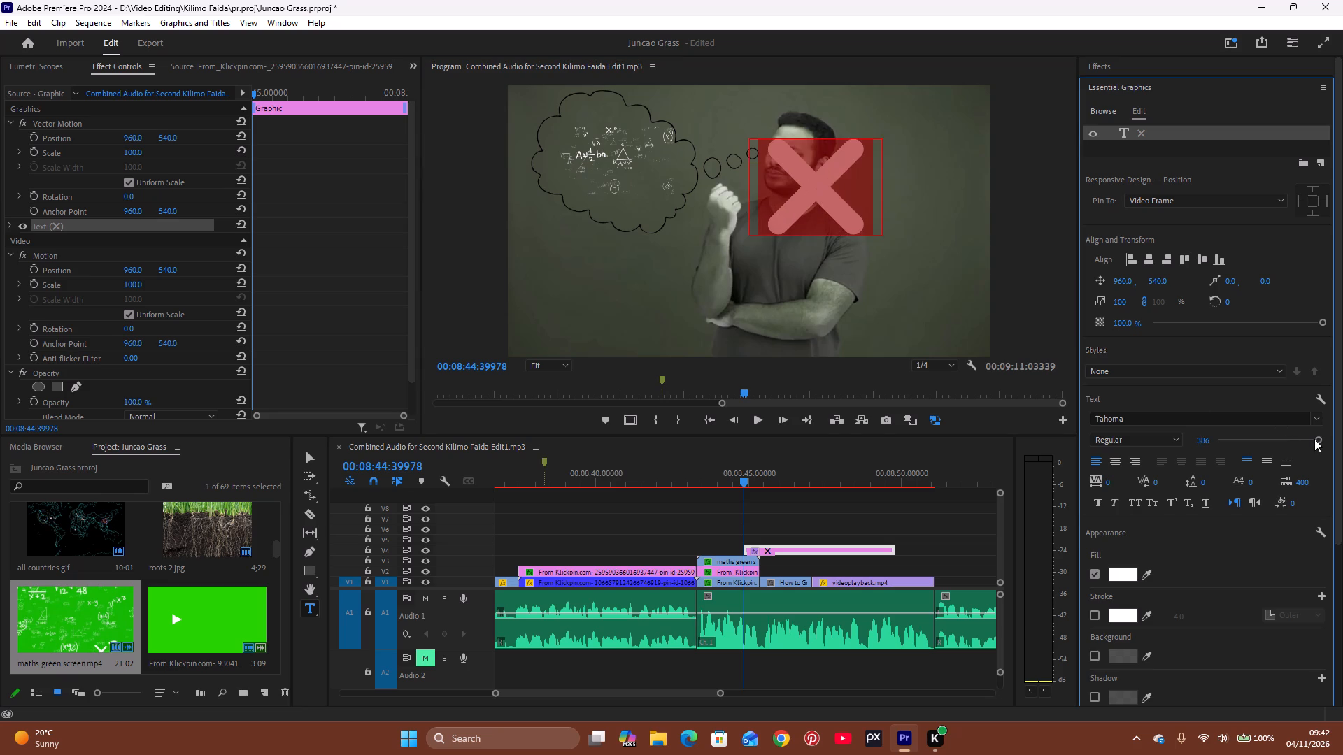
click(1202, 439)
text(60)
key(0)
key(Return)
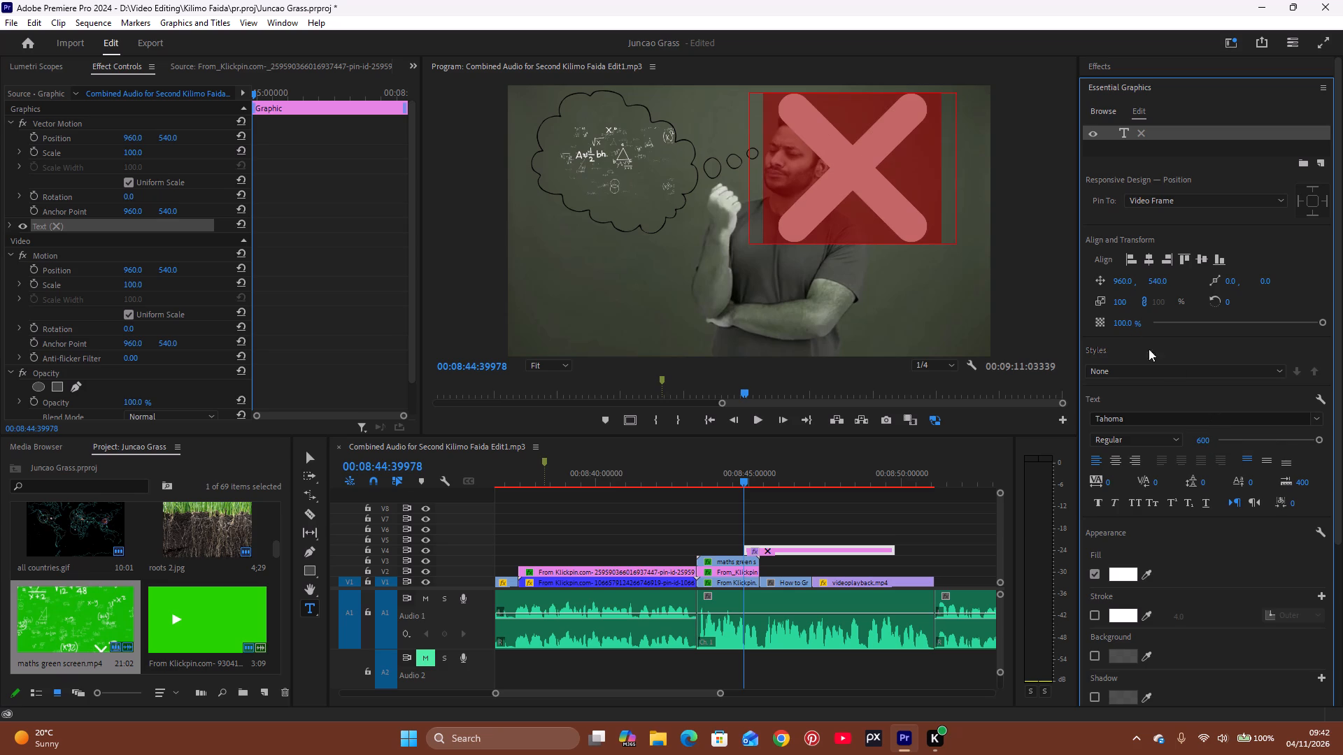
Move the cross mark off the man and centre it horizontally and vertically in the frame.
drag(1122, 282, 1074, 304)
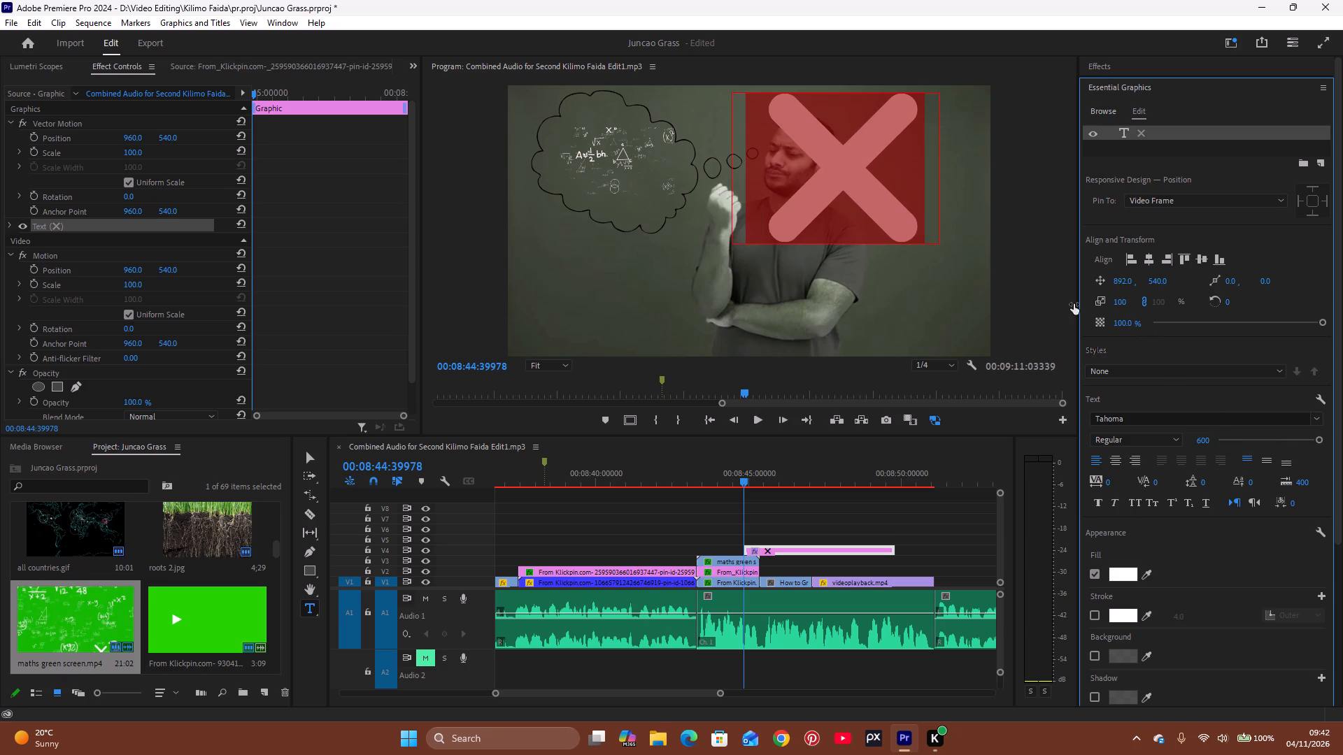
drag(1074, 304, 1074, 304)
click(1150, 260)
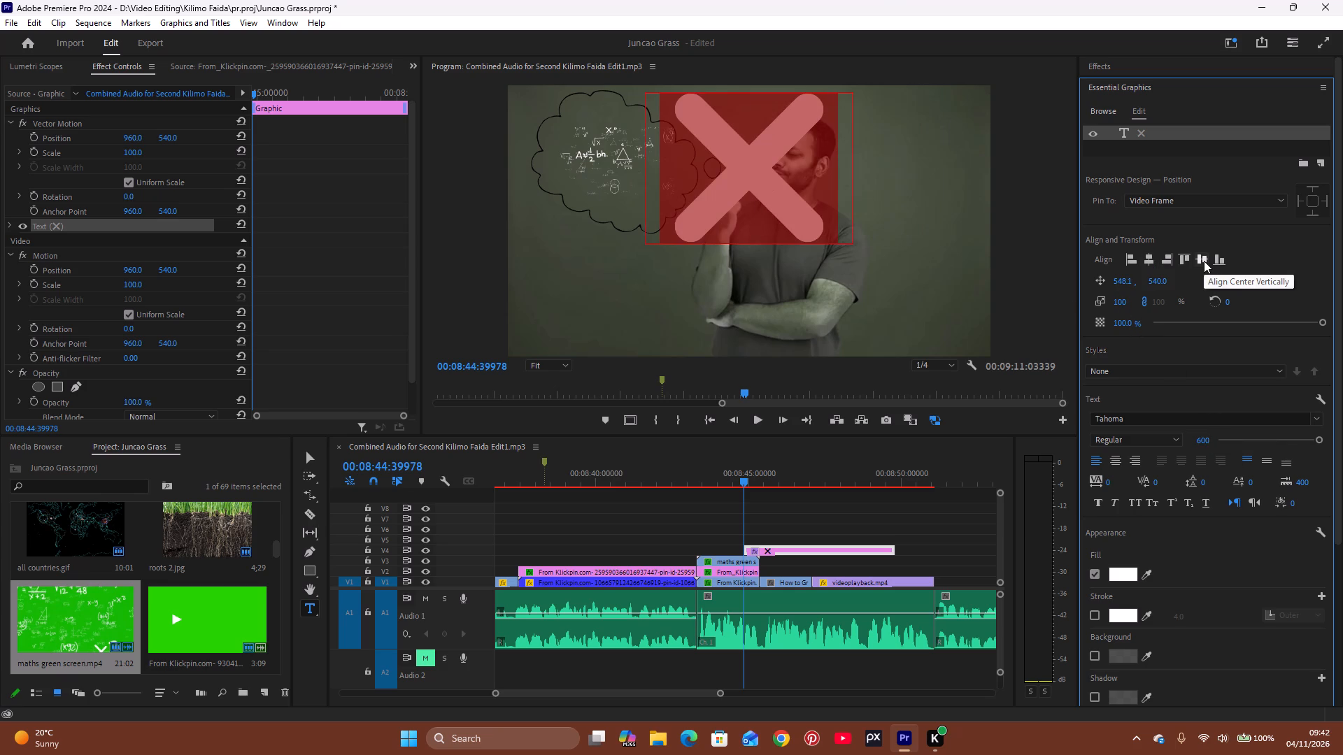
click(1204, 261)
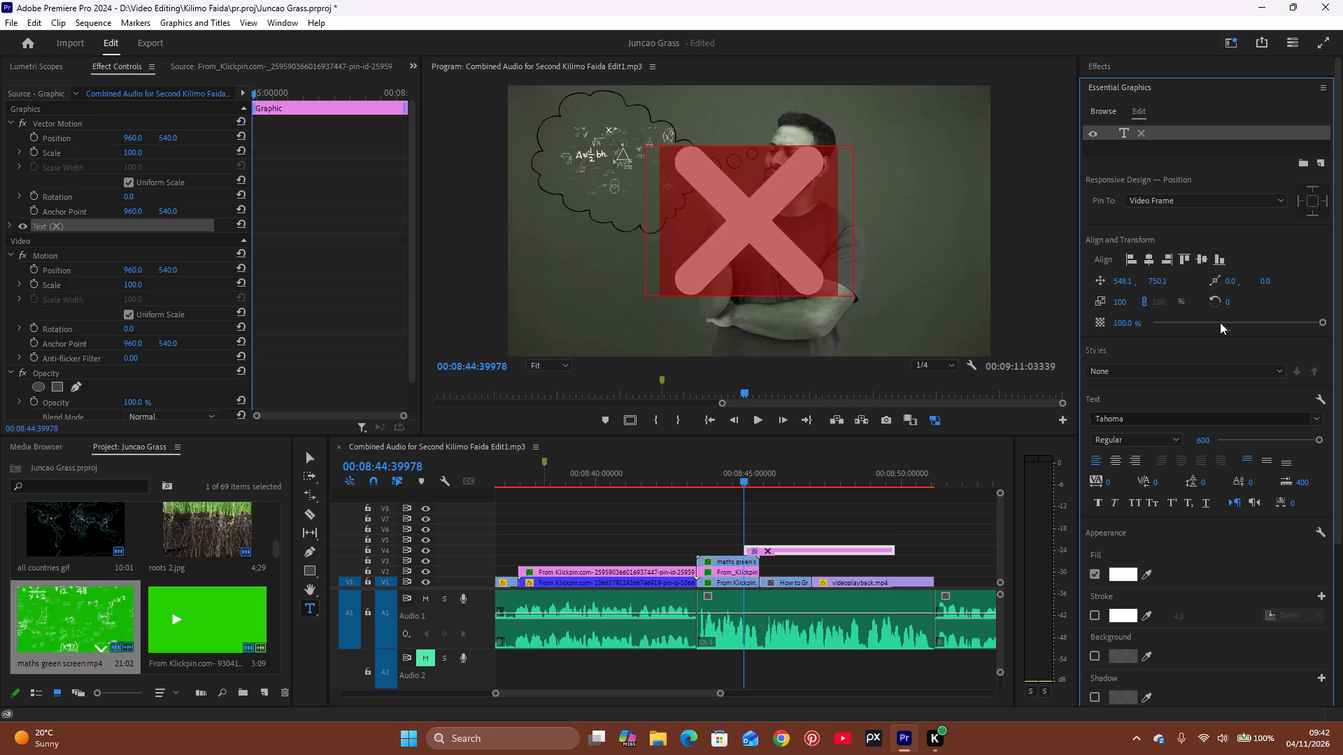
Set the cross mark's font size to 900 and centre it horizontally and vertically in the frame.
click(1202, 443)
text(900)
key(Return)
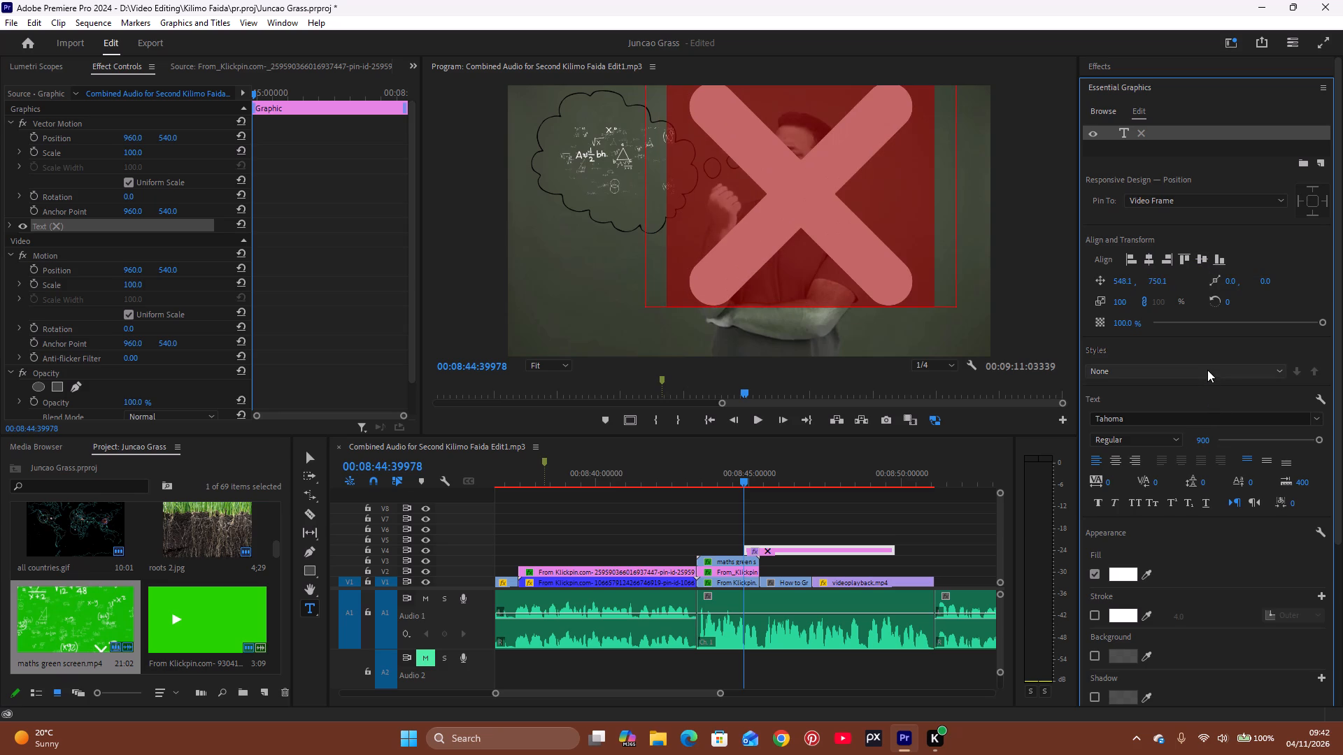
click(1156, 253)
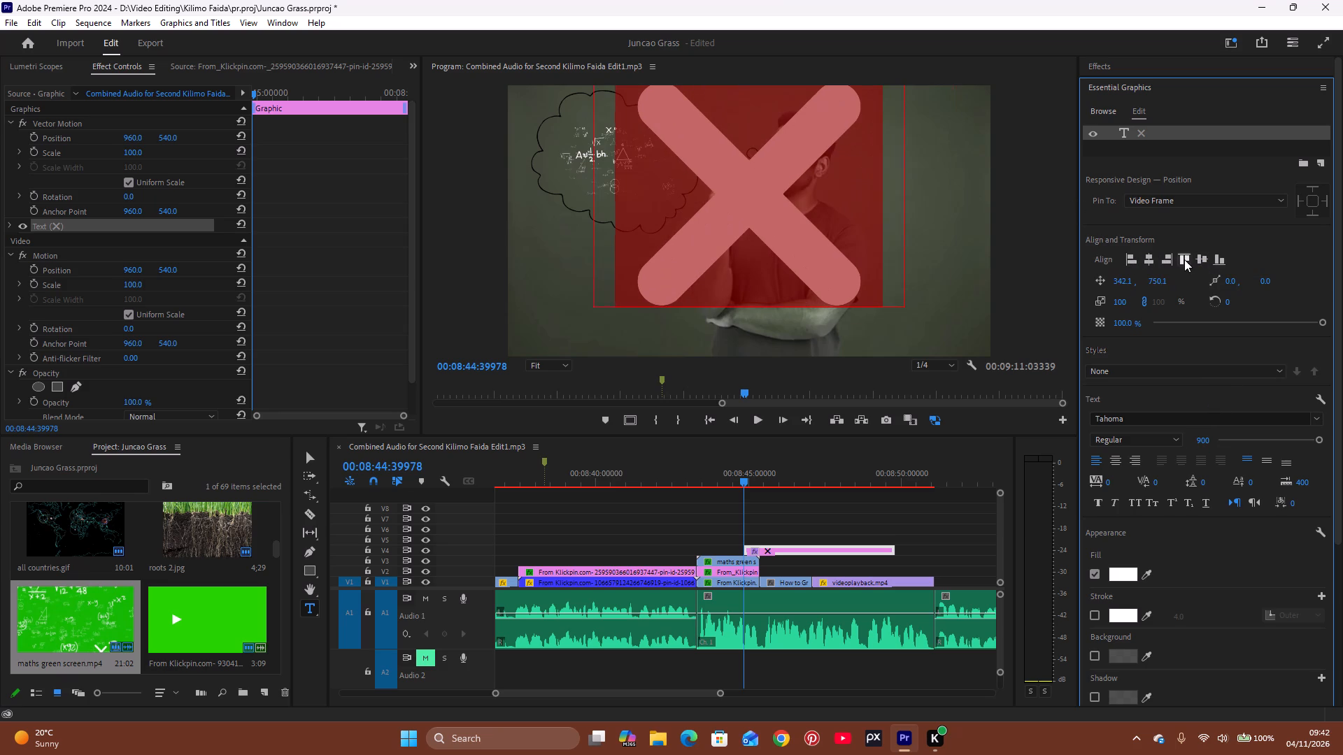
click(1198, 257)
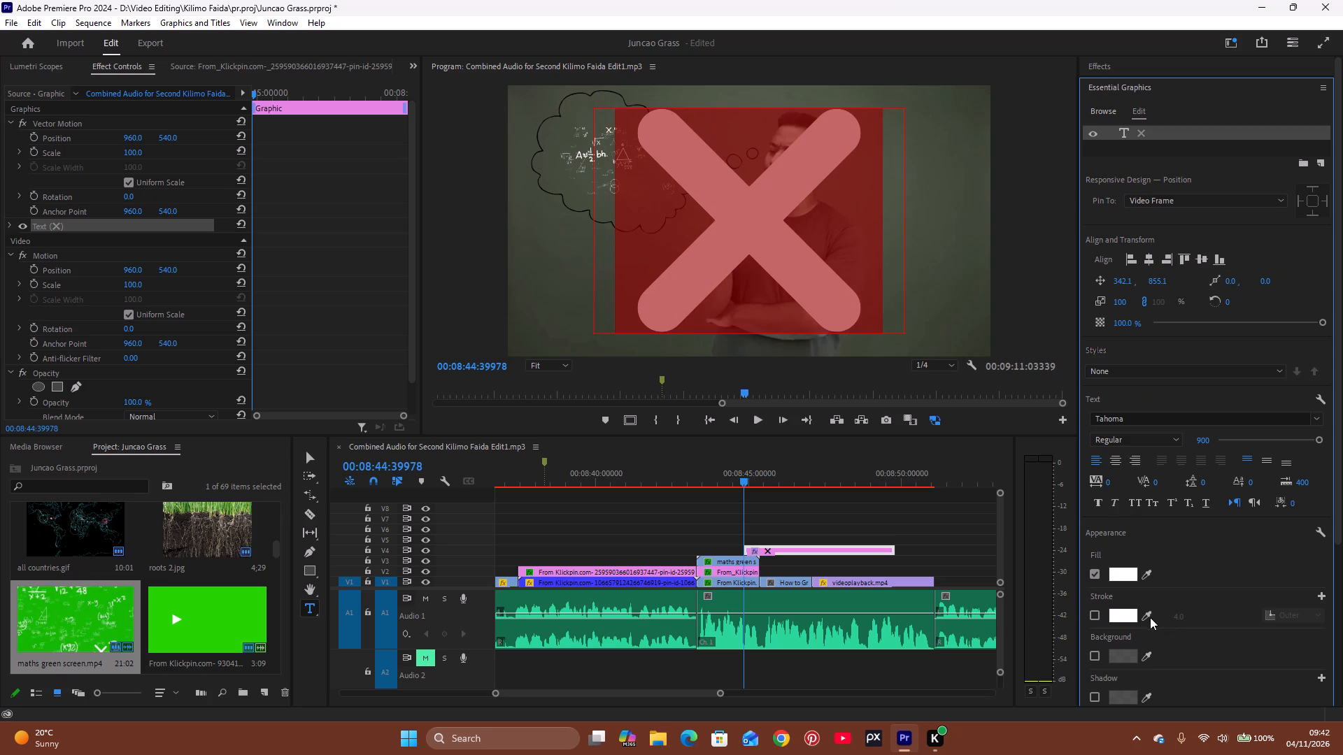
Change the cross mark's fill colour to bright red.
click(1119, 570)
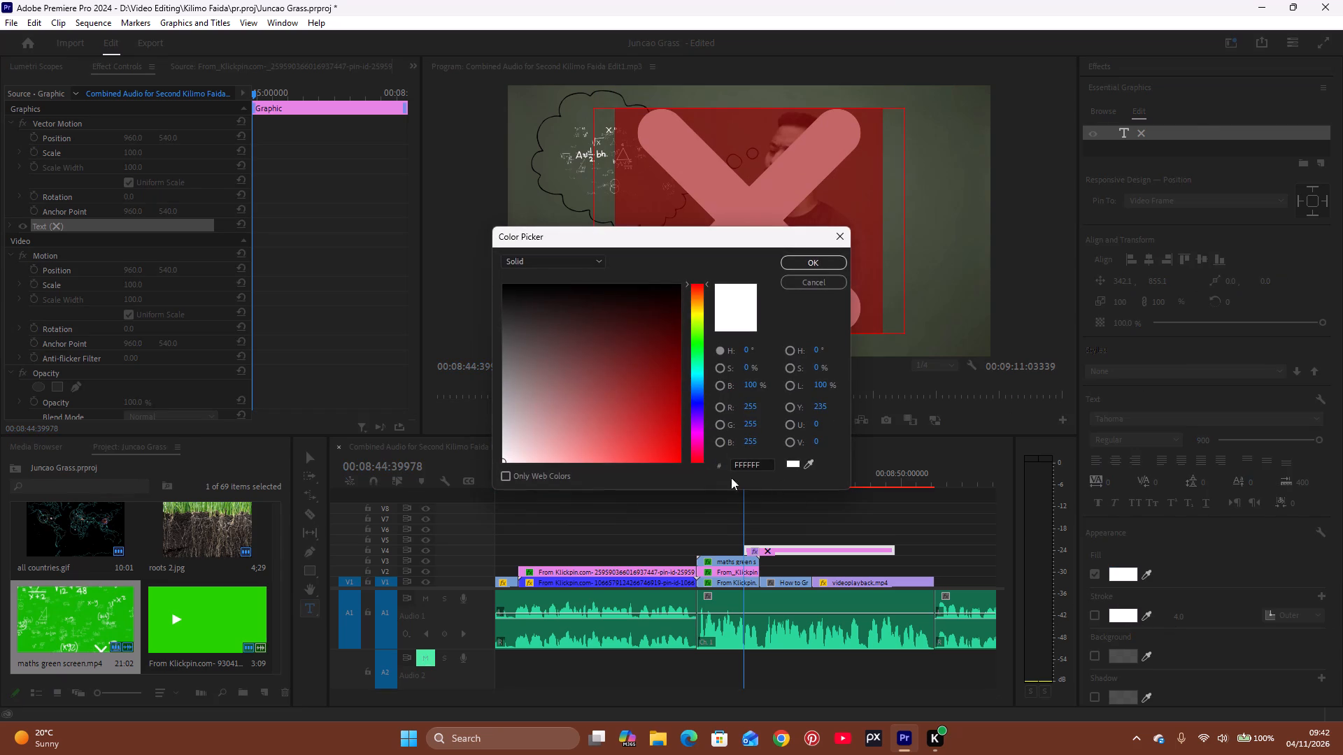
drag(676, 449, 692, 477)
click(797, 255)
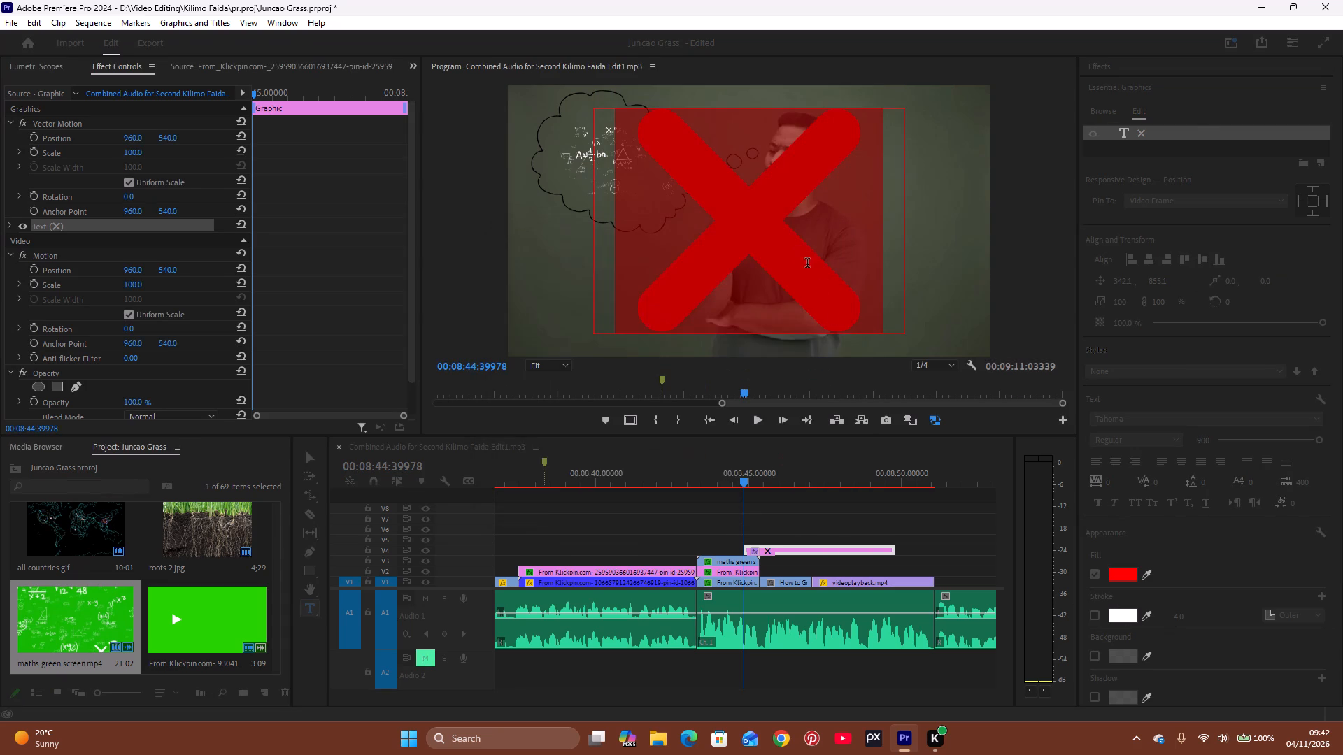
Trim the end of the cross mark graphic on V4 to the end of the thinking-man clips, playing the shot to check it.
click(729, 481)
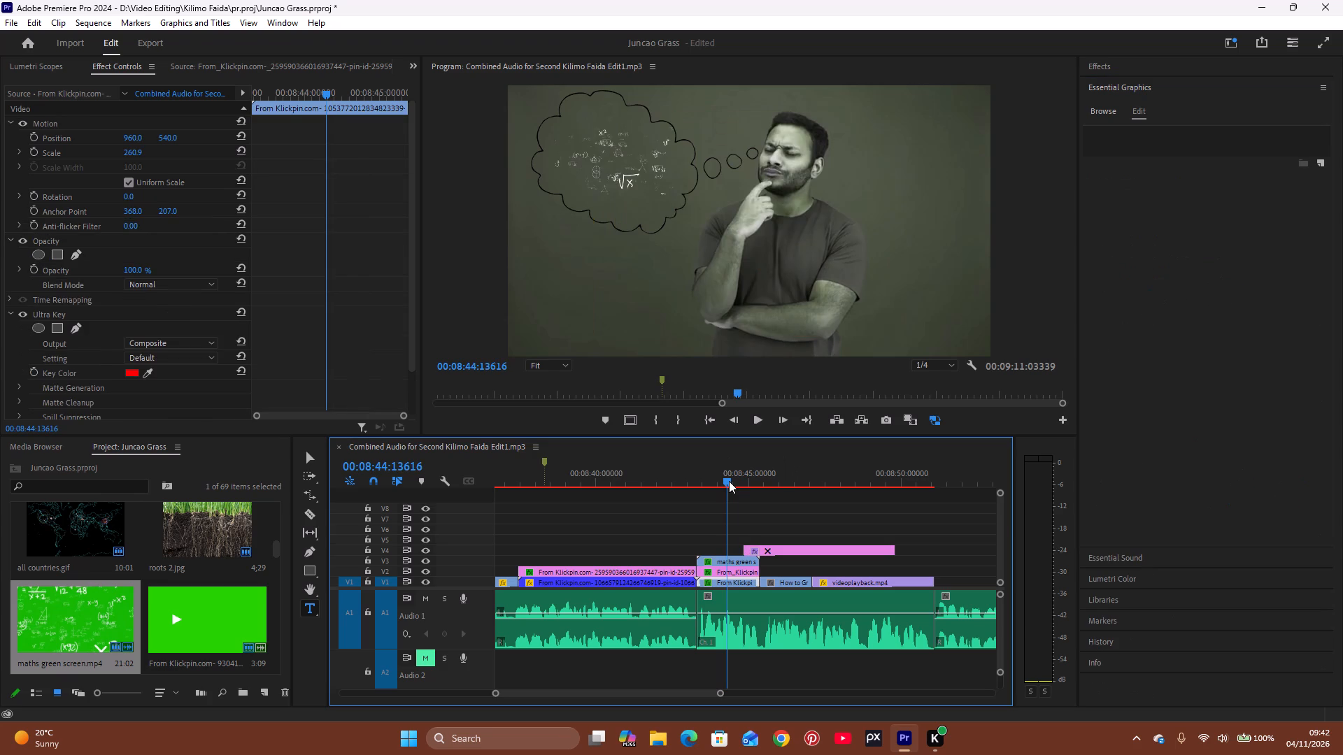
key(space)
key(space)
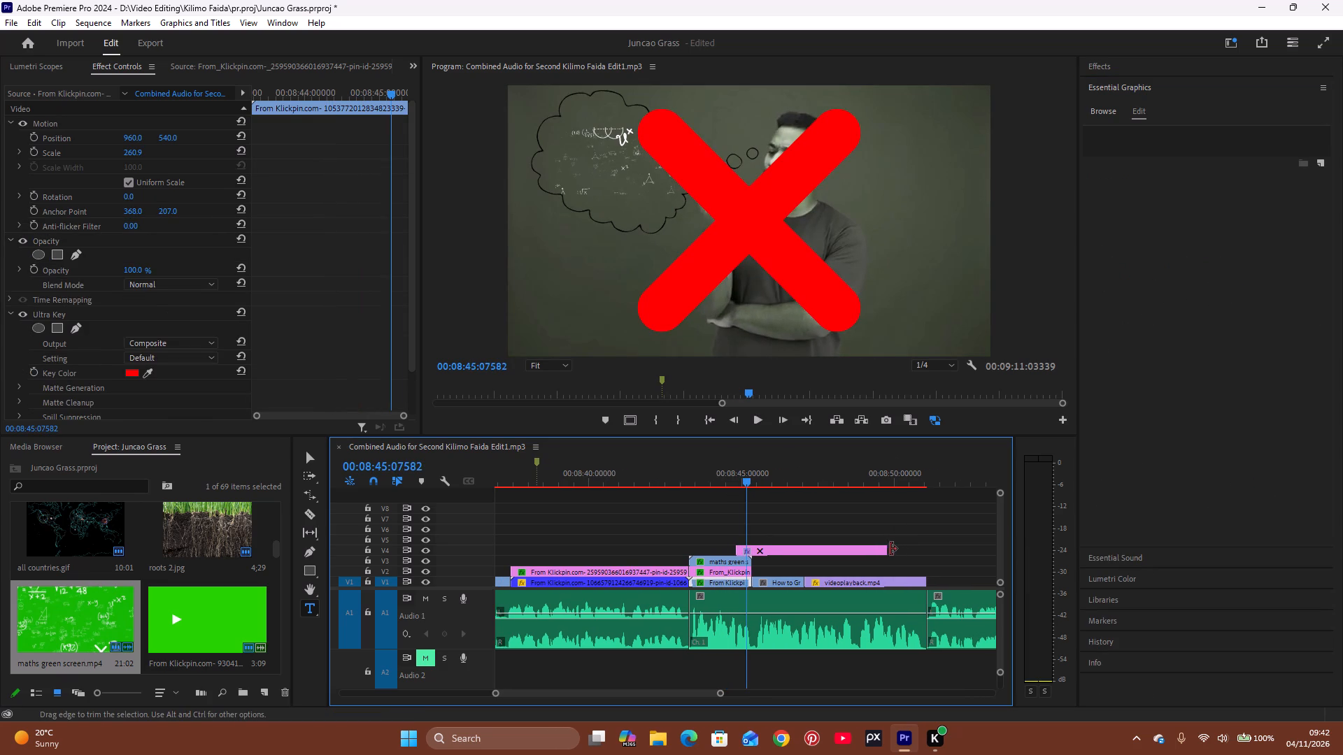
drag(886, 551, 725, 551)
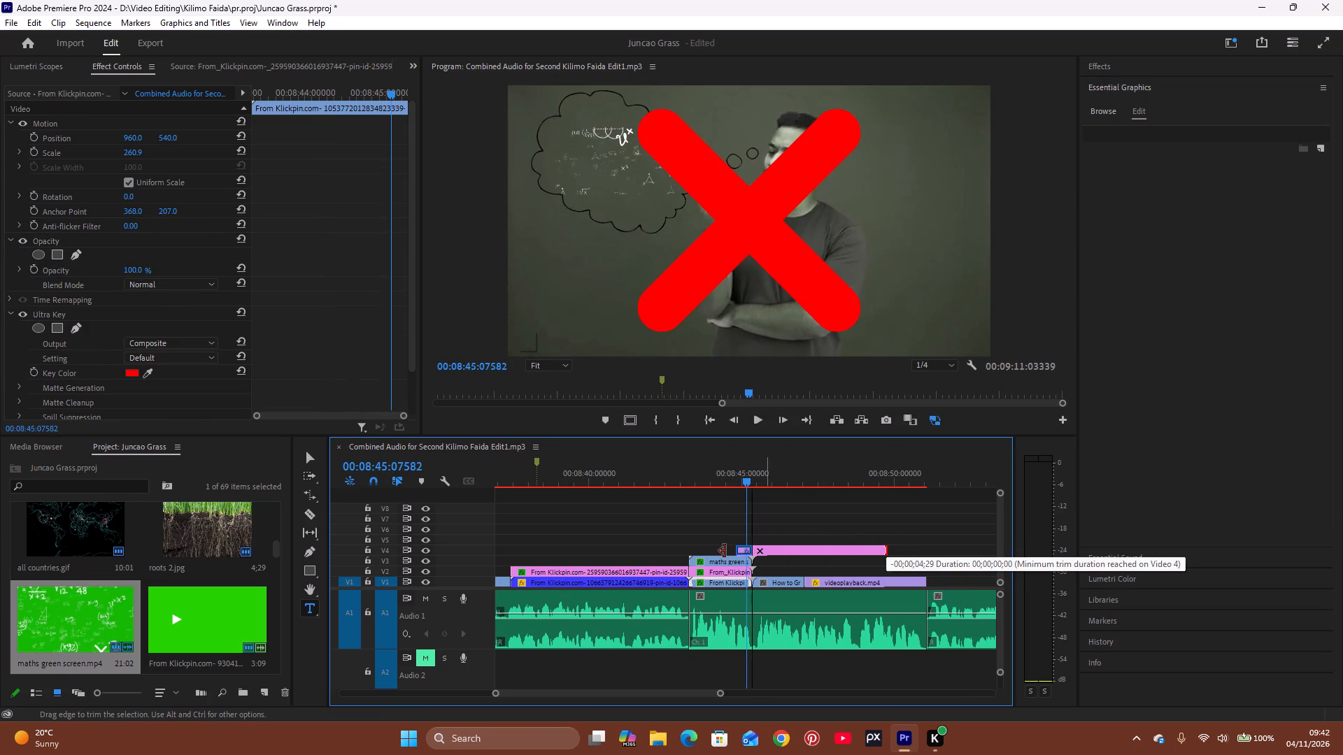
drag(725, 551, 751, 556)
key(space)
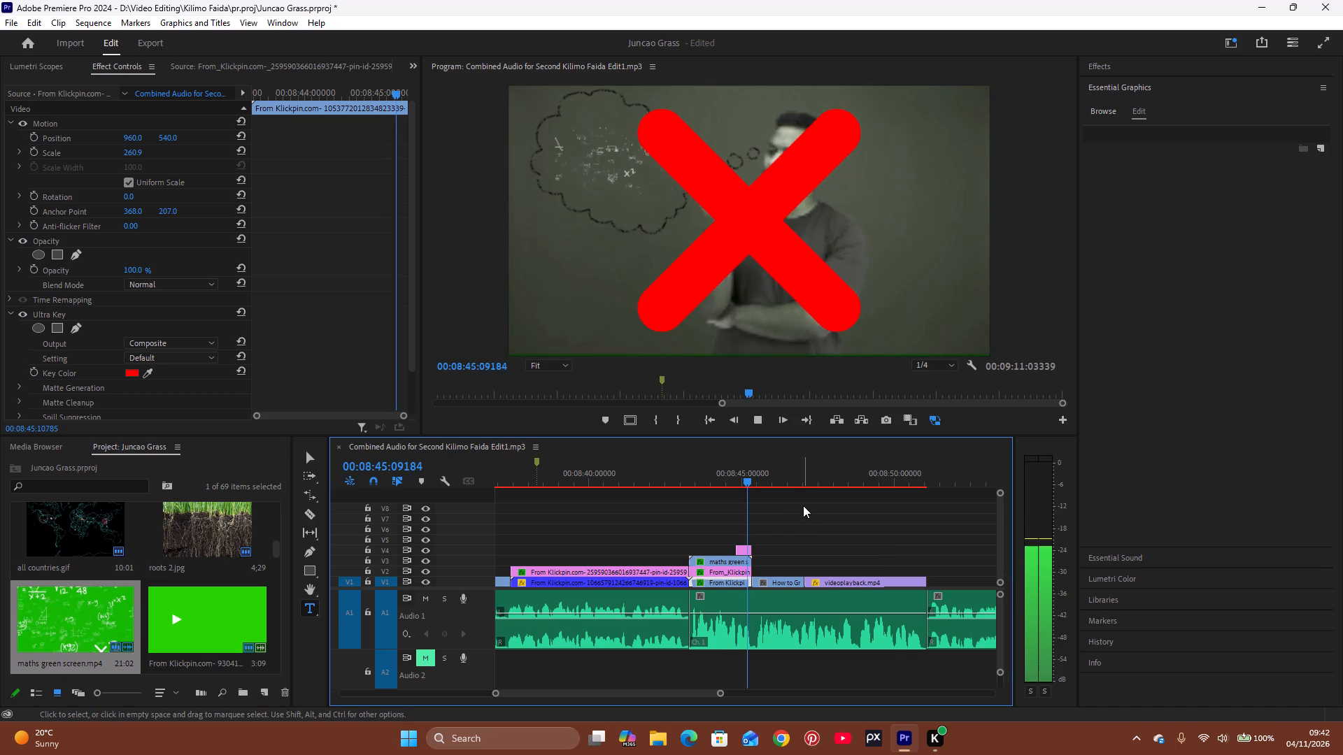
key(space)
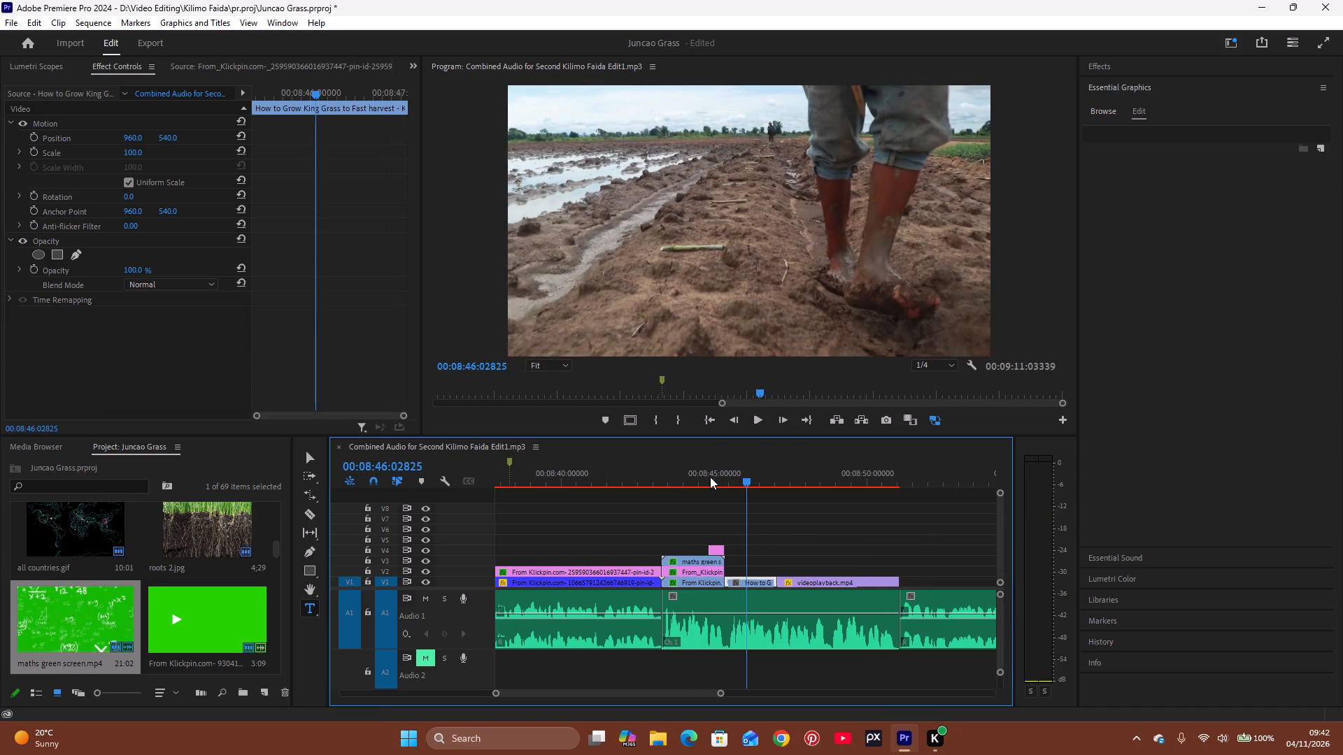
Play back the sequence from the thinking-man shot through the grass footage, and replay the cross mark's appearance.
click(708, 477)
key(space)
key(space)
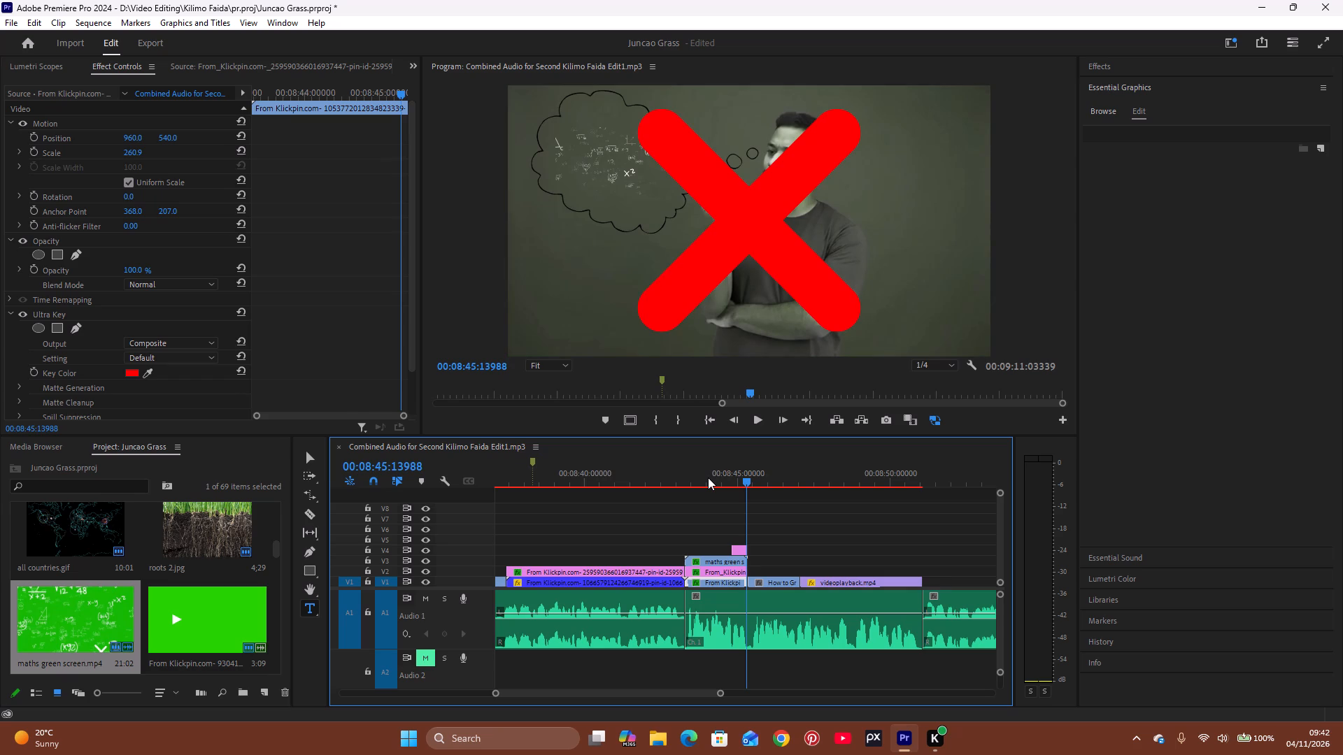
key(space)
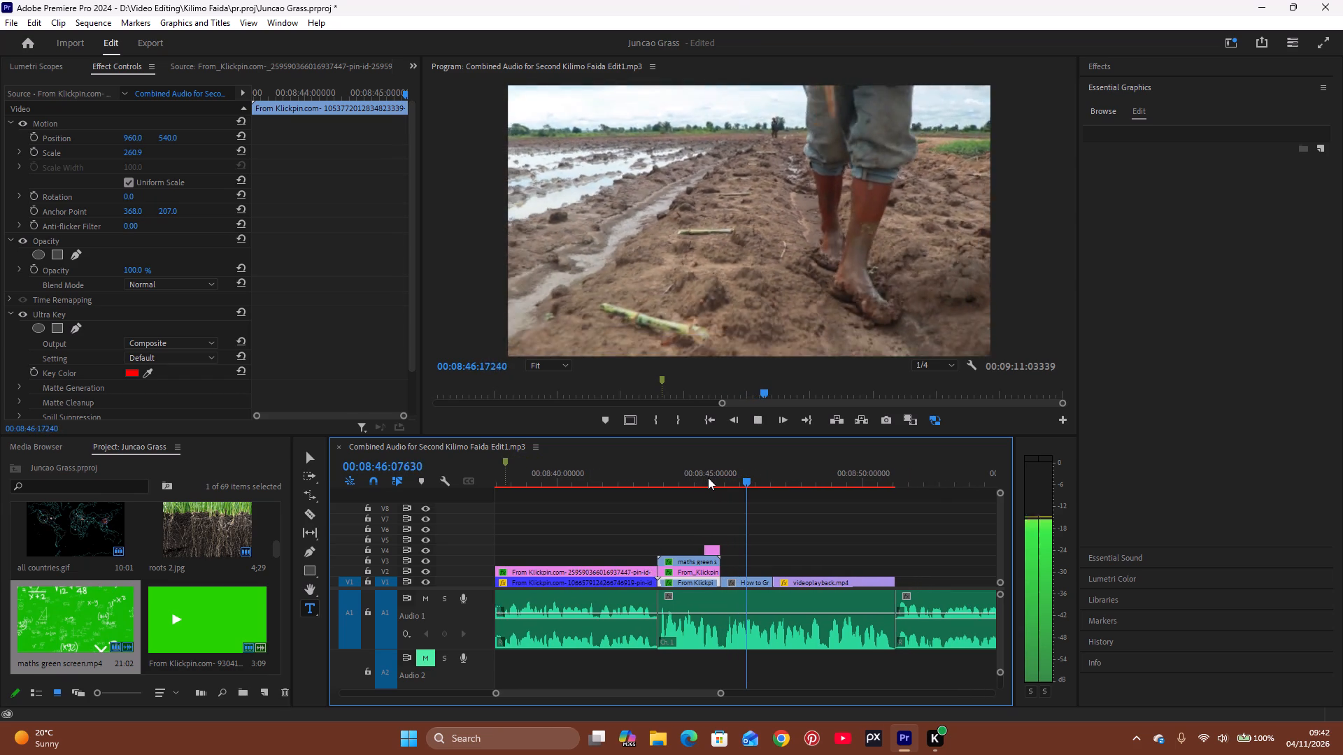
key(space)
key(space)
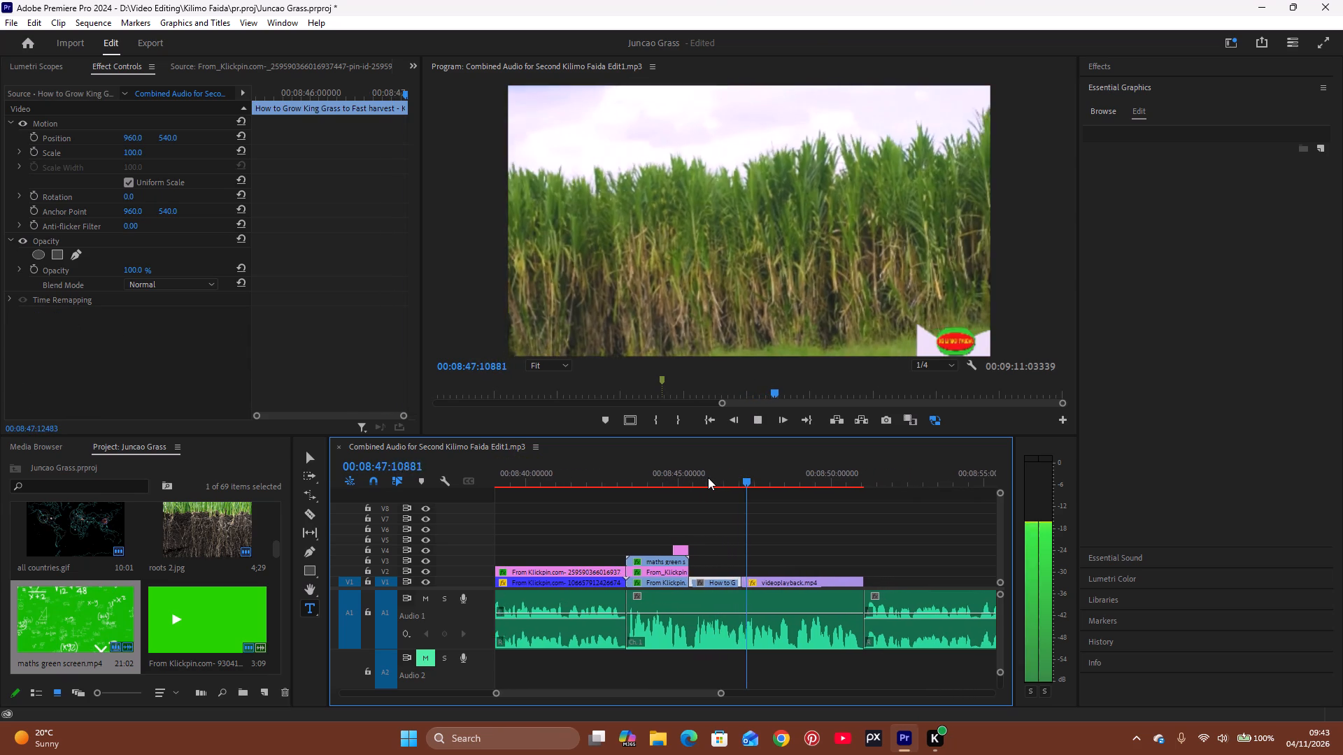
key(space)
key(space)
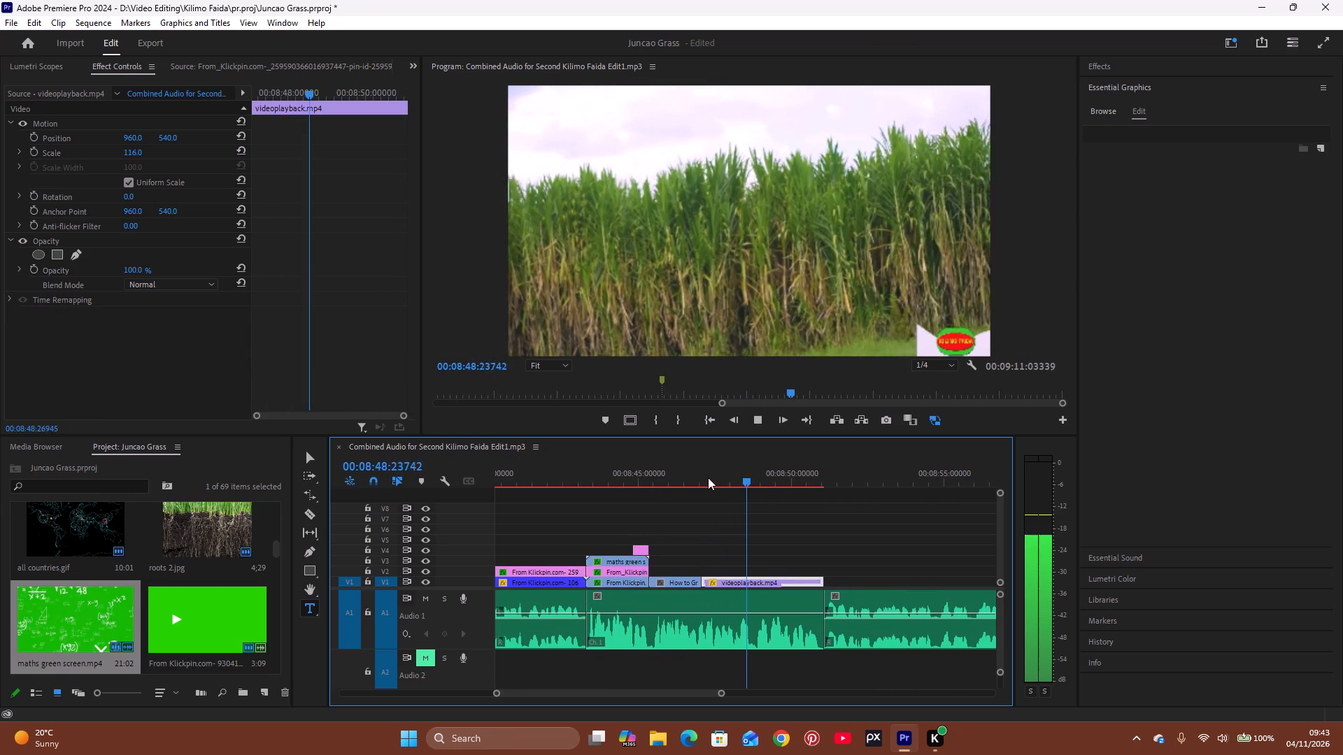
key(space)
key(space)
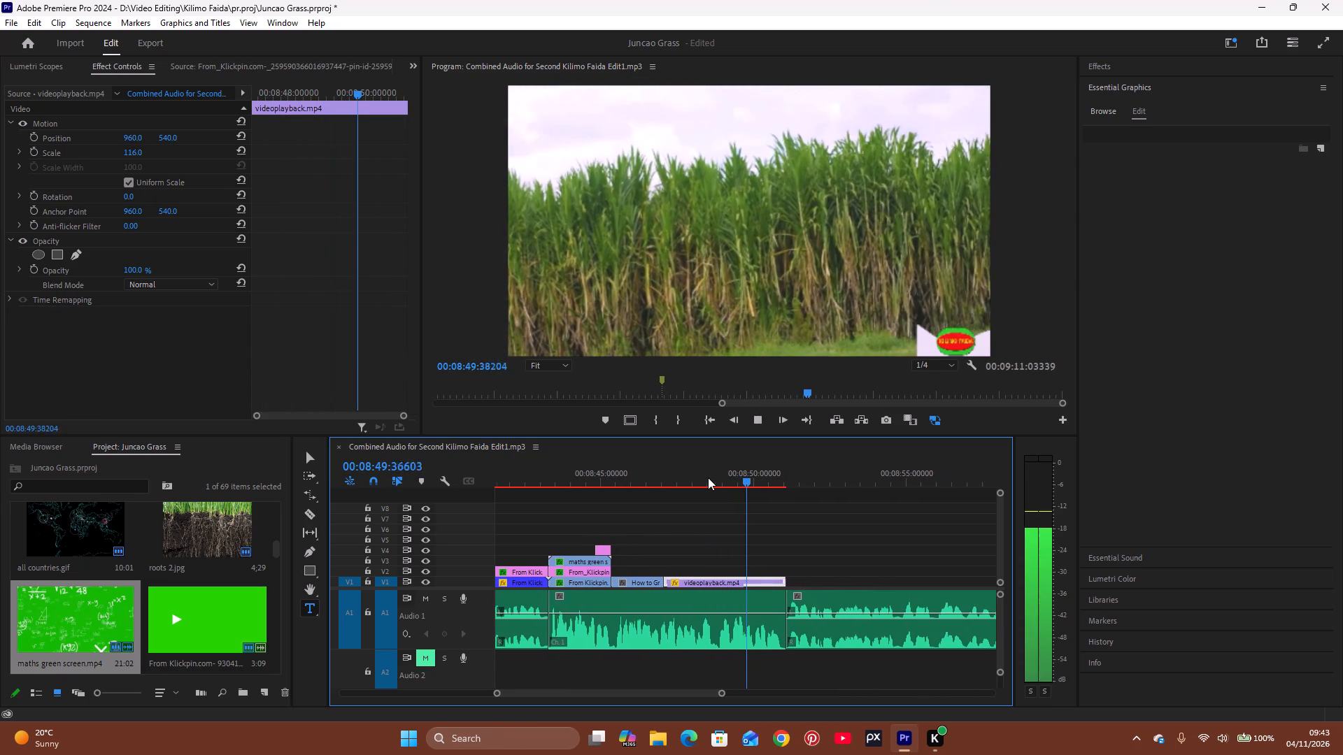
key(space)
key(space)
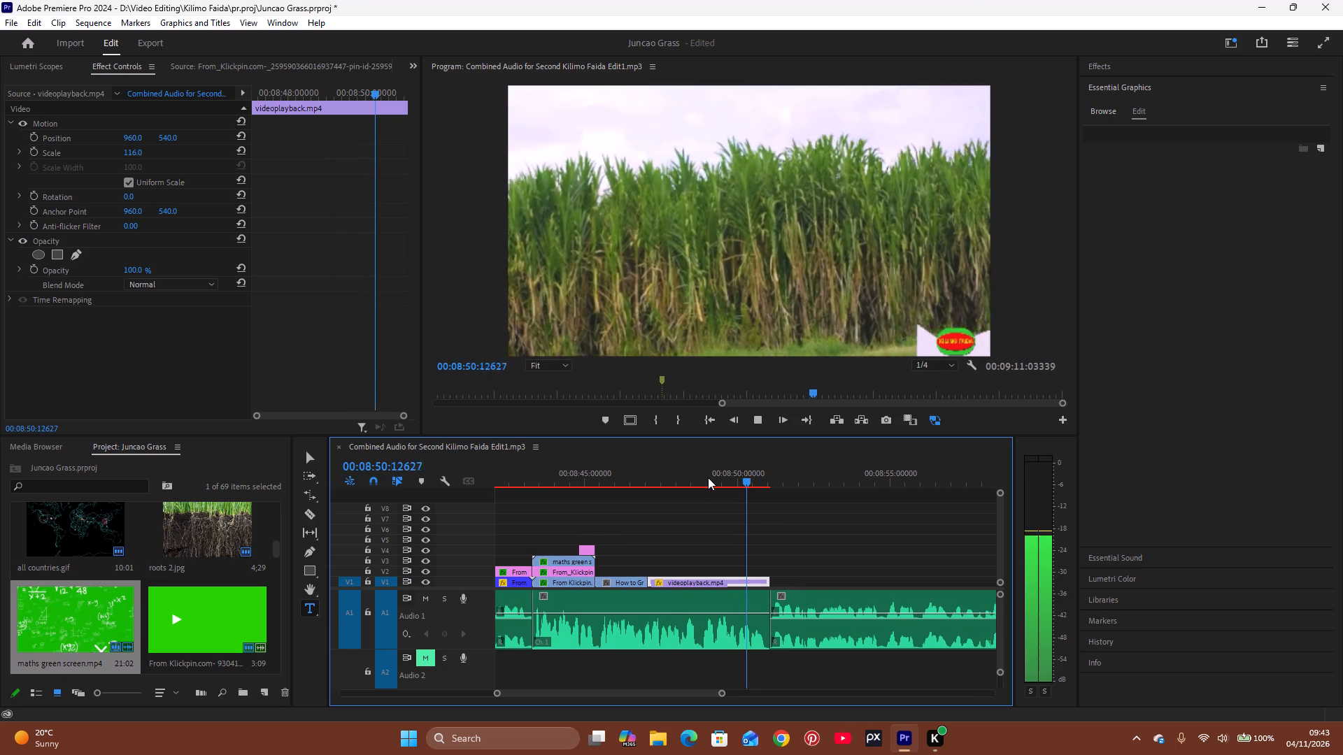
key(space)
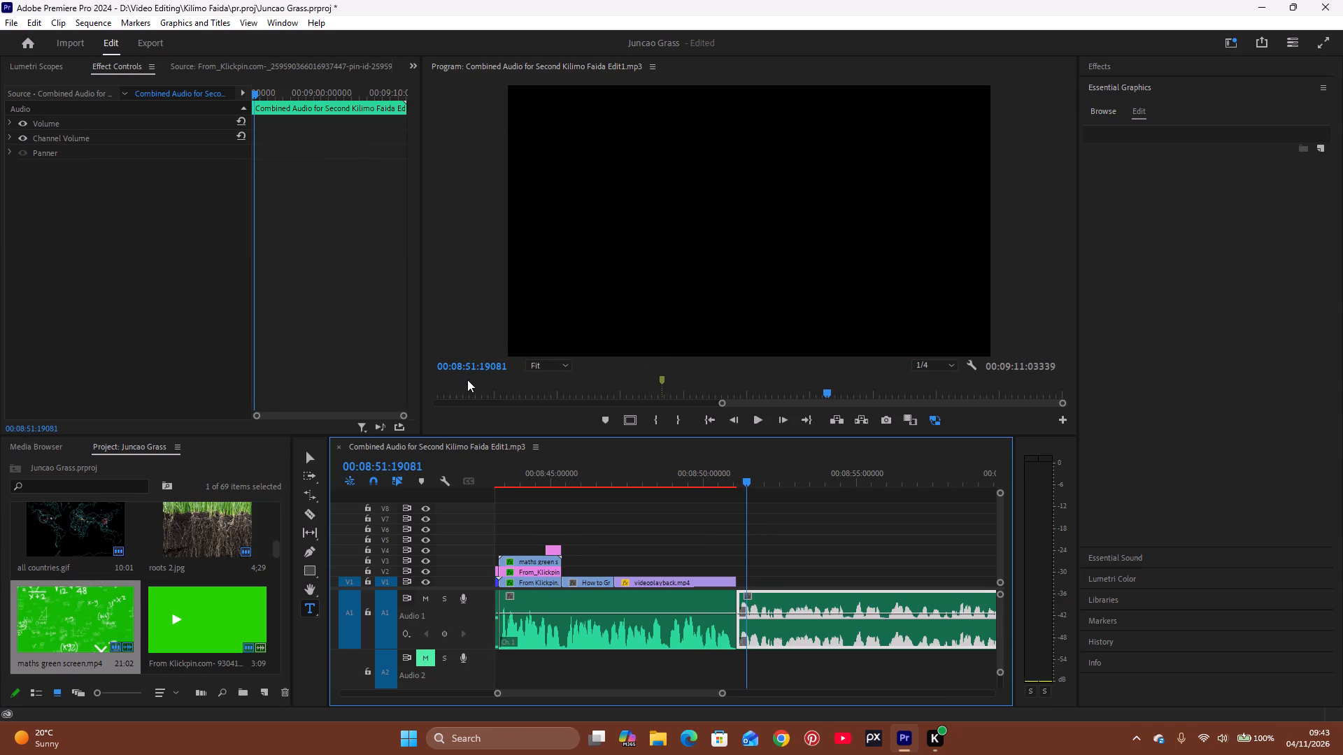
click(538, 481)
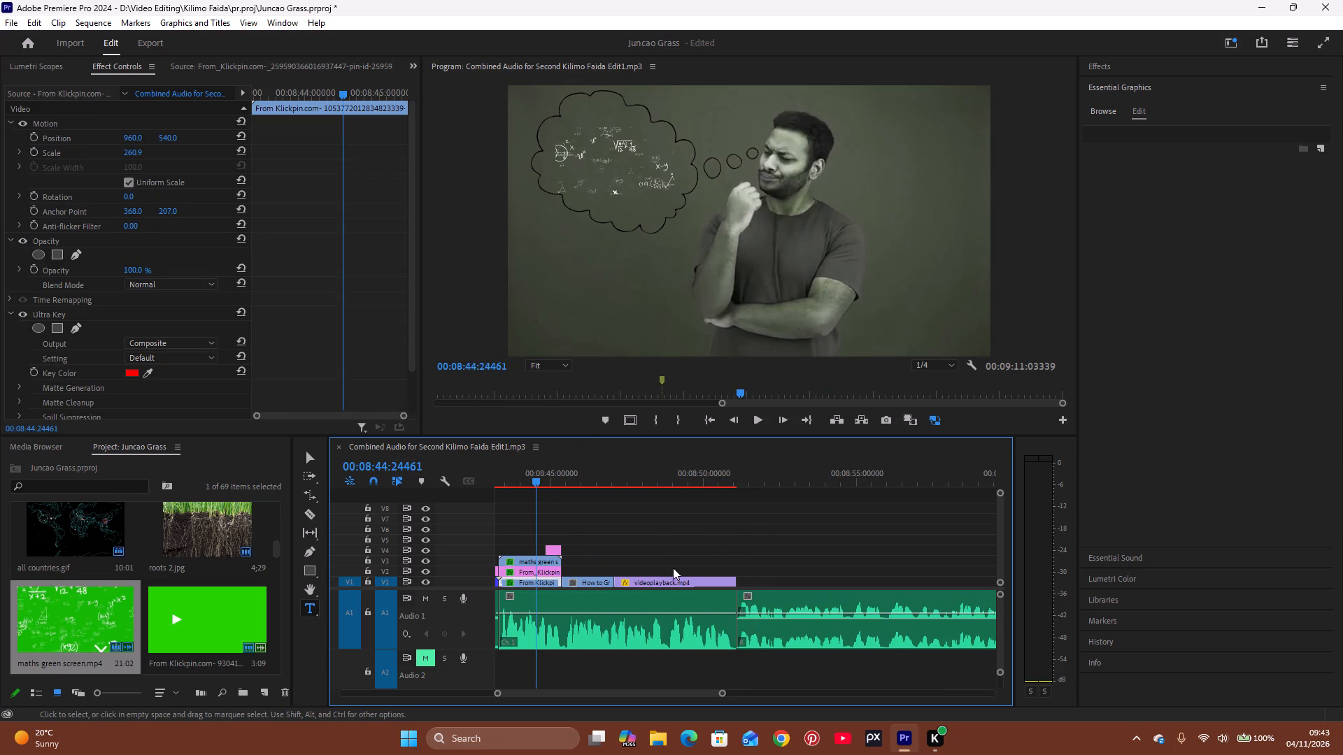
key(space)
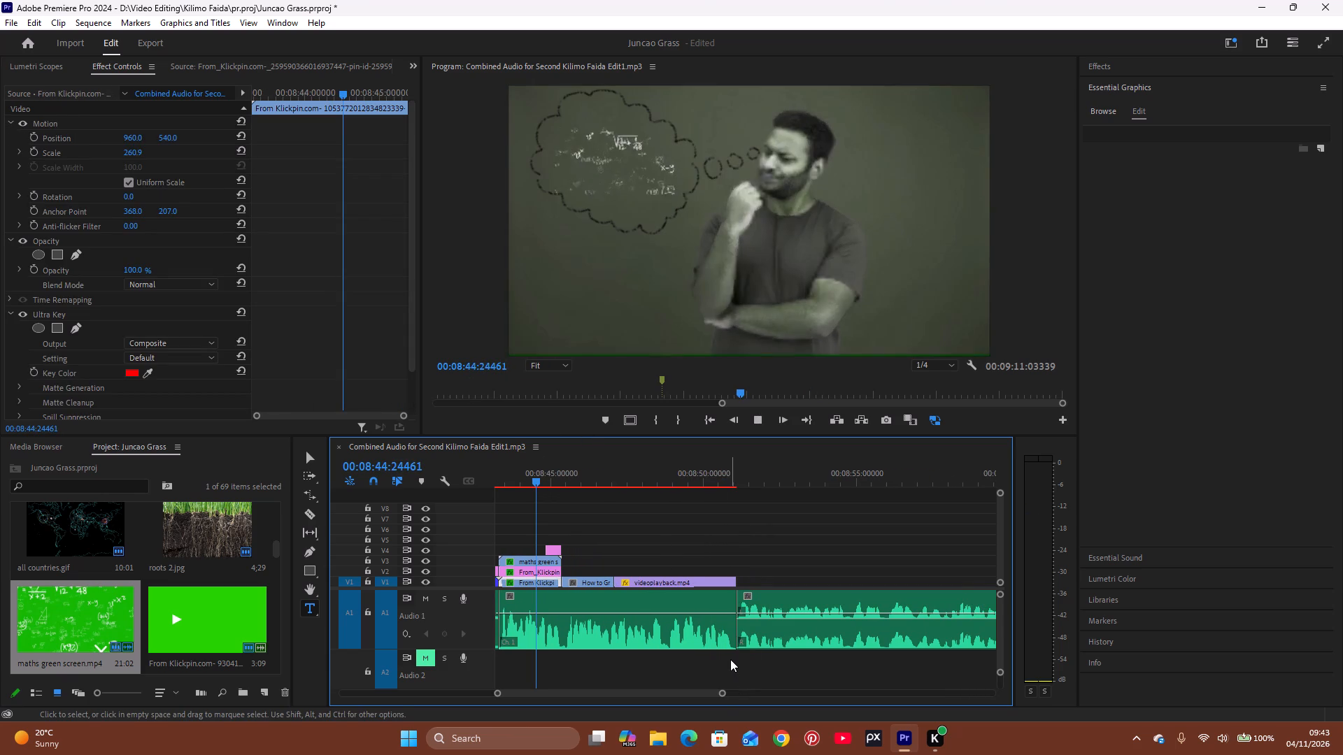
key(space)
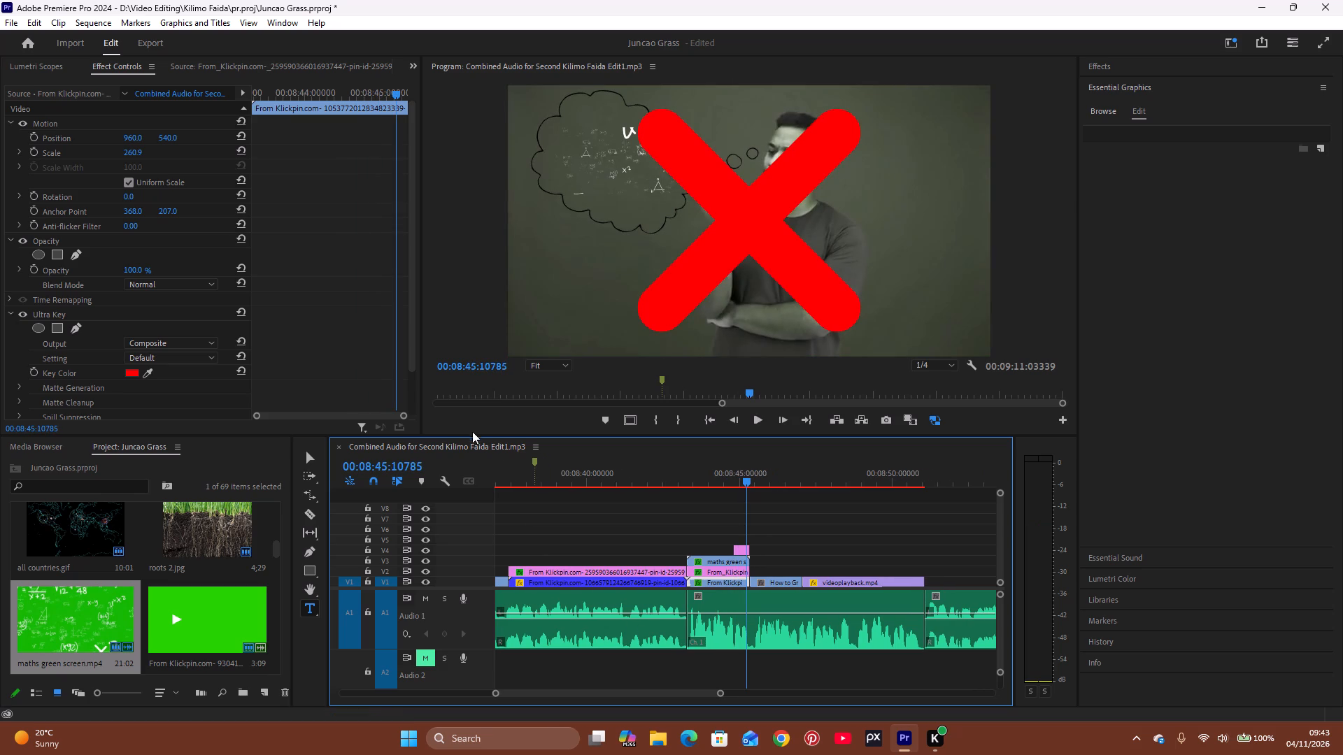
Review the question-mark silhouette shot and delete the small keyed thought-bubble clip above it on V2.
click(523, 468)
key(space)
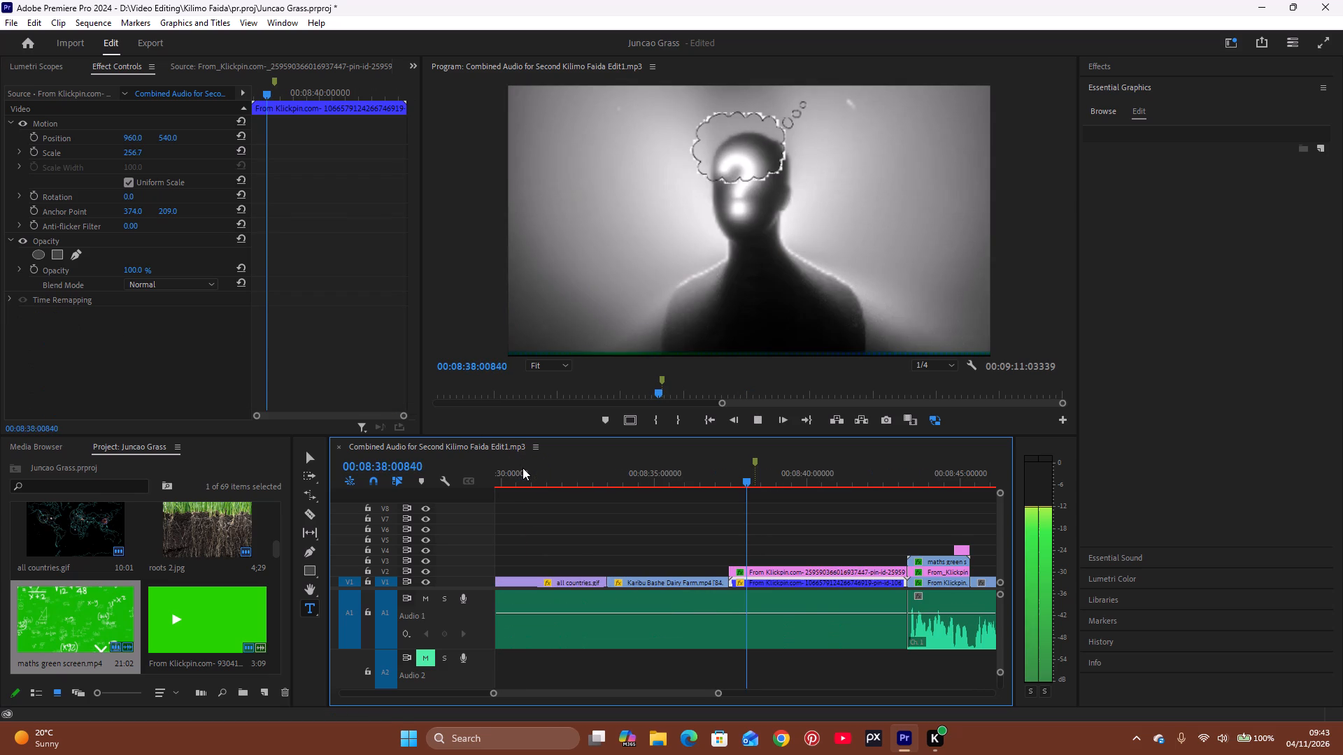
key(space)
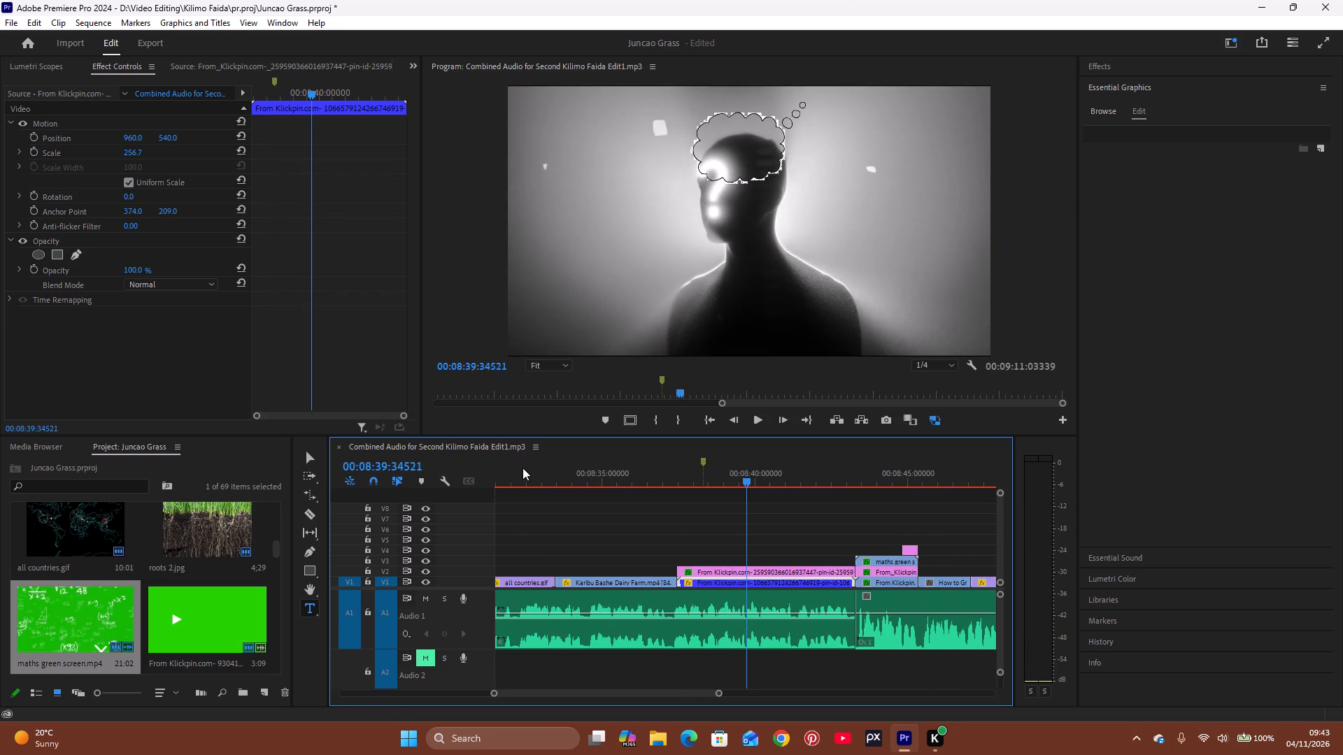
click(794, 566)
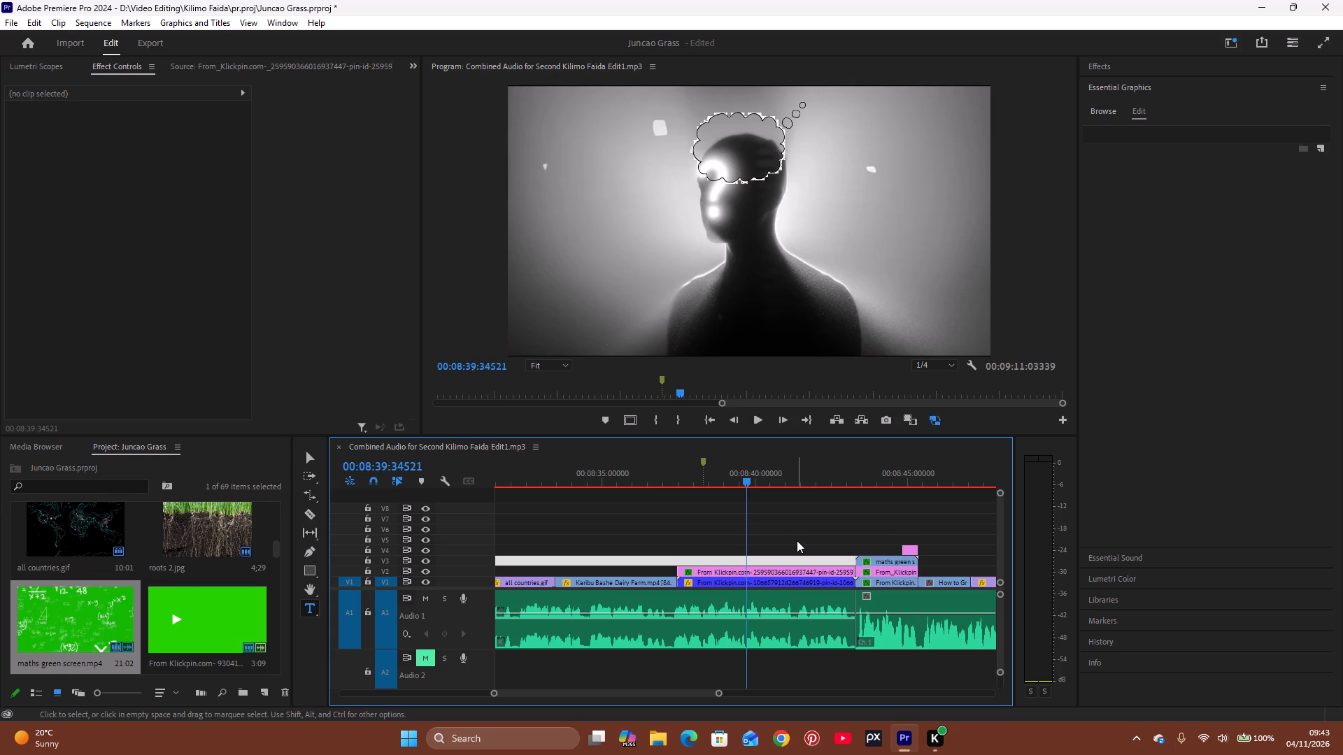
scroll(708, 150, up, 1)
scroll(701, 158, down, 3)
click(696, 573)
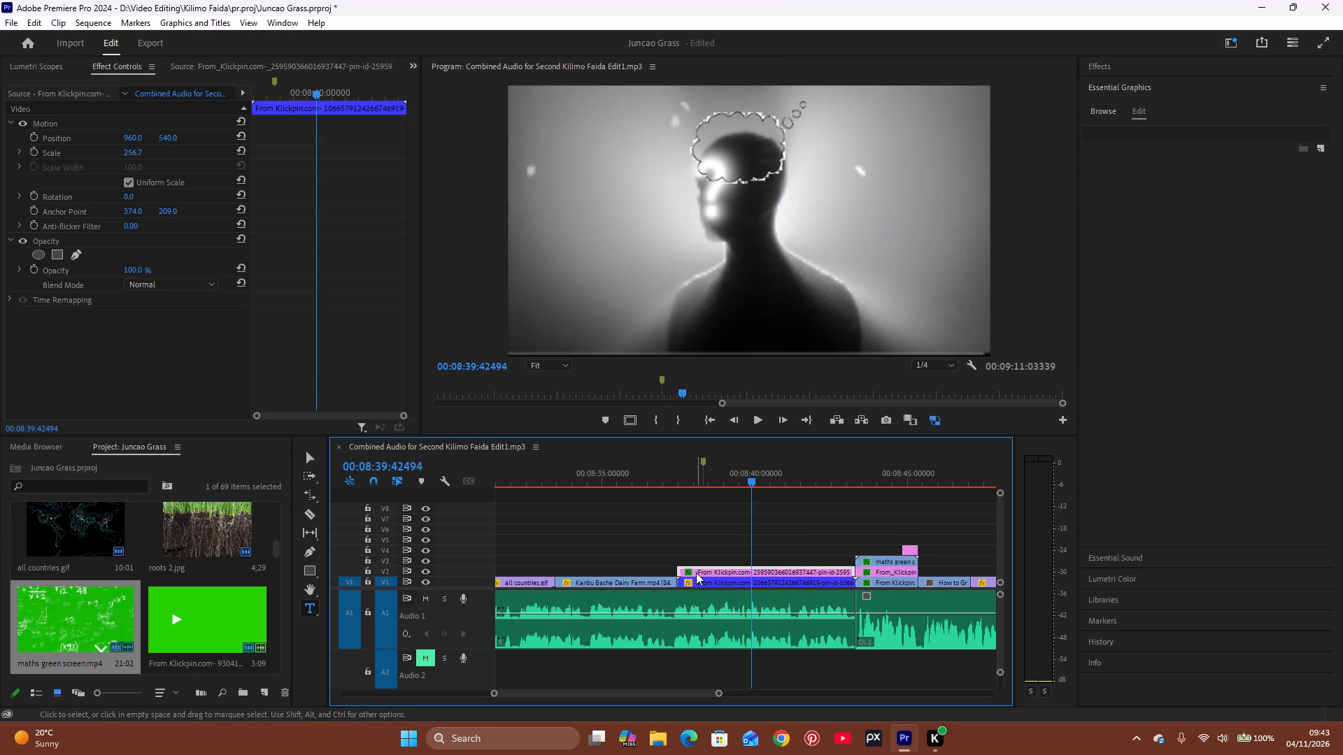
key(Delete)
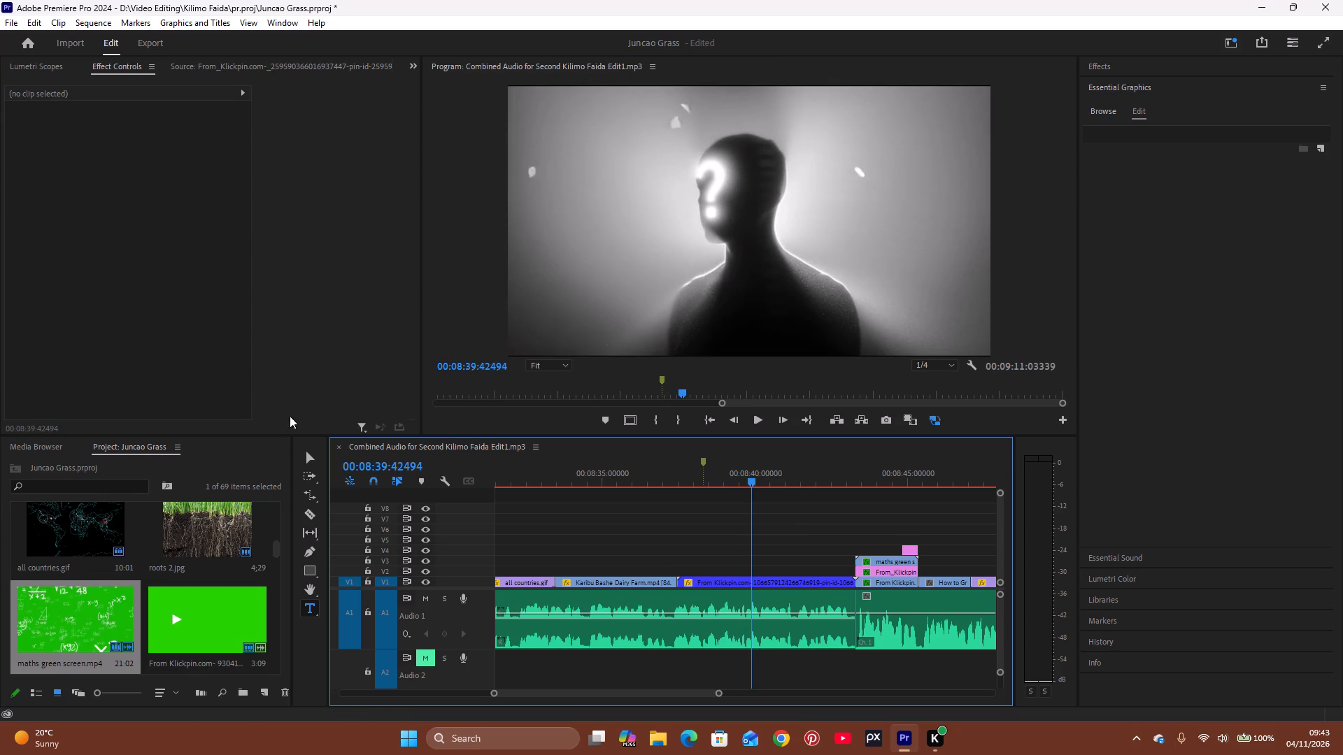
Place the green thought-bubble clip from the project on V2 at the silhouette clip's start and extend it to that clip's end.
scroll(172, 603, down, 5)
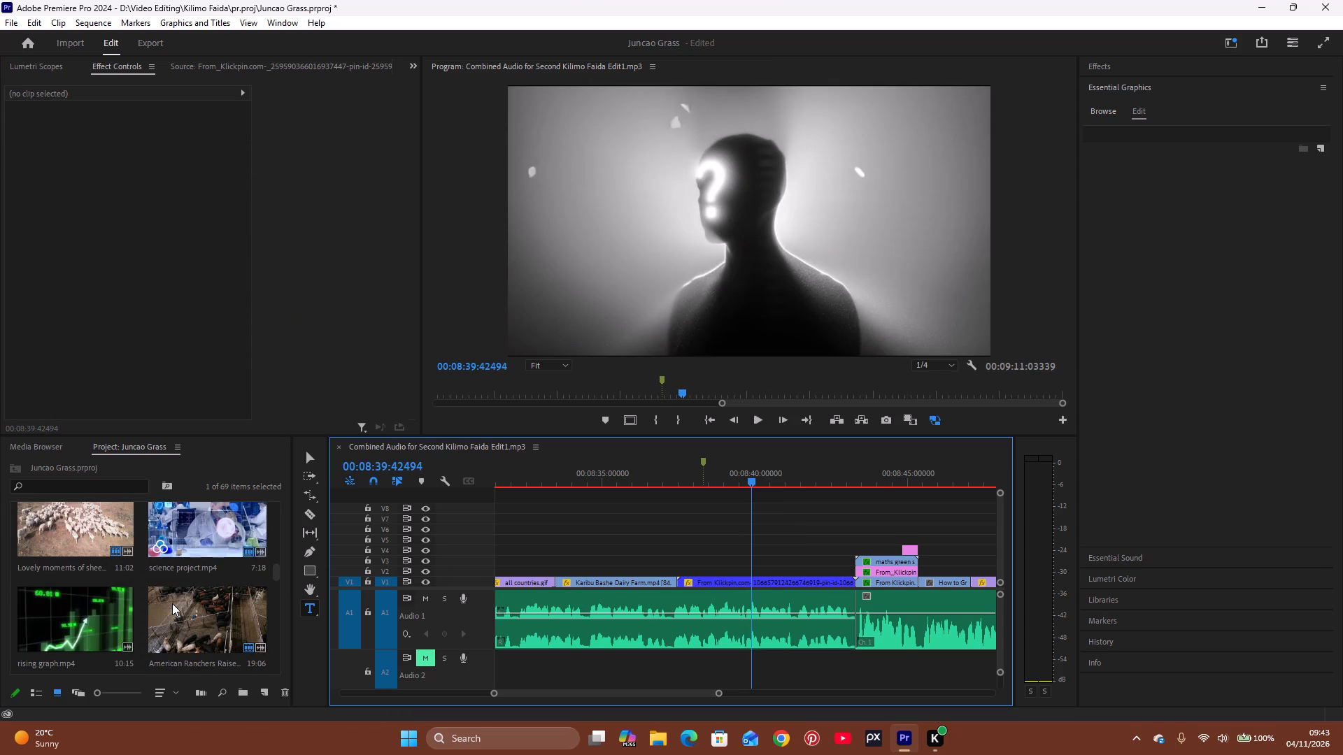
scroll(172, 603, up, 1)
scroll(172, 603, down, 6)
scroll(170, 605, up, 1)
scroll(170, 605, down, 5)
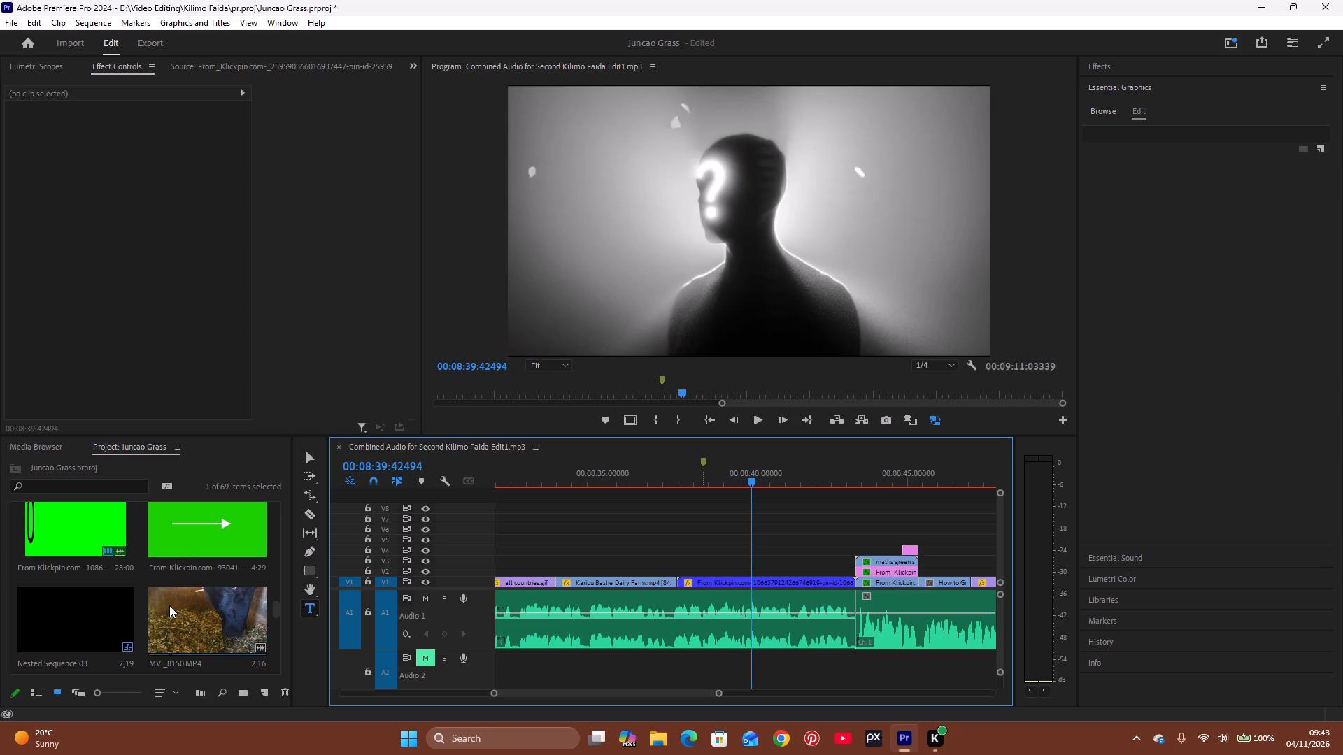
scroll(169, 605, down, 3)
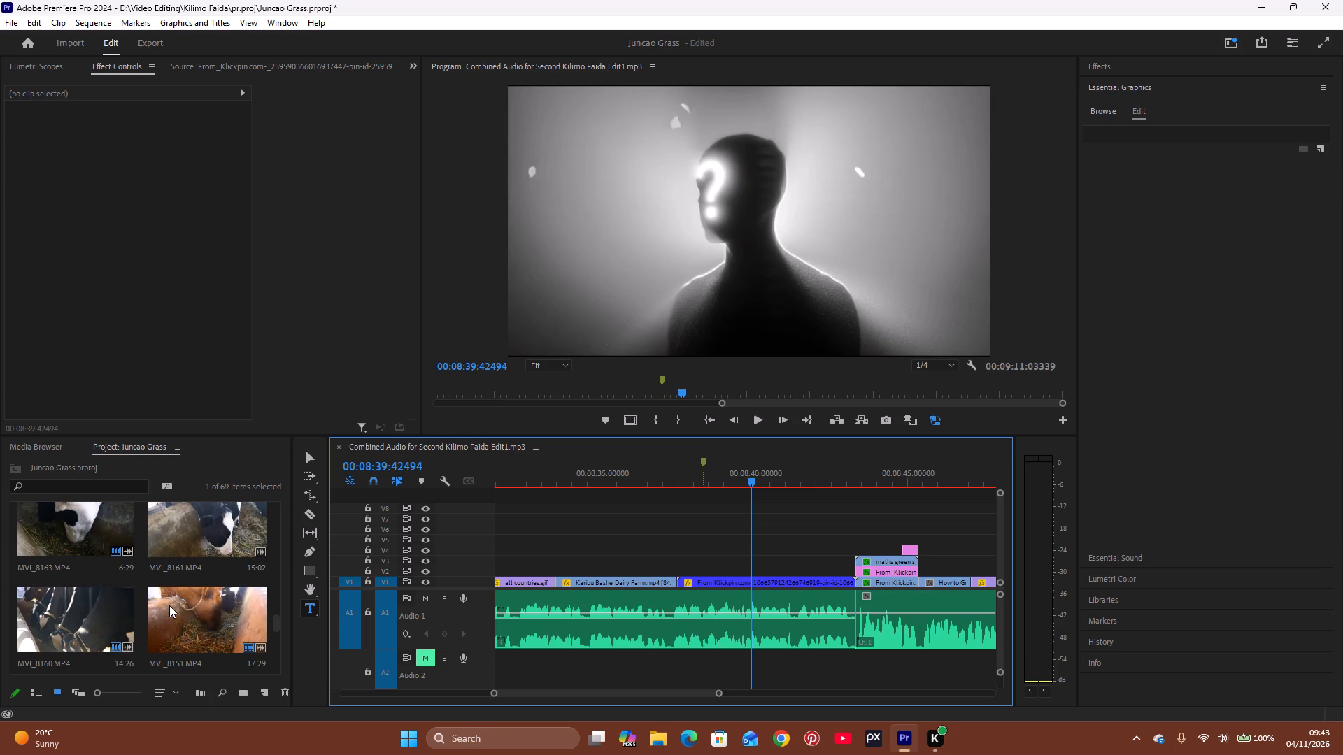
scroll(203, 605, down, 3)
scroll(203, 605, up, 1)
scroll(203, 605, down, 6)
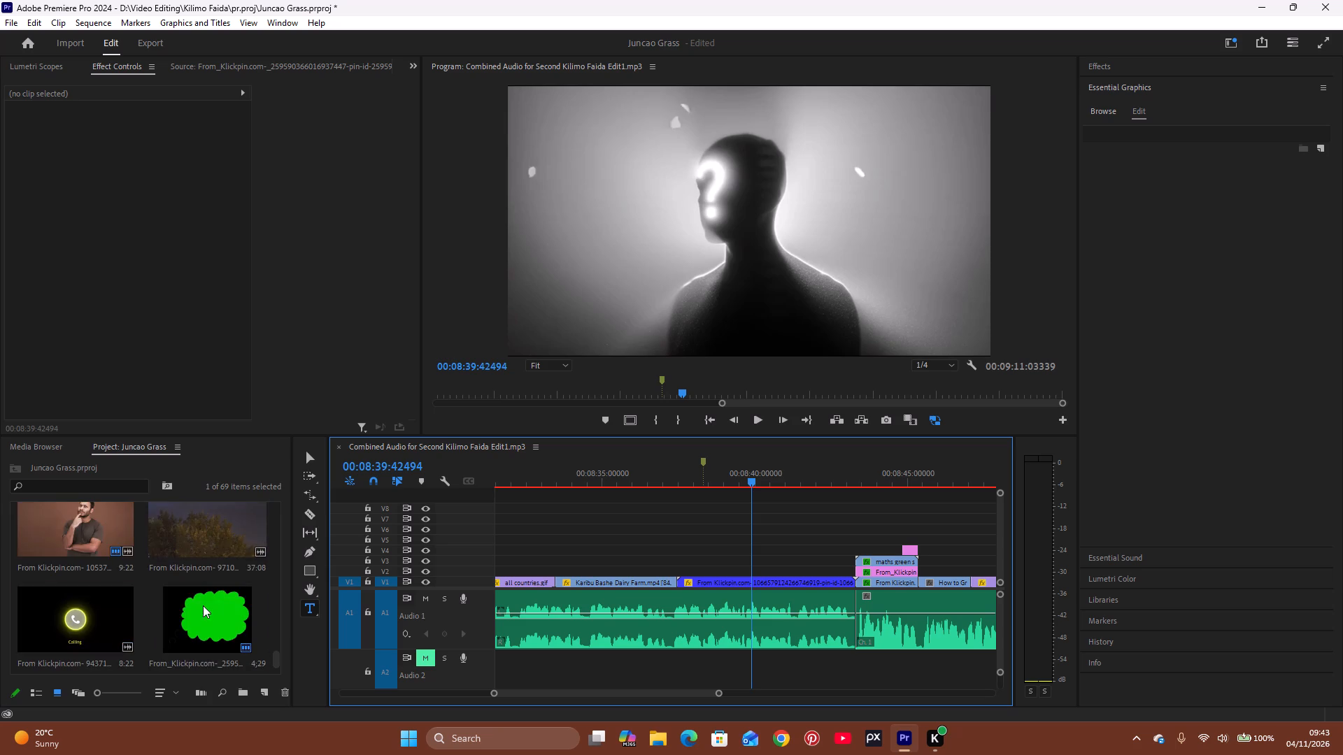
scroll(203, 605, down, 2)
drag(215, 542, 674, 560)
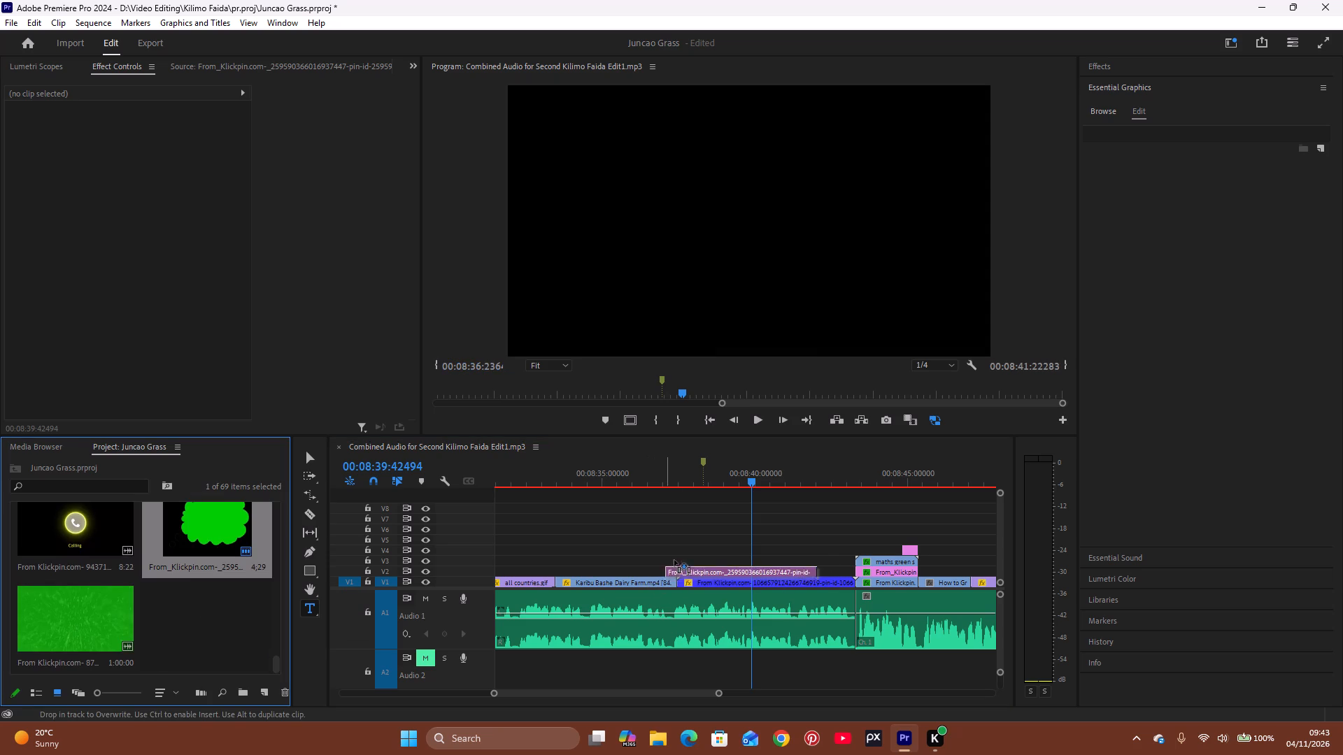
drag(674, 560, 679, 574)
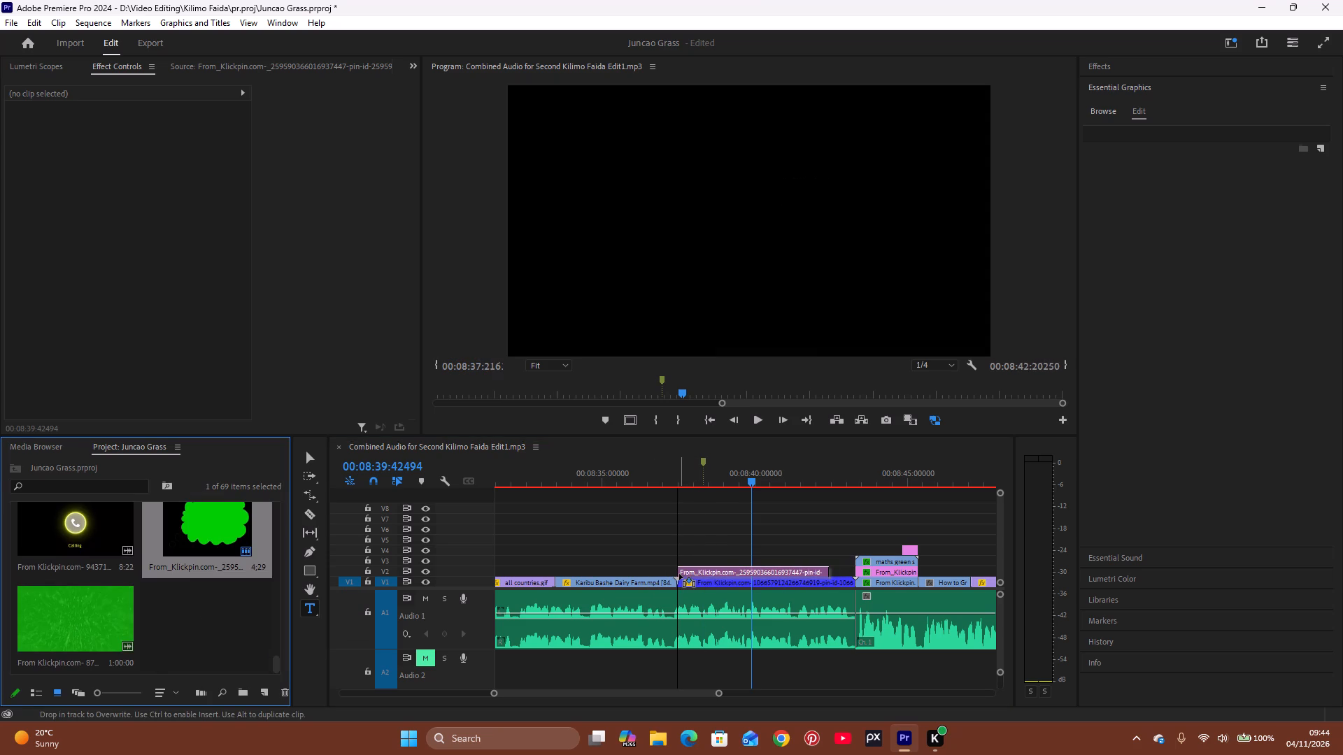
drag(679, 574, 679, 575)
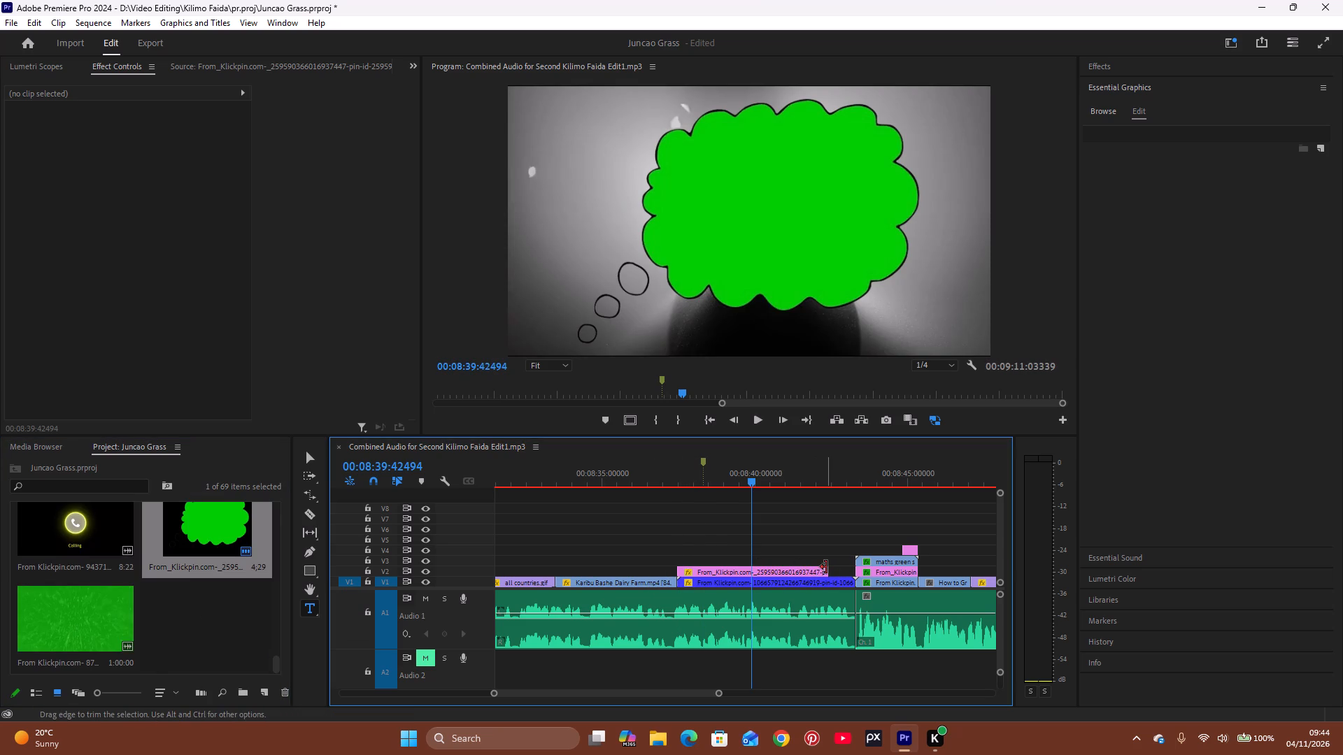
drag(826, 567, 855, 563)
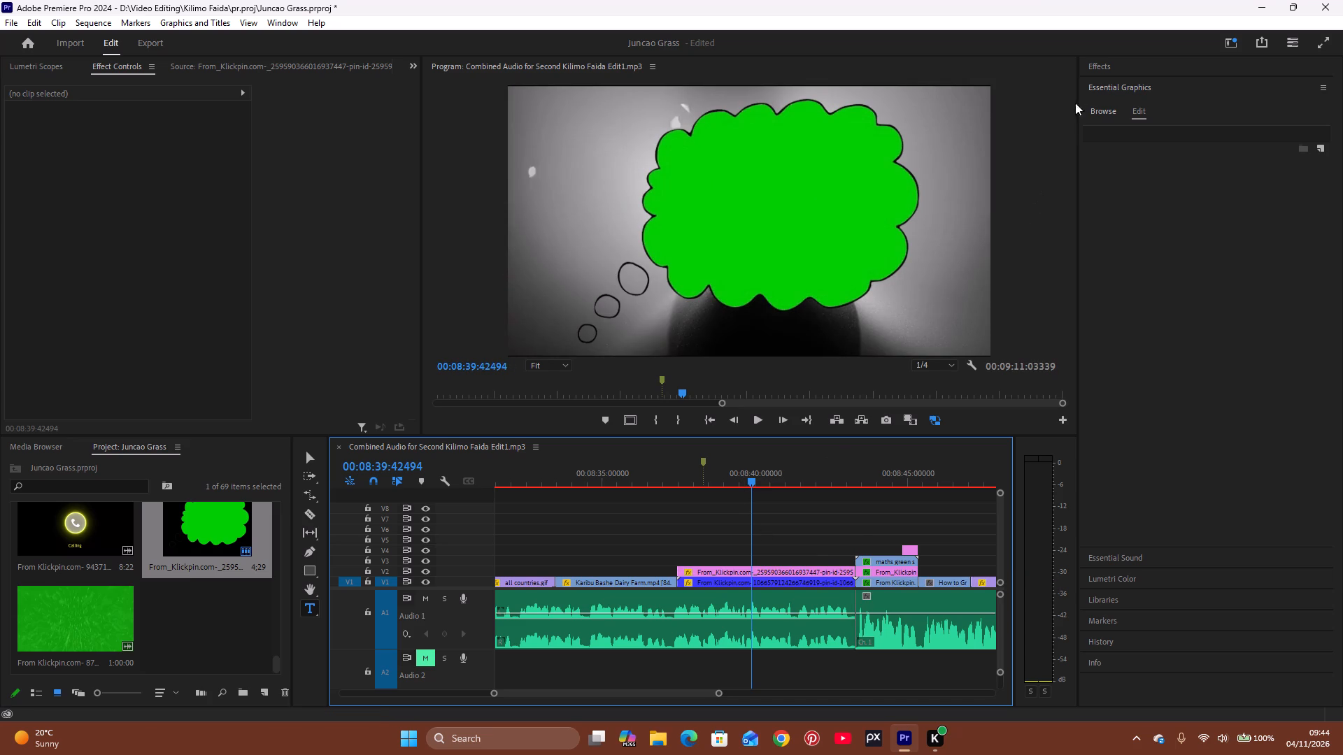
Apply the Ultra Key effect to the new thought-bubble clip on V2.
click(1127, 72)
drag(1153, 241, 1010, 347)
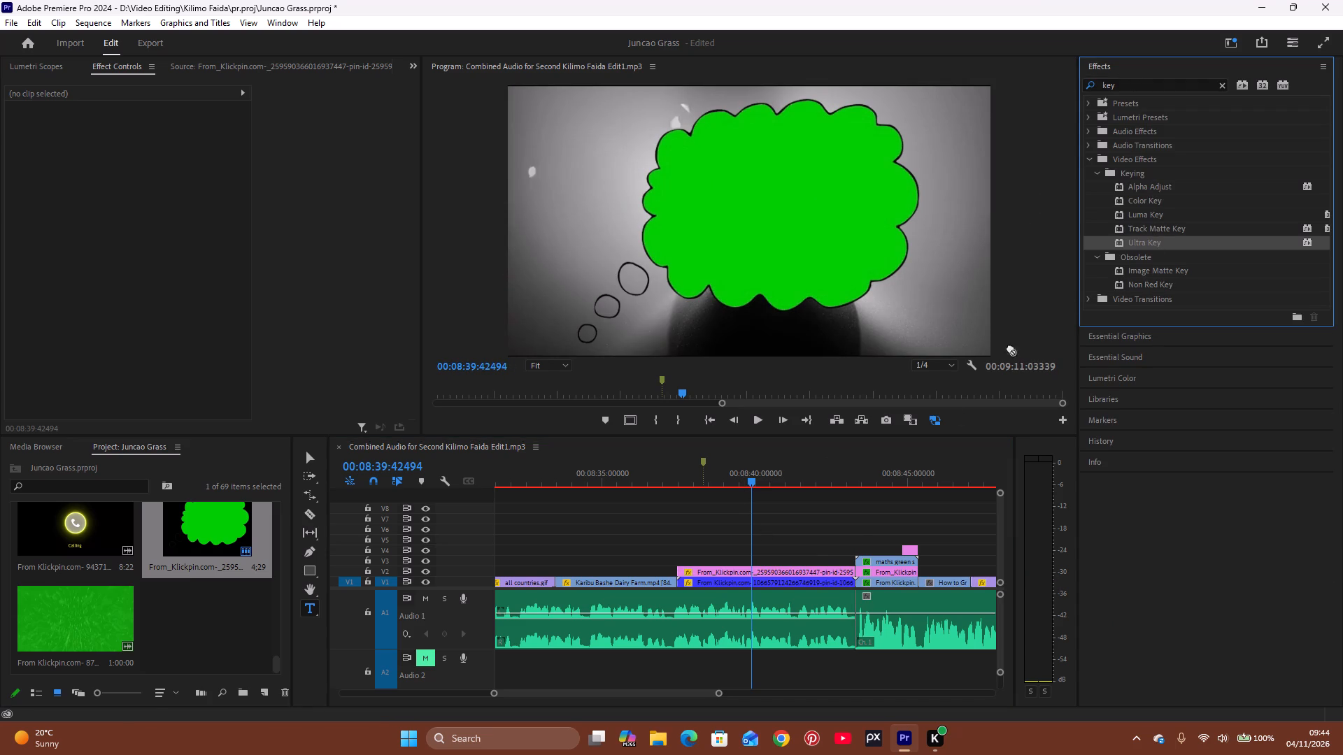
drag(1010, 347, 793, 570)
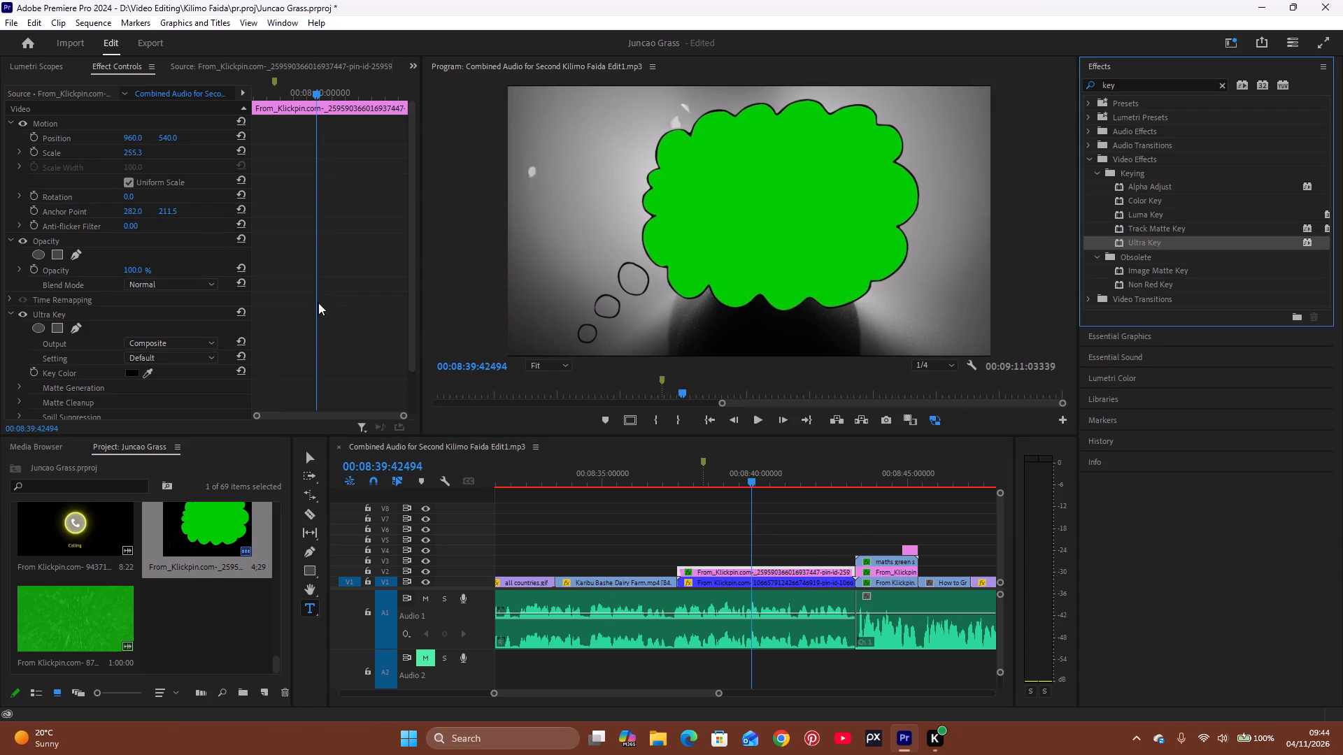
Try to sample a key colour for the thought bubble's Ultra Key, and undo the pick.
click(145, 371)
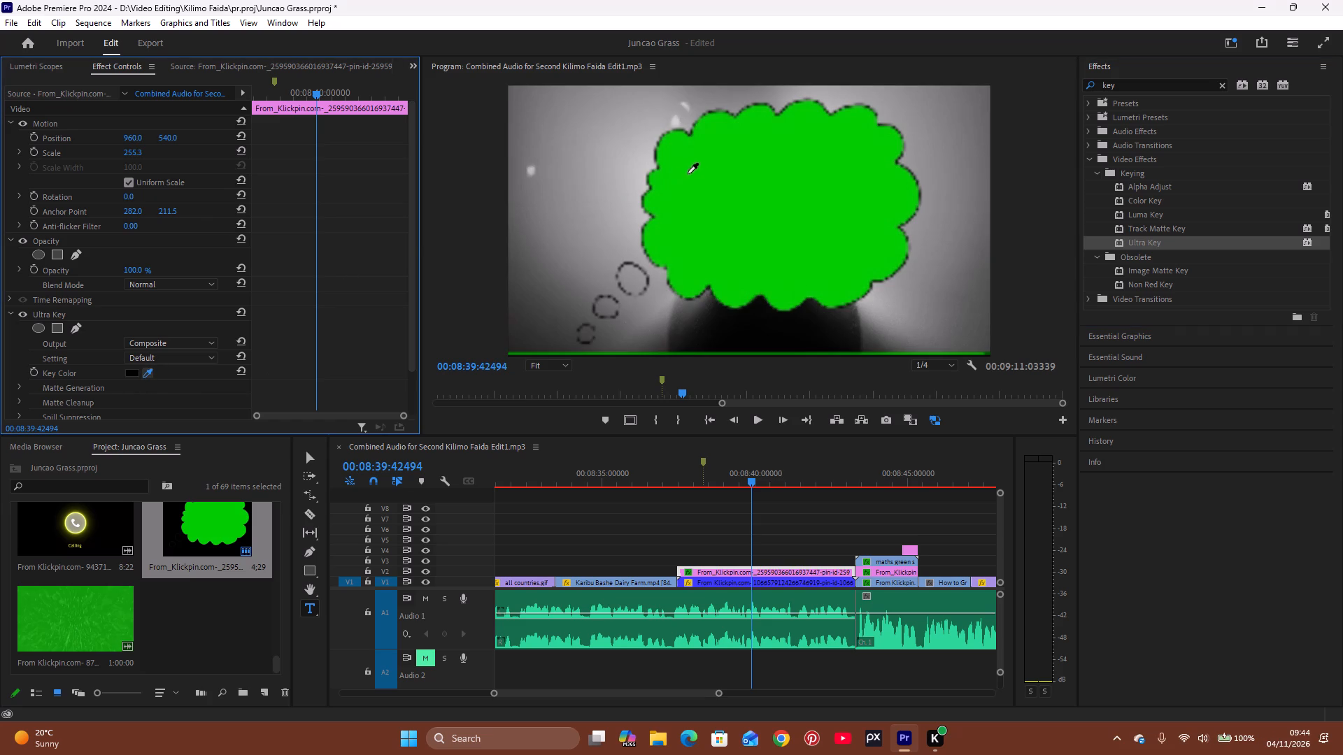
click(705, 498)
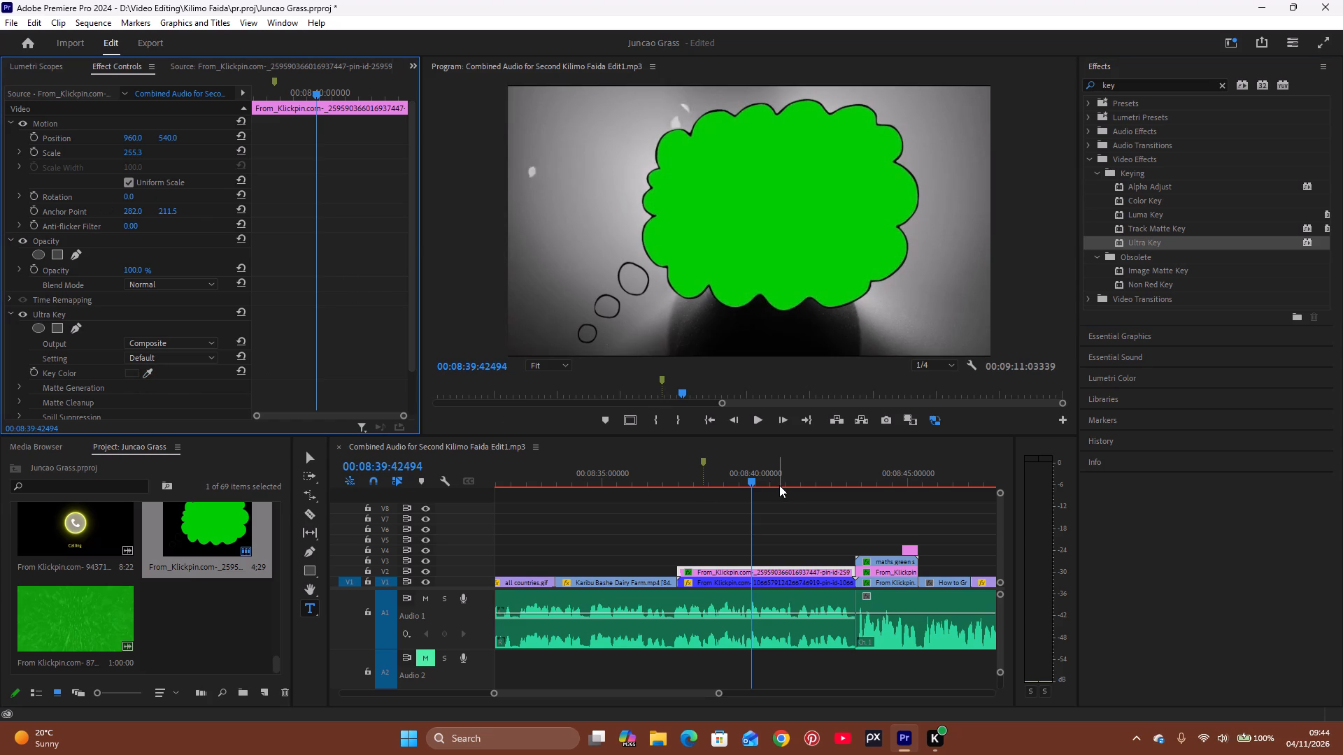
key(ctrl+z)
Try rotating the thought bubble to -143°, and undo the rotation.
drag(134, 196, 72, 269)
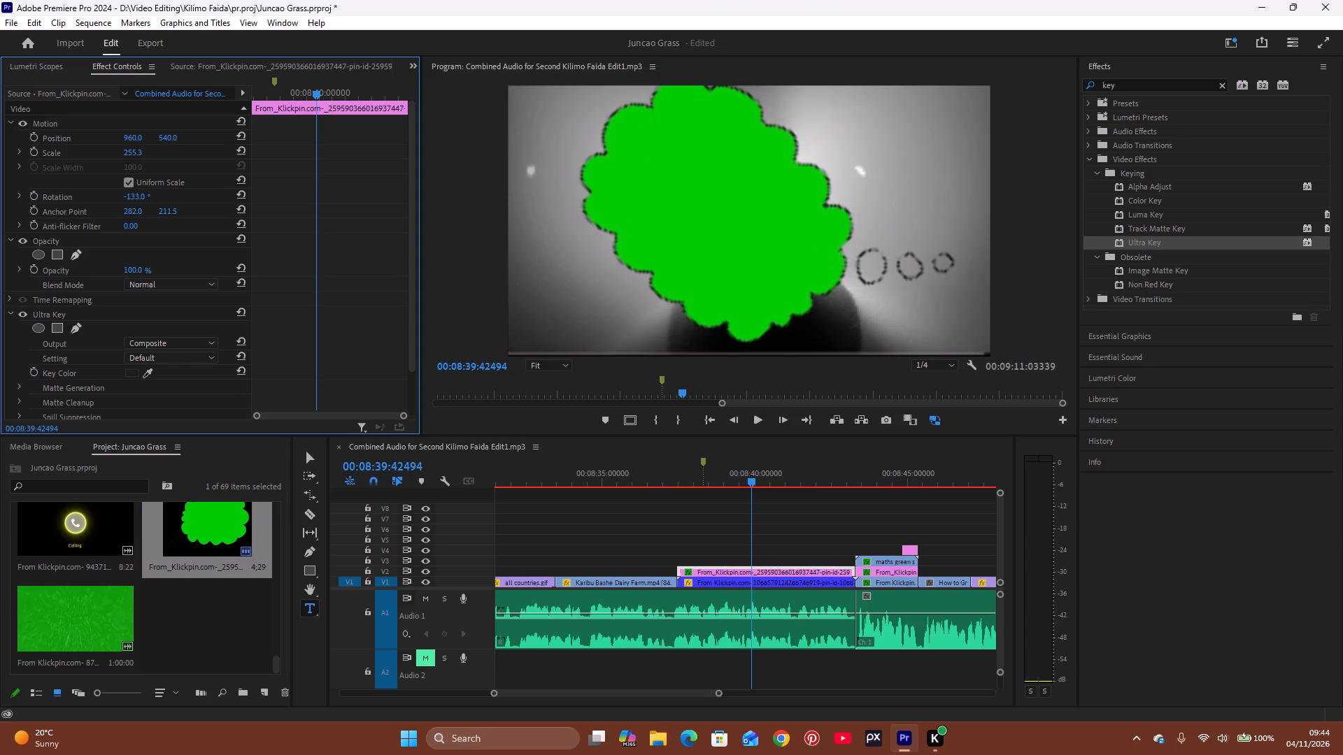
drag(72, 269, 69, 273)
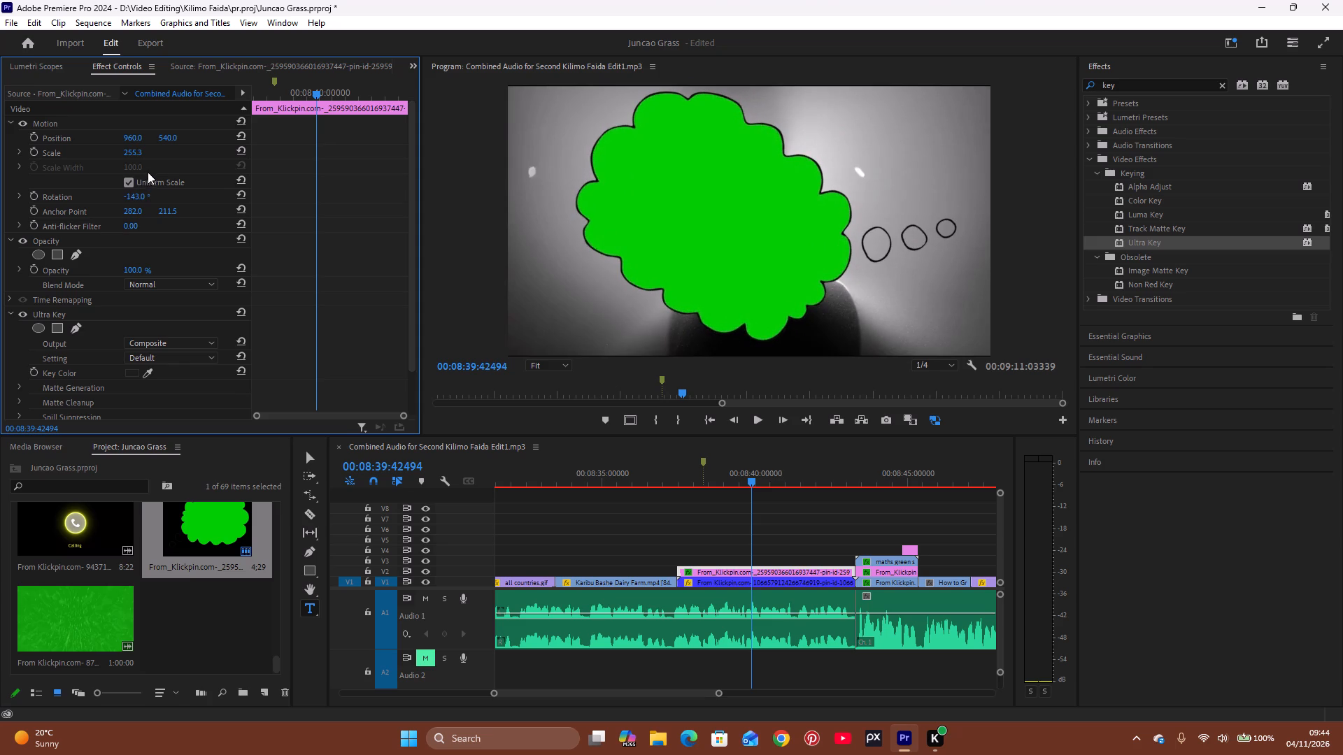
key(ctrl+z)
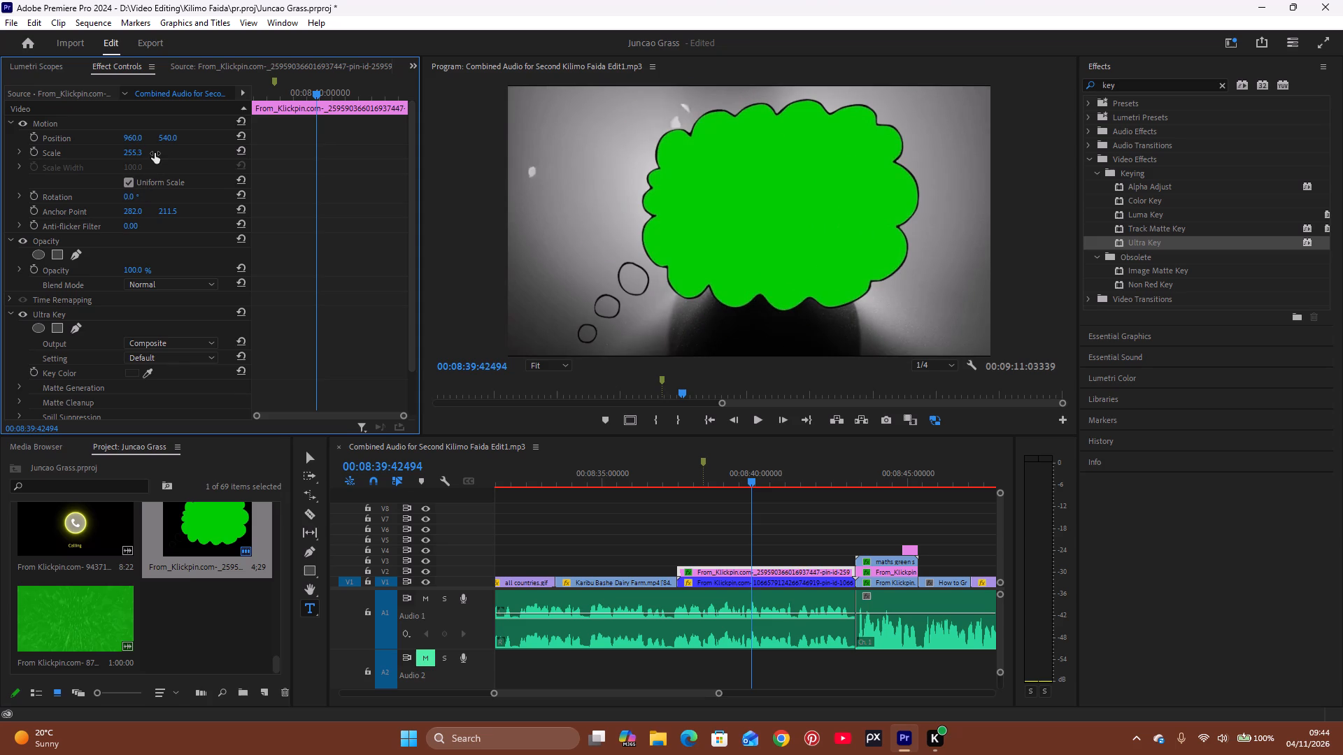
Scale the thought bubble to 199.3 and shift it horizontally to X position 1458, beside the silhouette's head.
drag(129, 150, 144, 150)
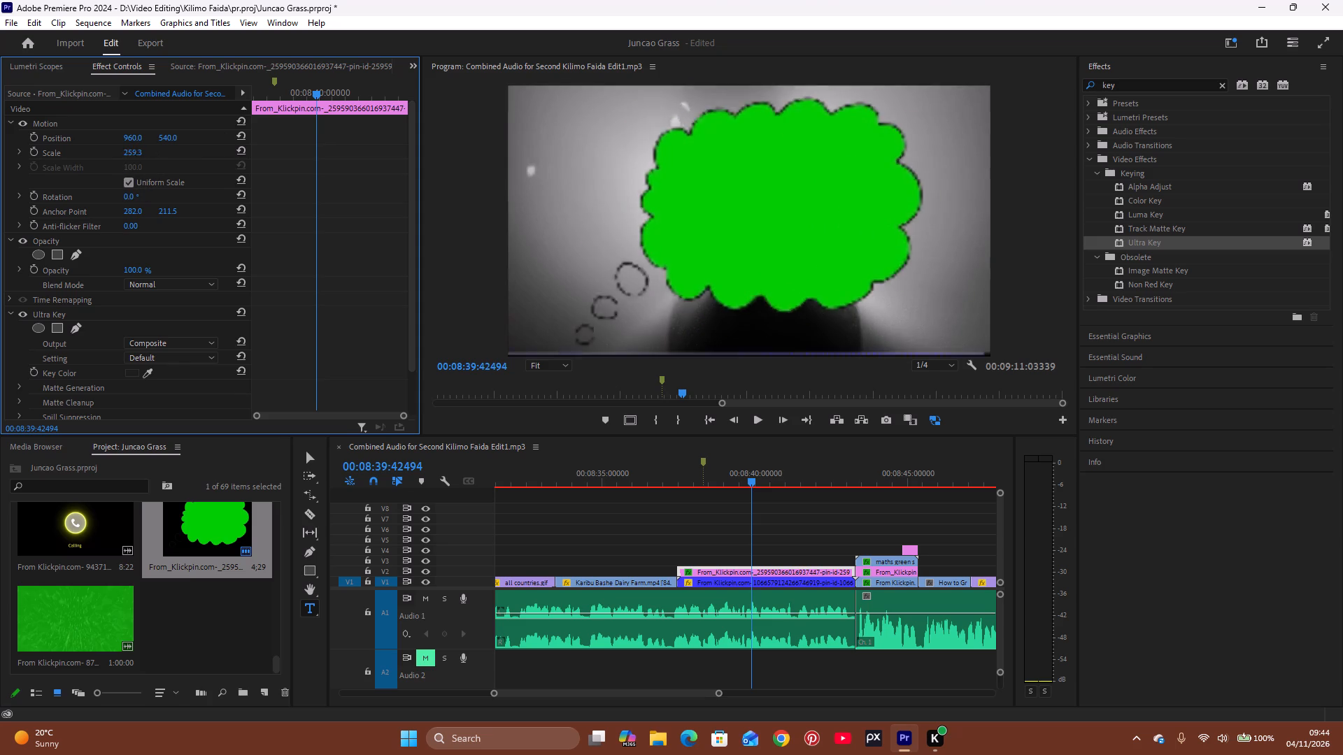
drag(144, 150, 101, 225)
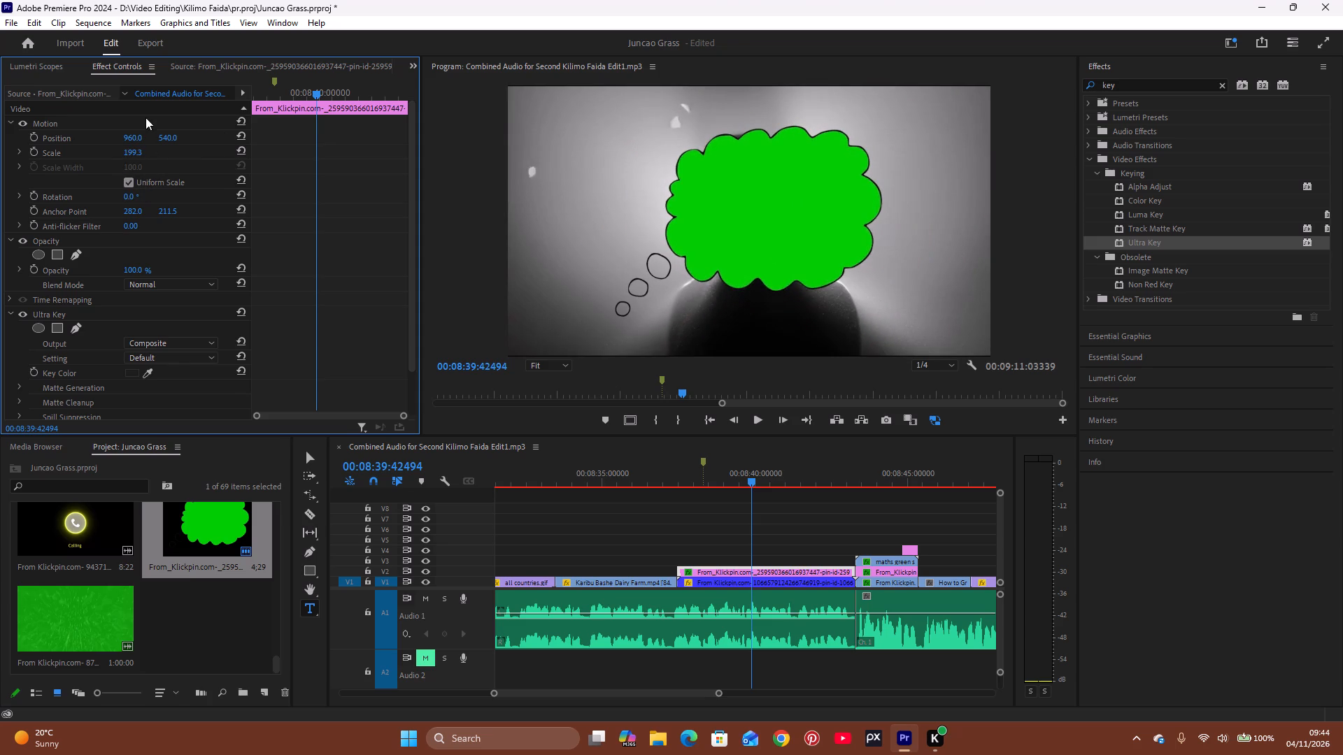
drag(130, 138, 440, 134)
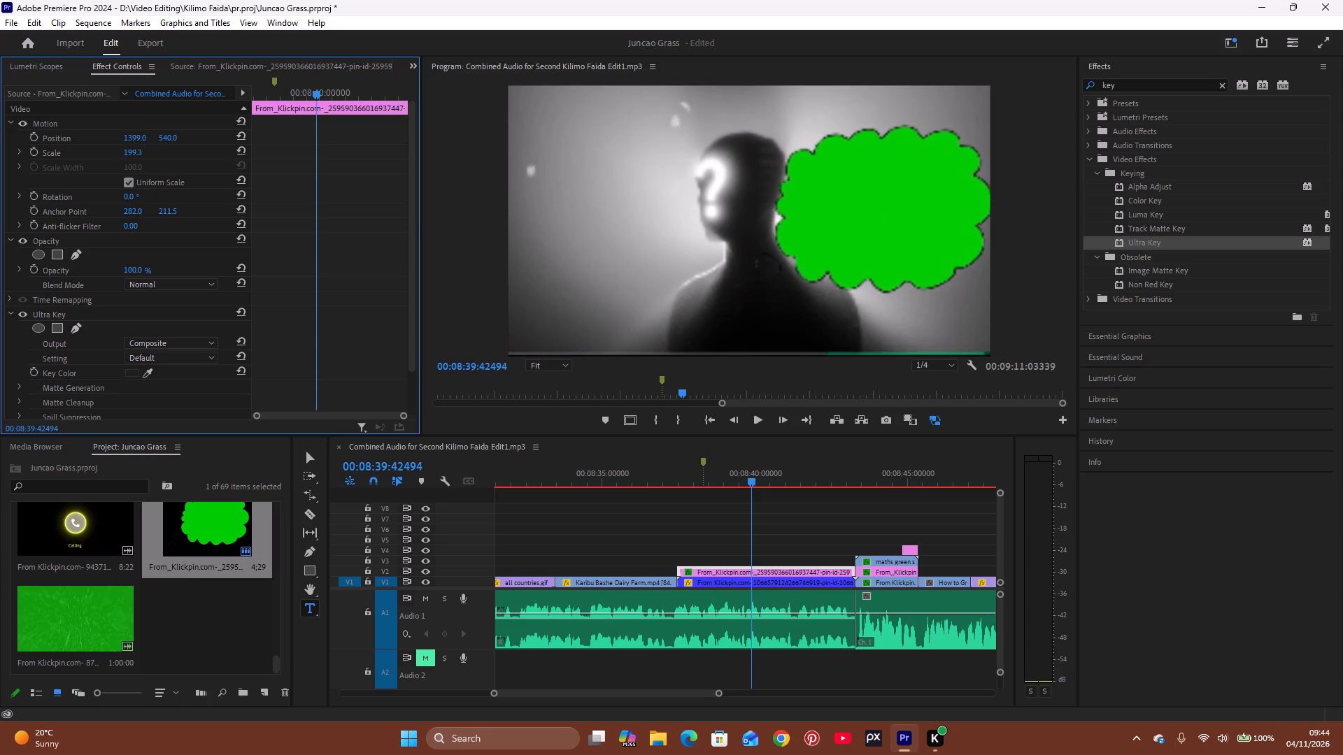
drag(440, 134, 474, 108)
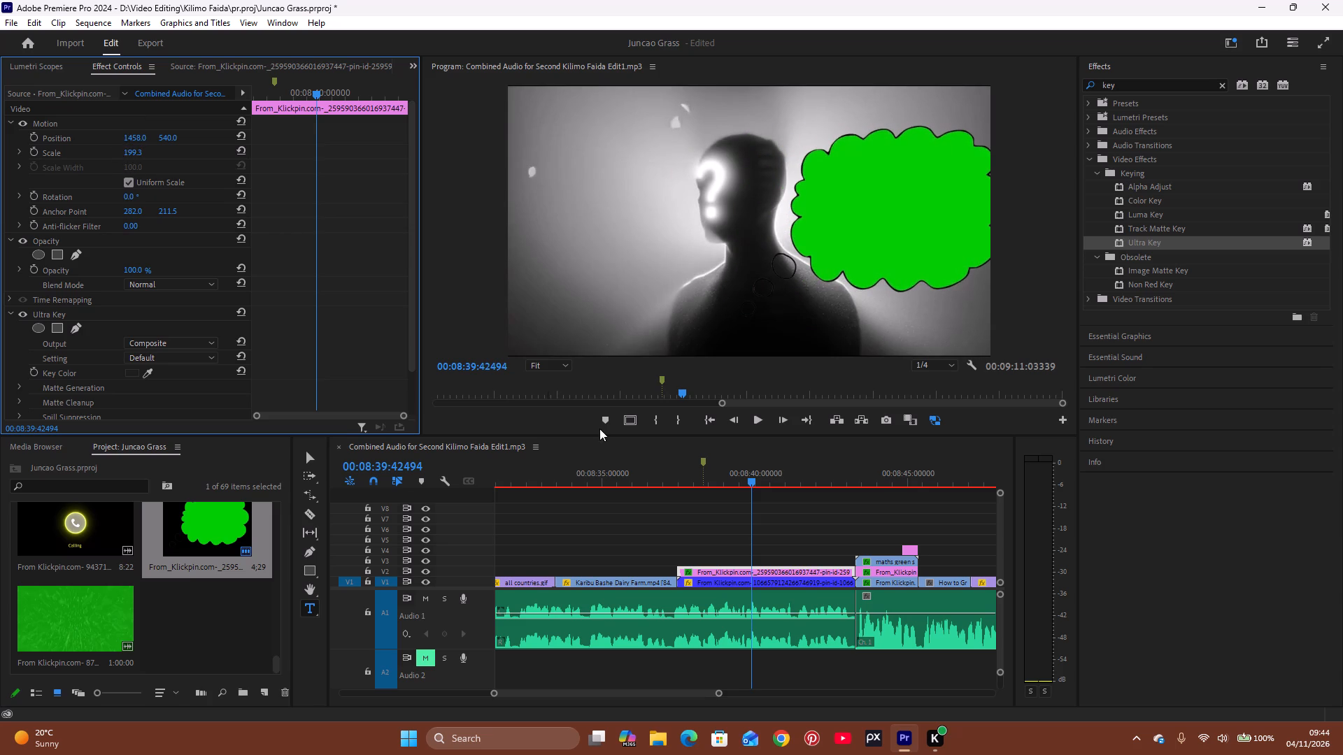
Enlarge the question-mark silhouette clip on V1 to scale 351.7 and shift it horizontally to X position 628.
click(722, 580)
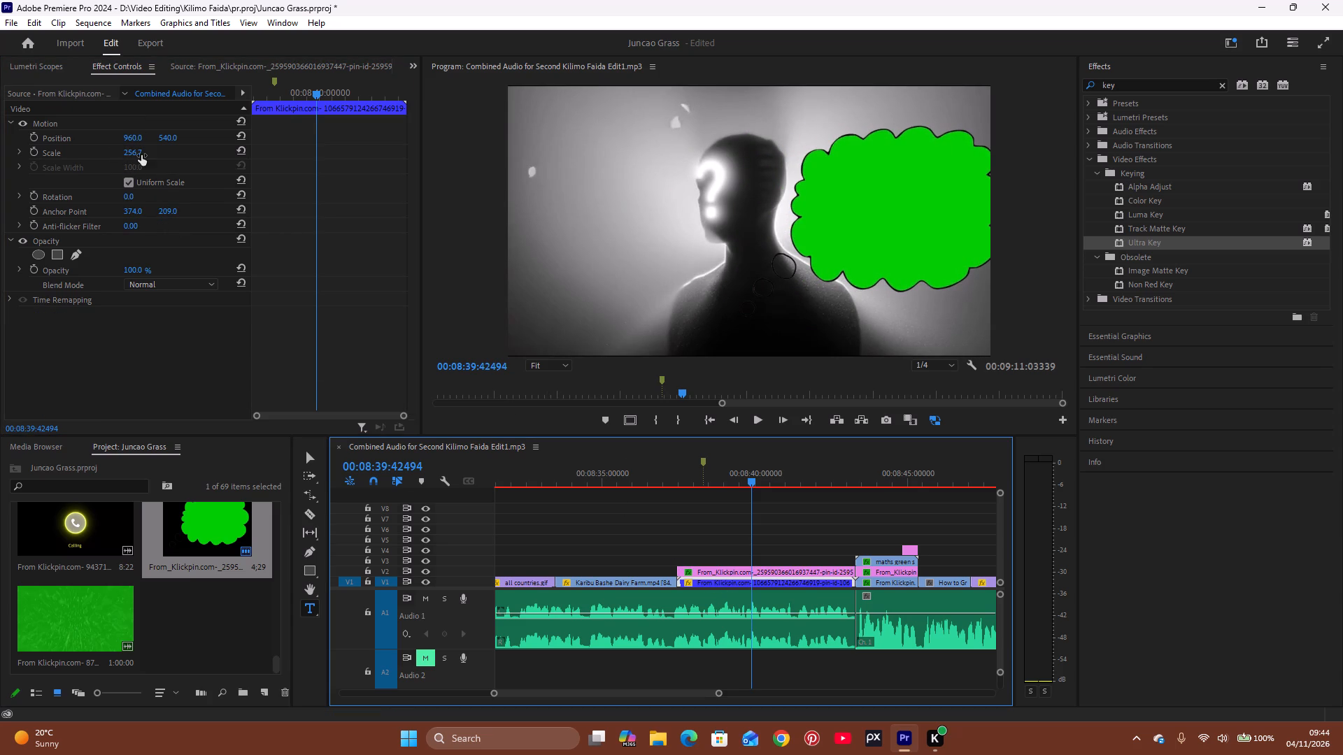
drag(129, 154, 153, 152)
drag(138, 141, 52, 161)
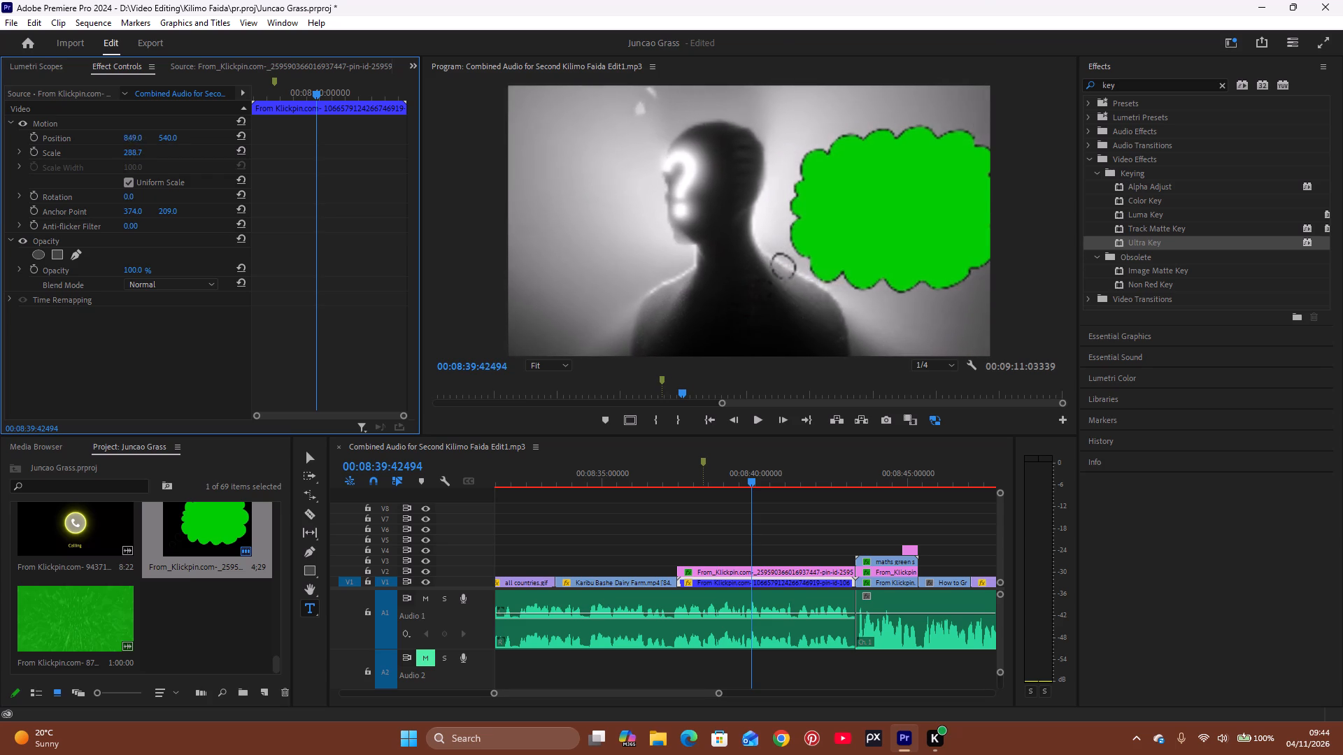
drag(52, 161, 42, 157)
drag(135, 153, 180, 143)
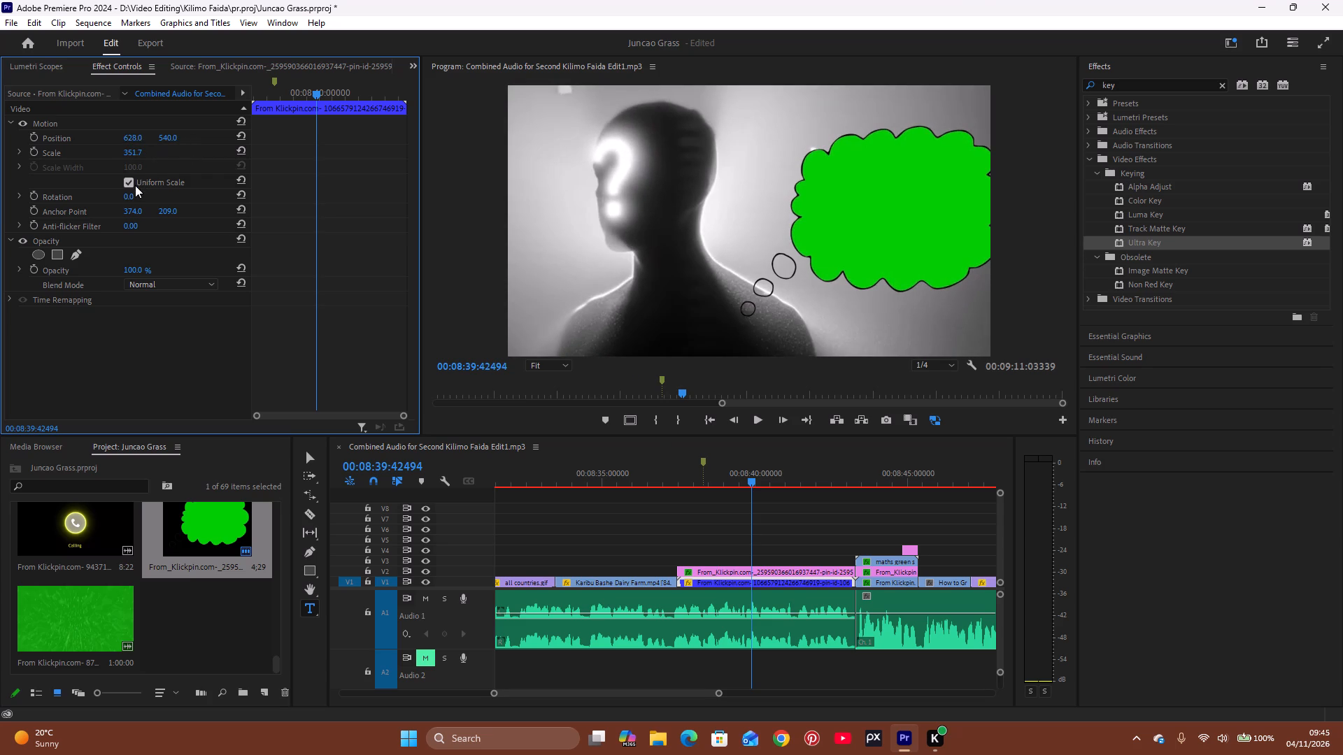
Reduce the thought-bubble clip on V2 to scale 158.3 and move it to position 1321, 180.
click(727, 568)
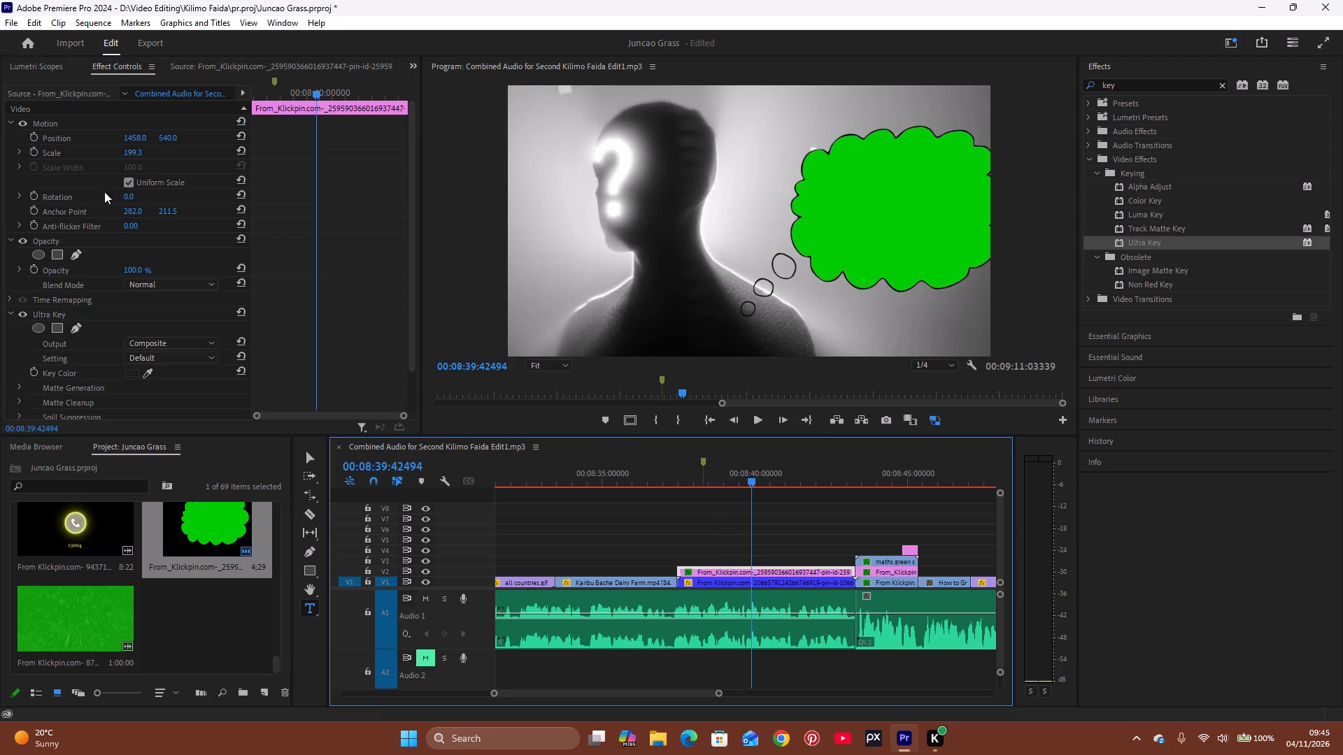
drag(133, 152, 119, 162)
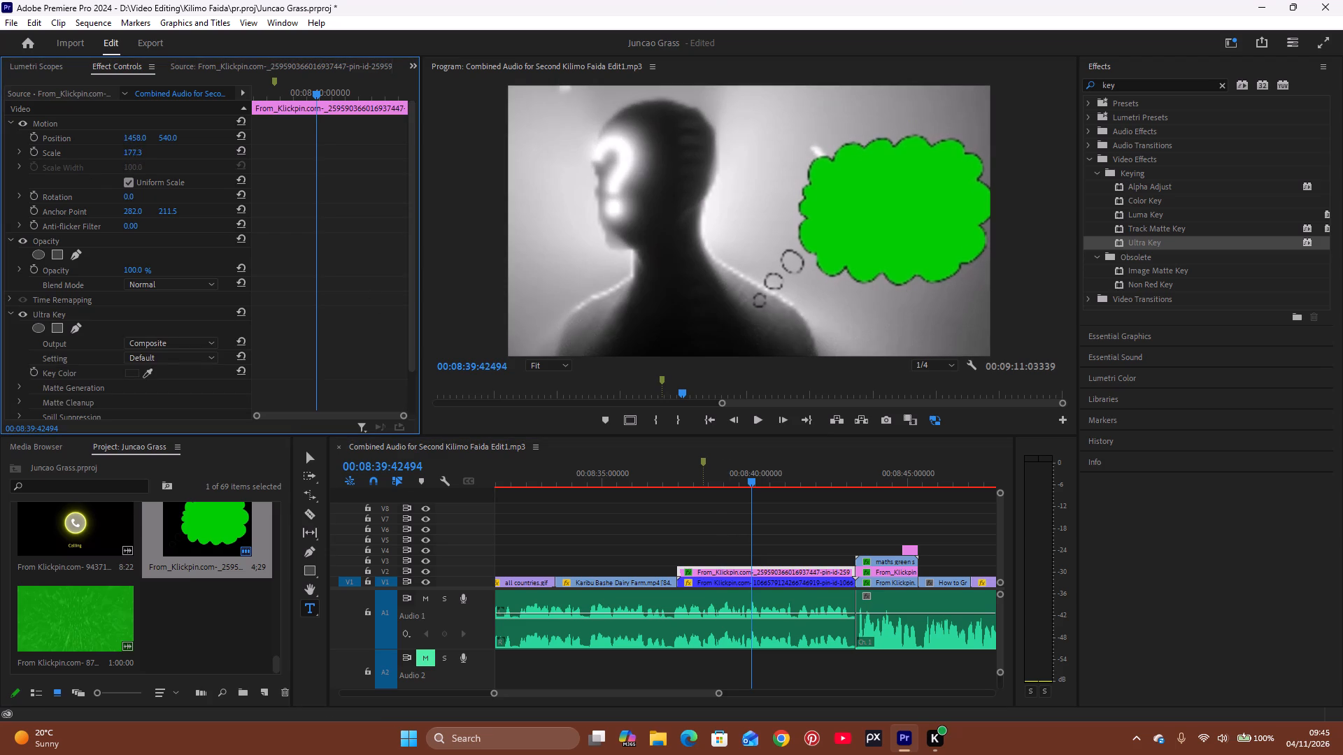
drag(119, 162, 111, 172)
drag(133, 136, 100, 150)
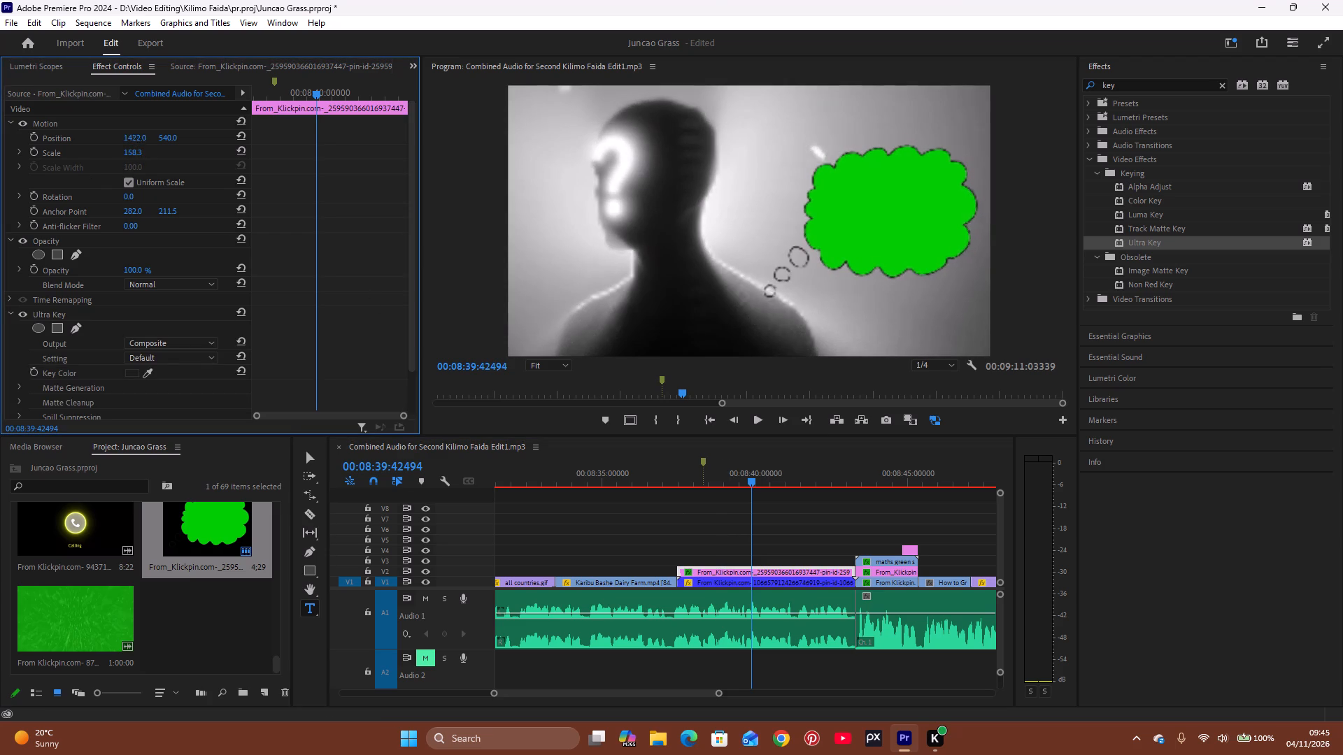
drag(100, 150, 43, 198)
drag(174, 140, 153, 152)
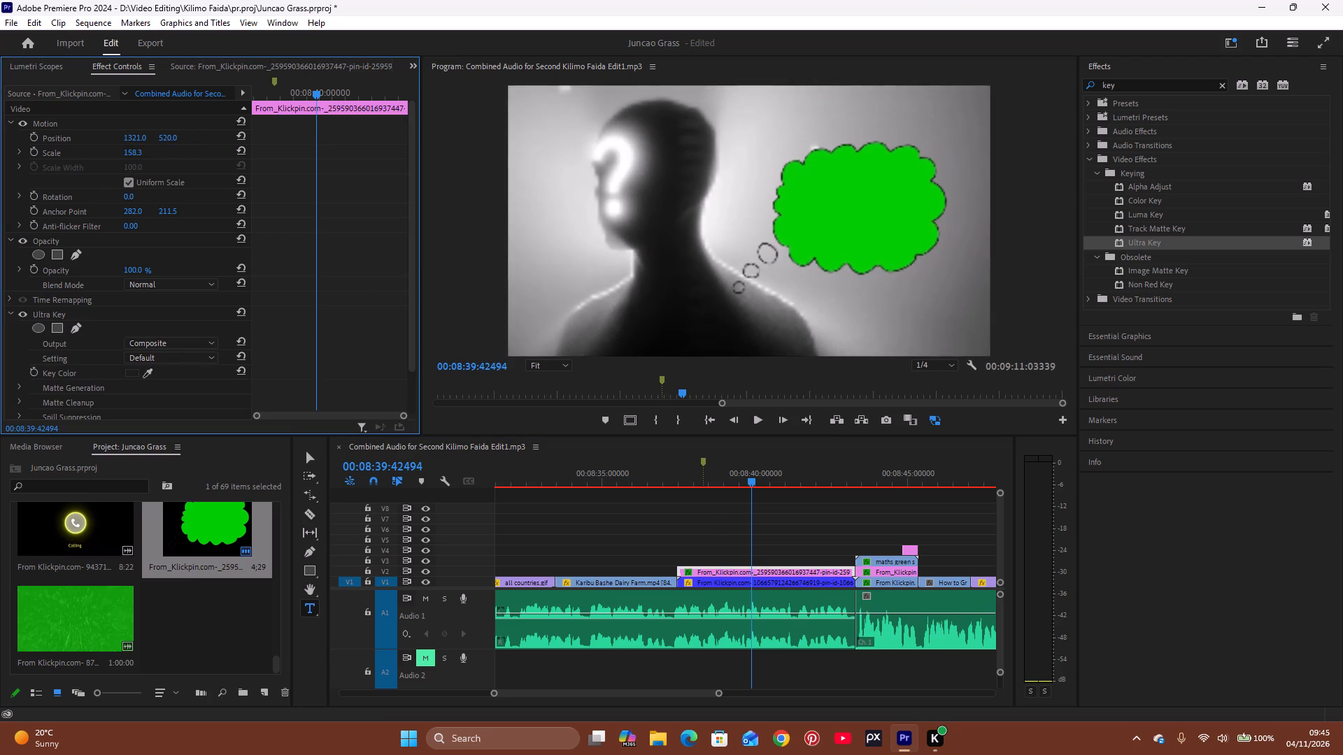
drag(153, 152, 110, 178)
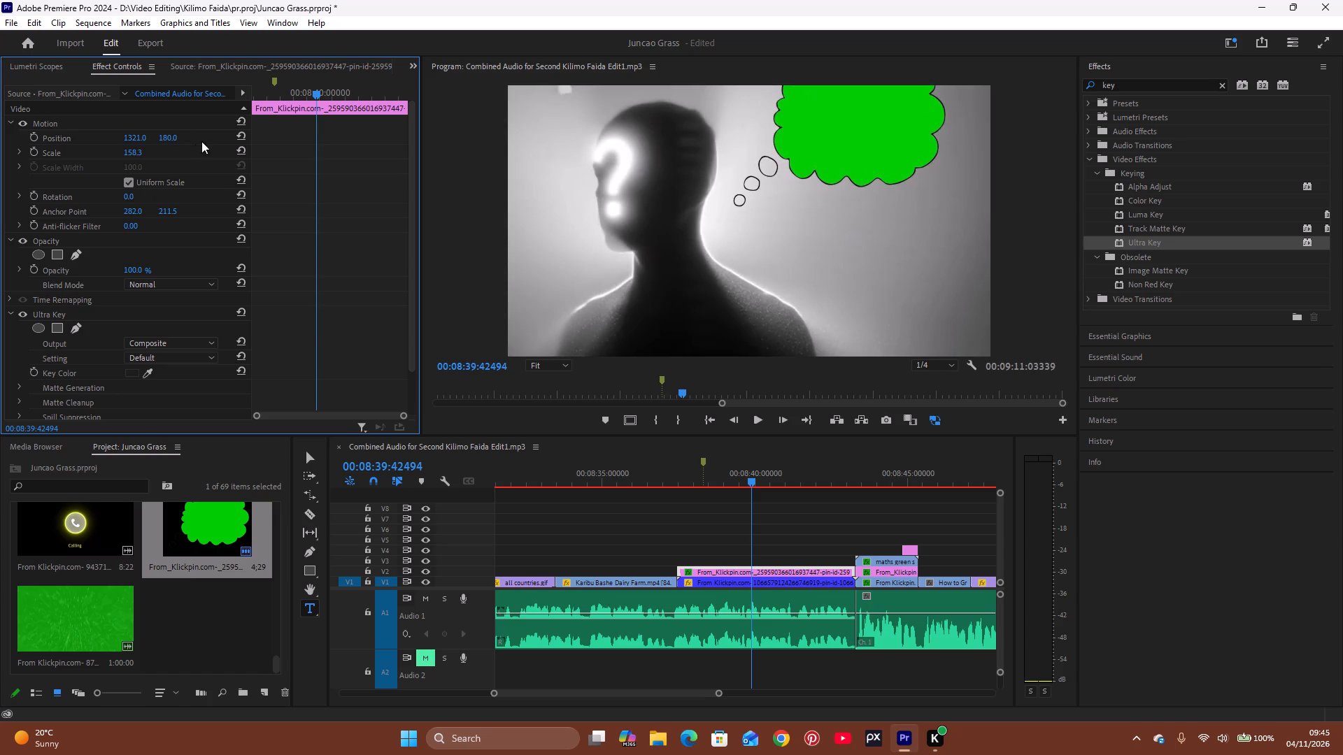
Rotate the thought bubble to 42°, scale it to 168.3 and set its Y position to 332, beside the silhouette's head.
drag(127, 199, 157, 198)
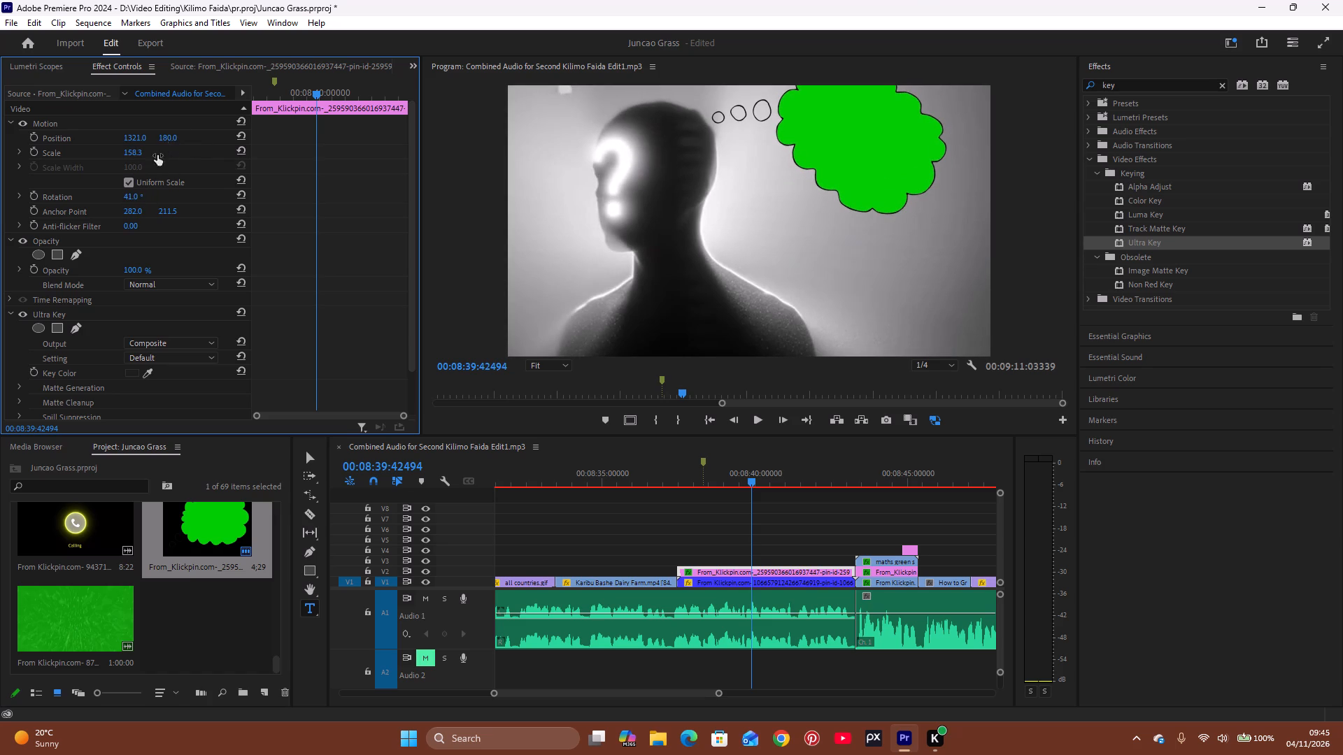
drag(166, 138, 173, 134)
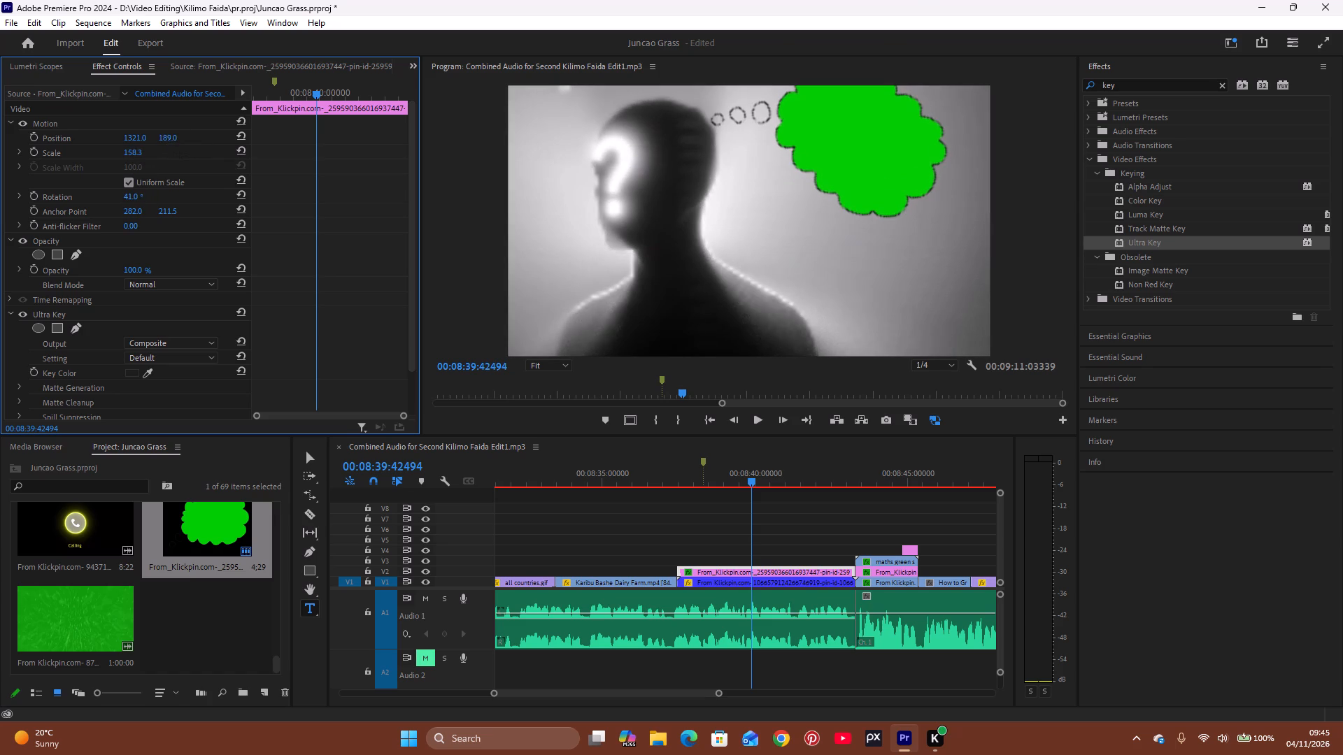
drag(173, 134, 214, 119)
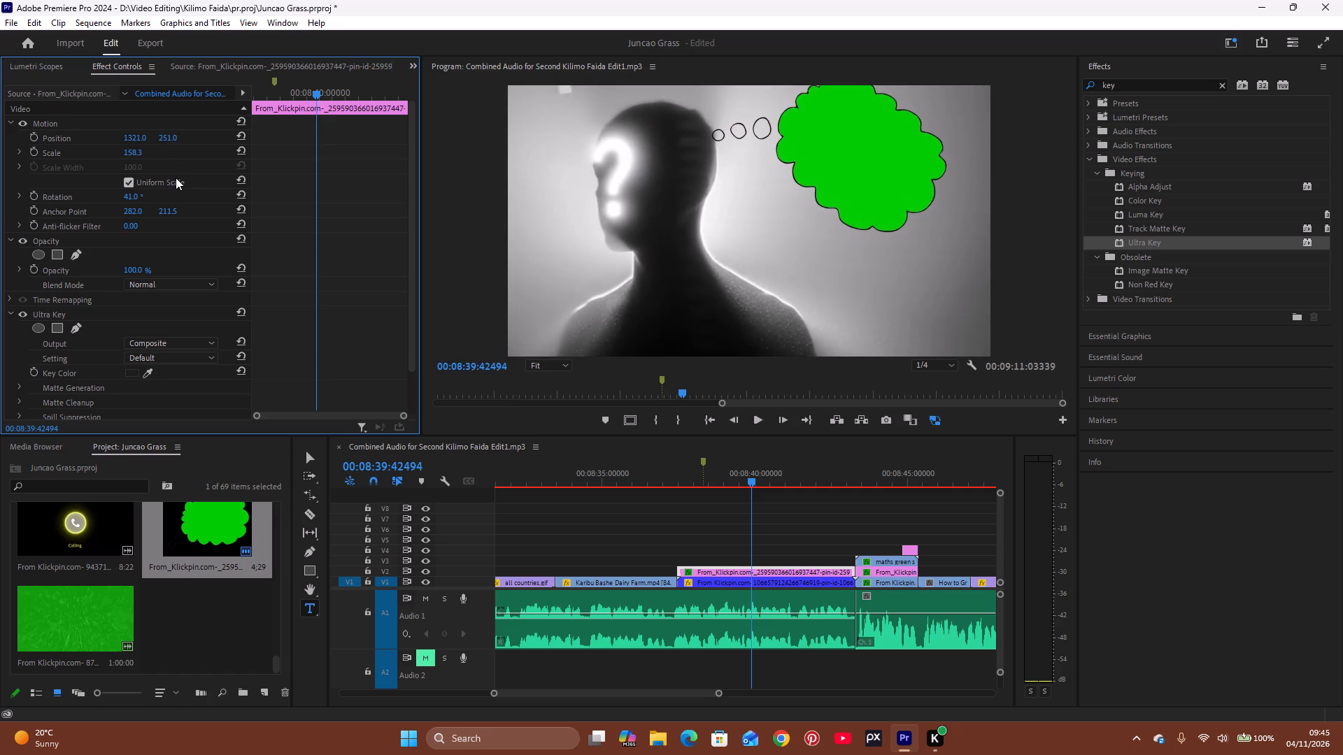
drag(168, 140, 187, 123)
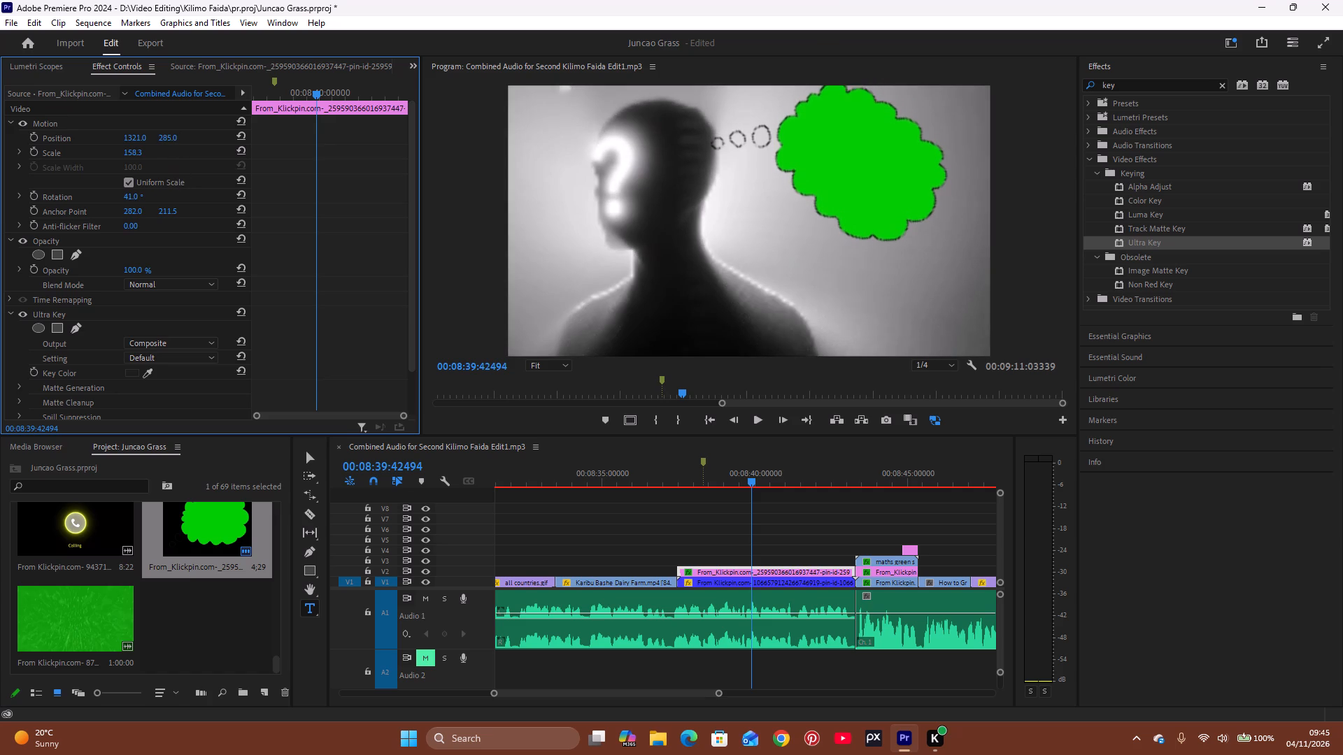
drag(187, 123, 194, 113)
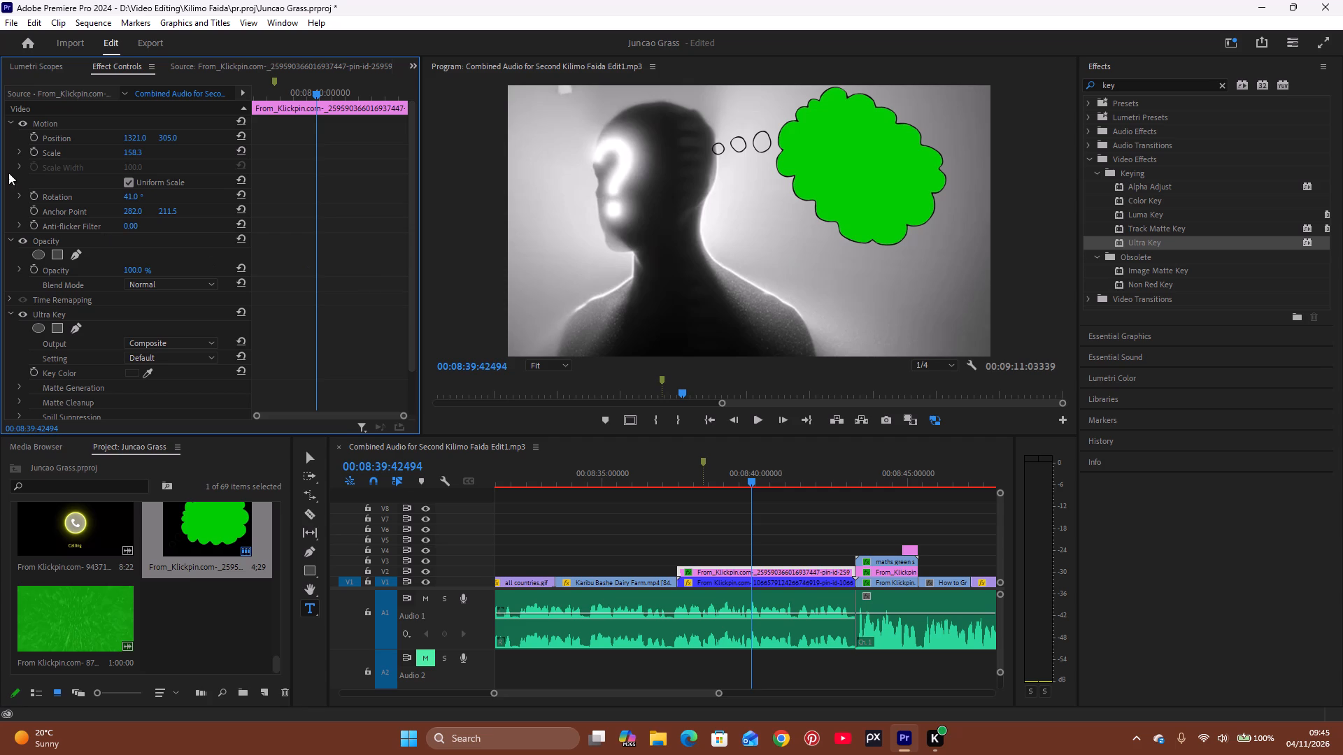
drag(128, 152, 145, 154)
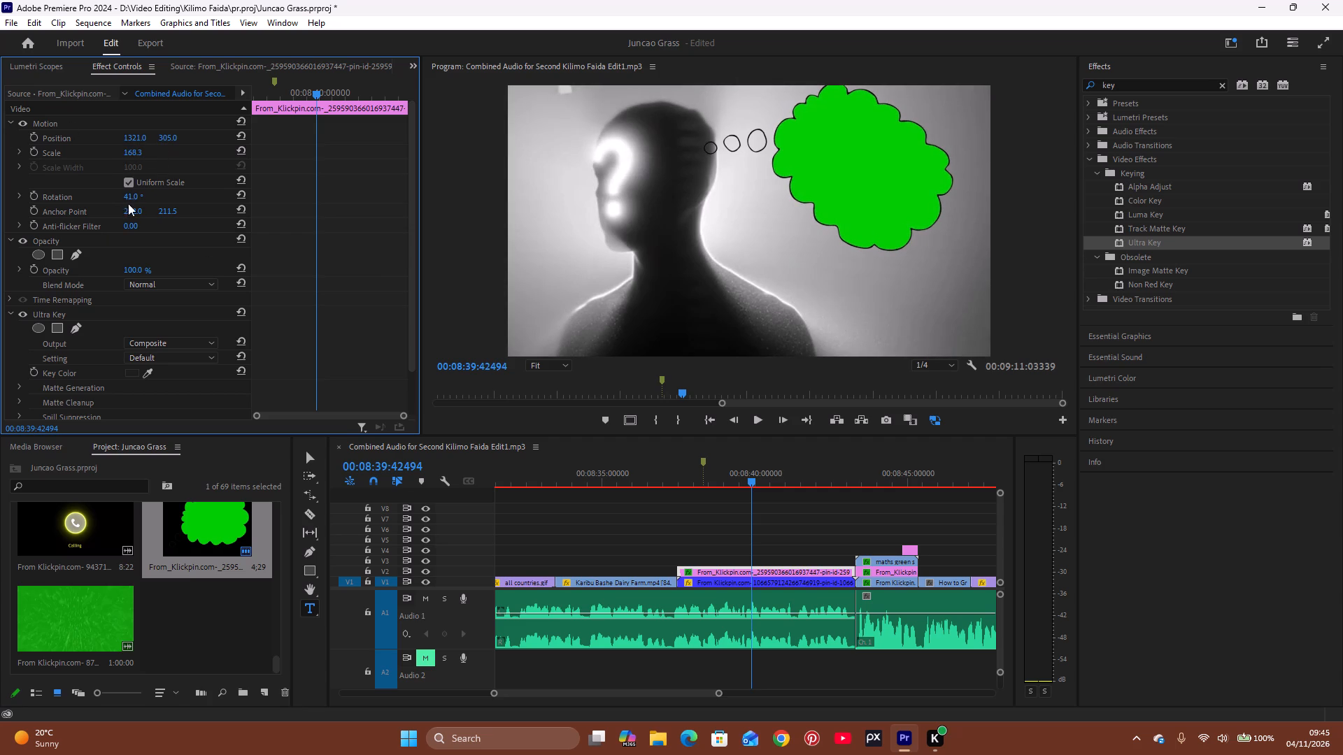
drag(131, 196, 140, 206)
drag(171, 139, 185, 134)
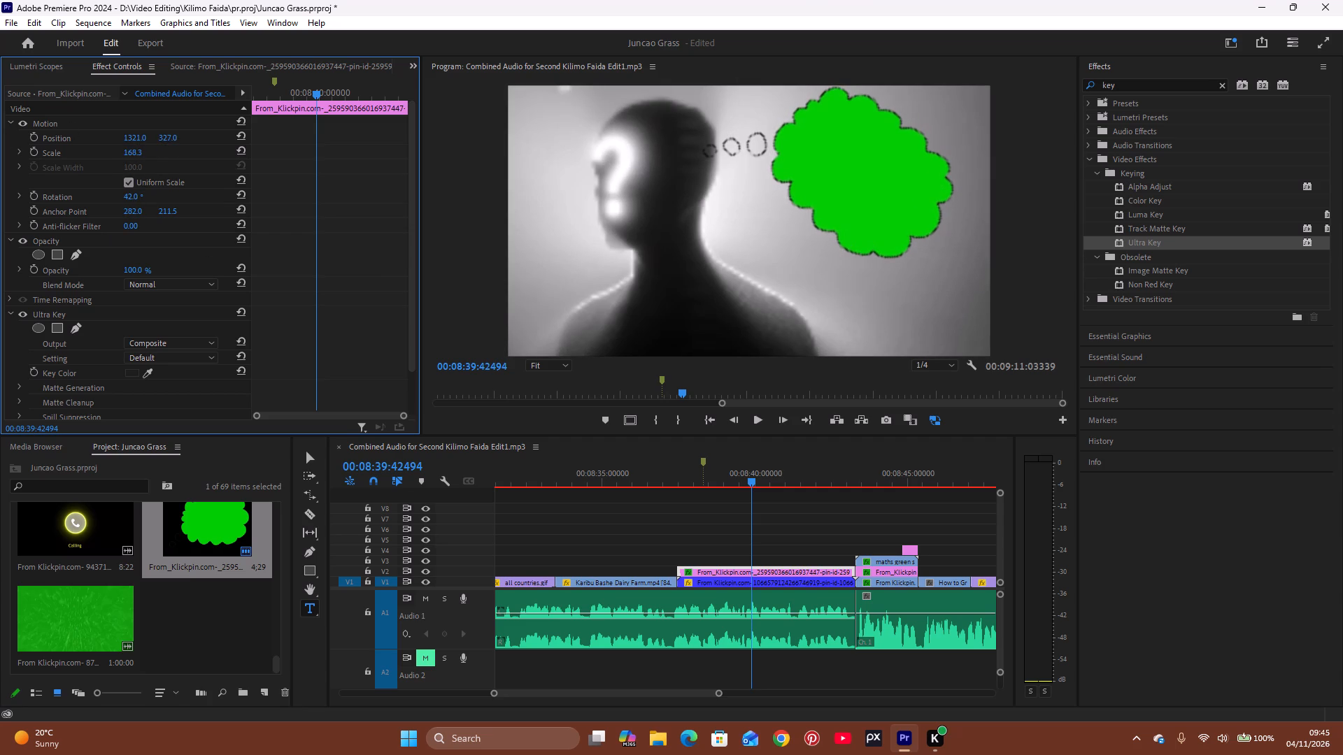
drag(185, 134, 187, 132)
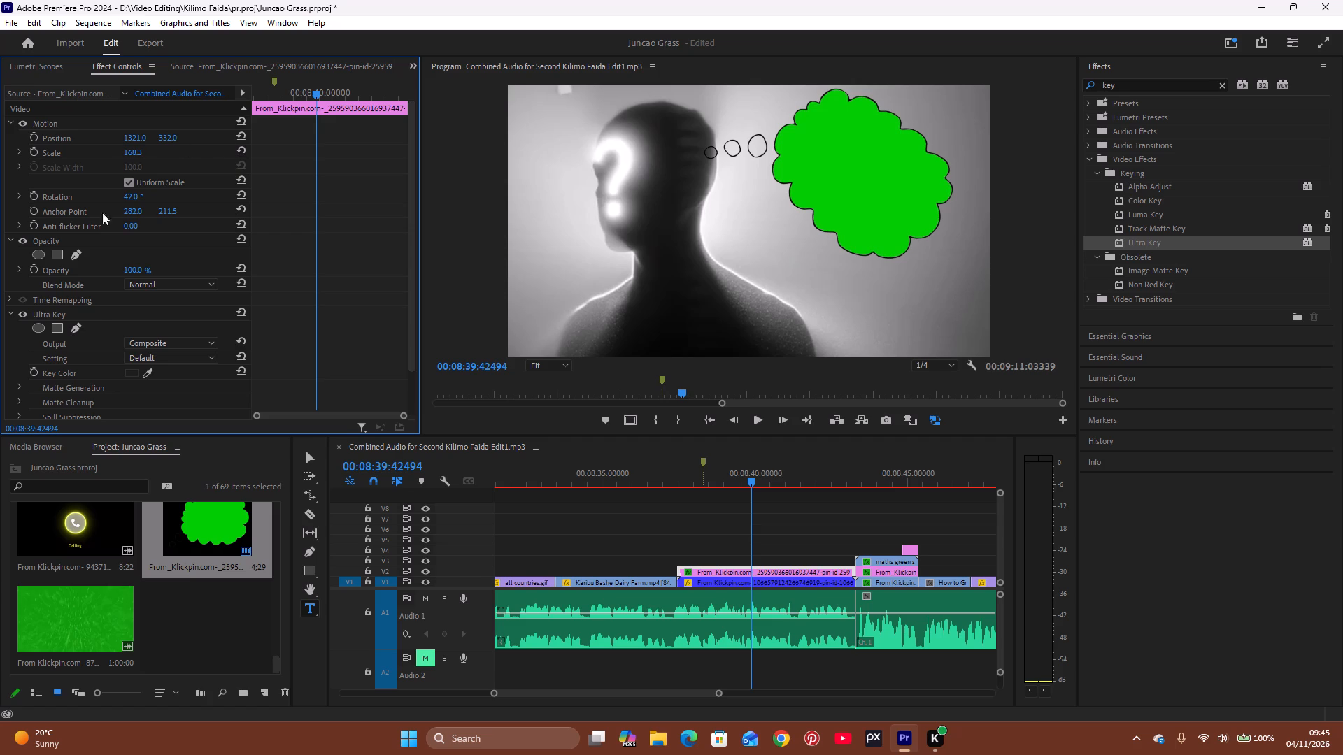
Key out the thought bubble's green fill by sampling it as the Ultra Key colour.
click(132, 375)
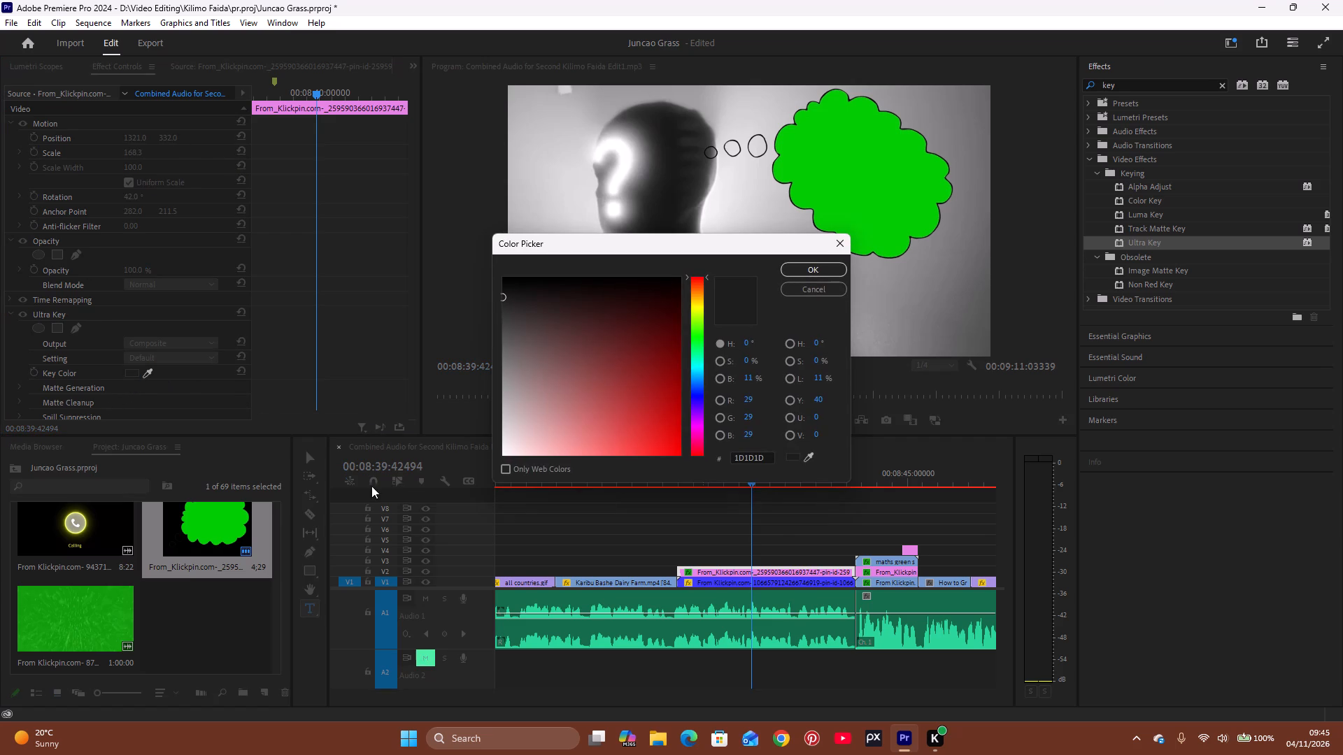
click(806, 280)
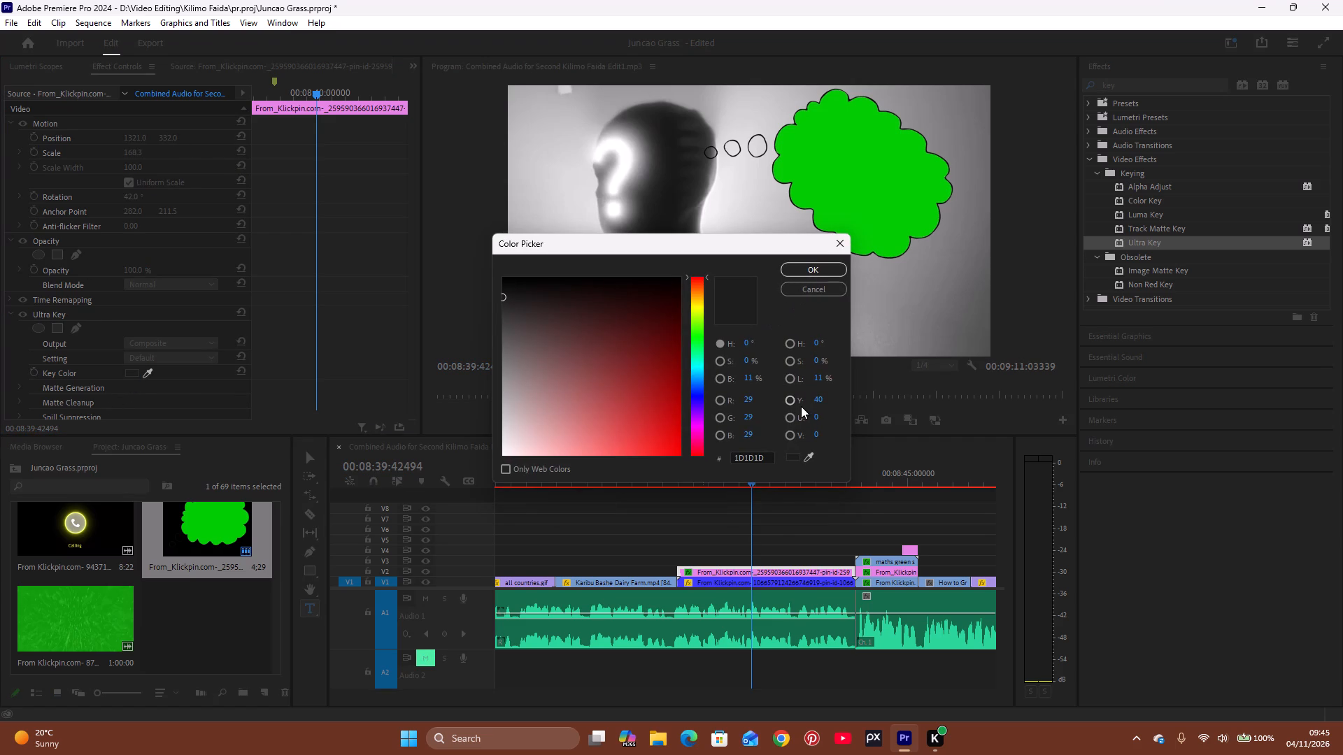
click(809, 294)
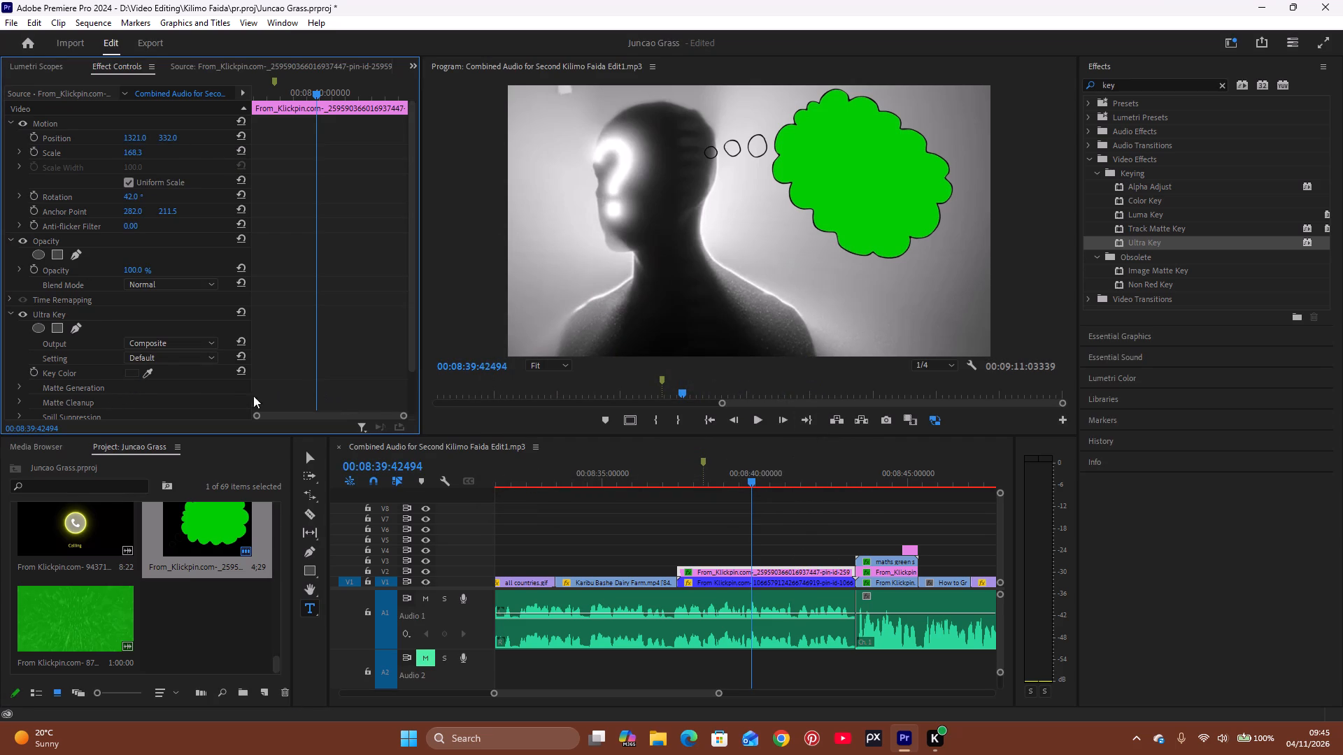
click(149, 375)
click(847, 157)
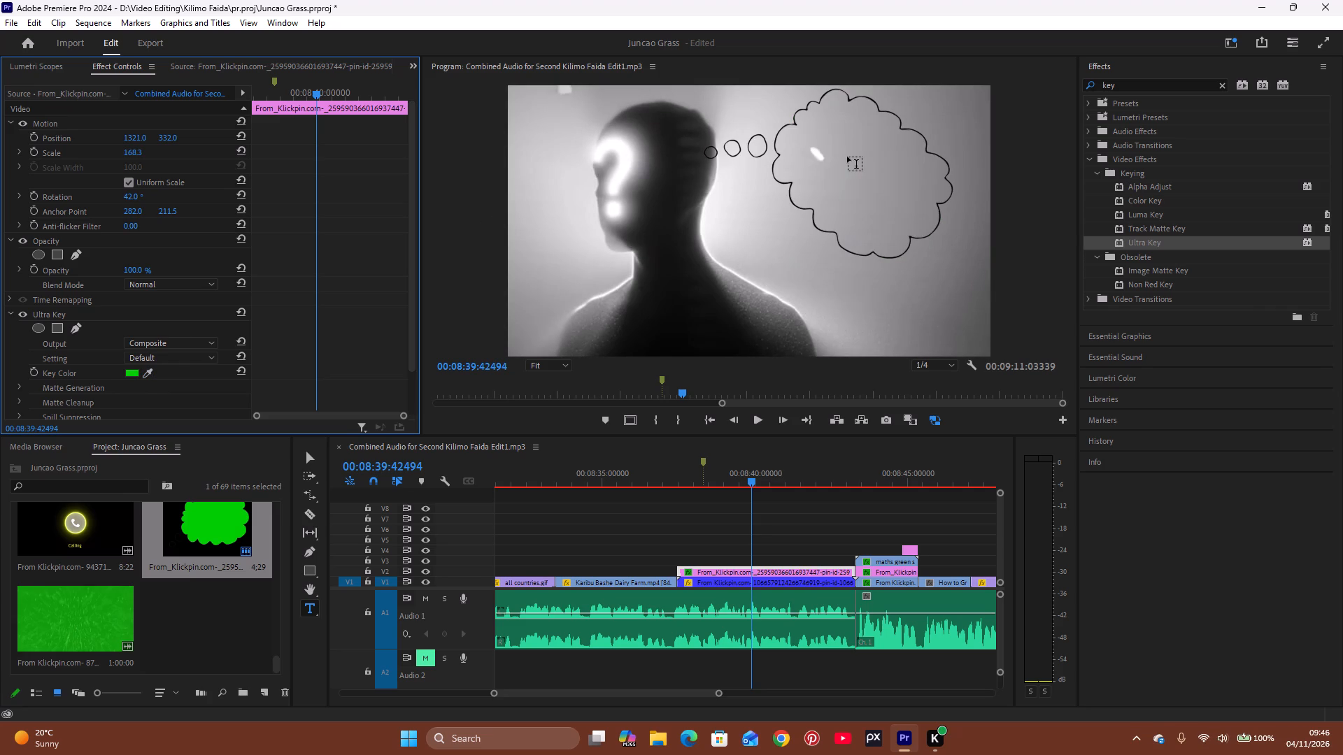
Play back the silhouette shot from its start to review the keyed thought bubble.
click(692, 476)
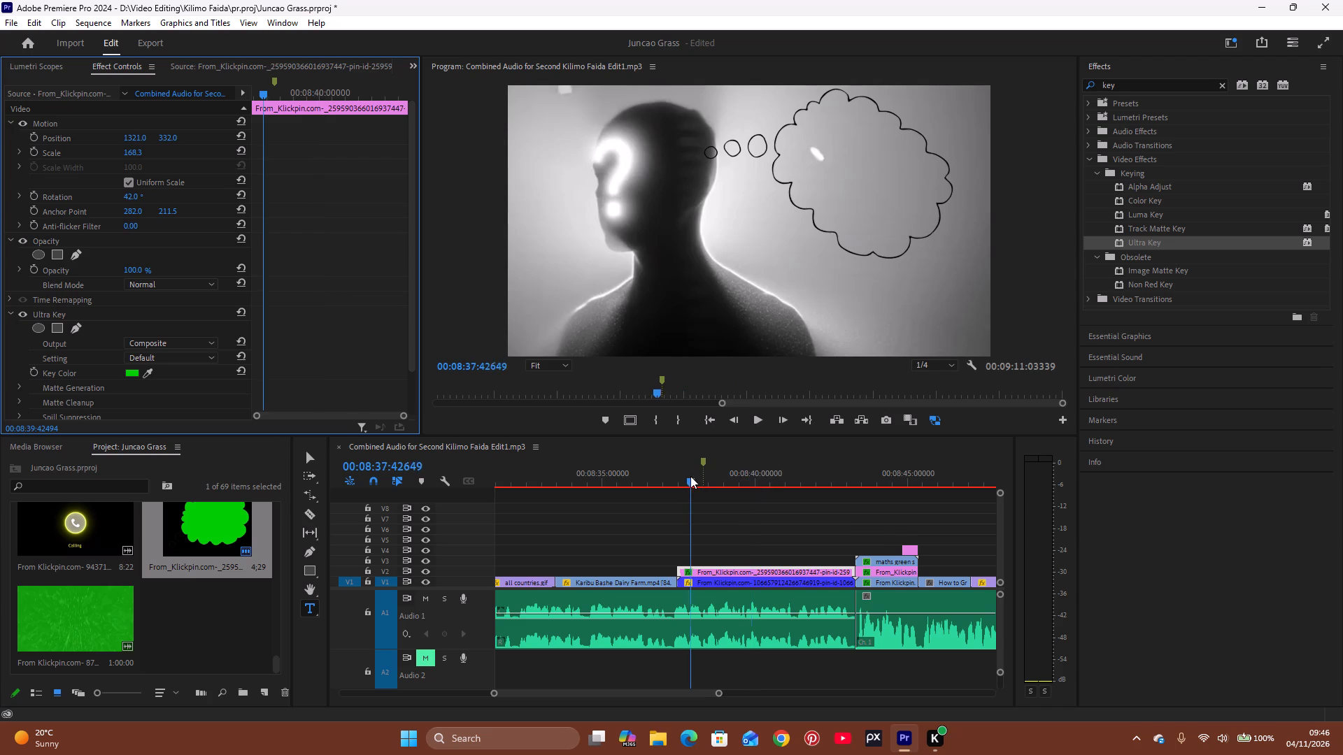
click(681, 479)
key(space)
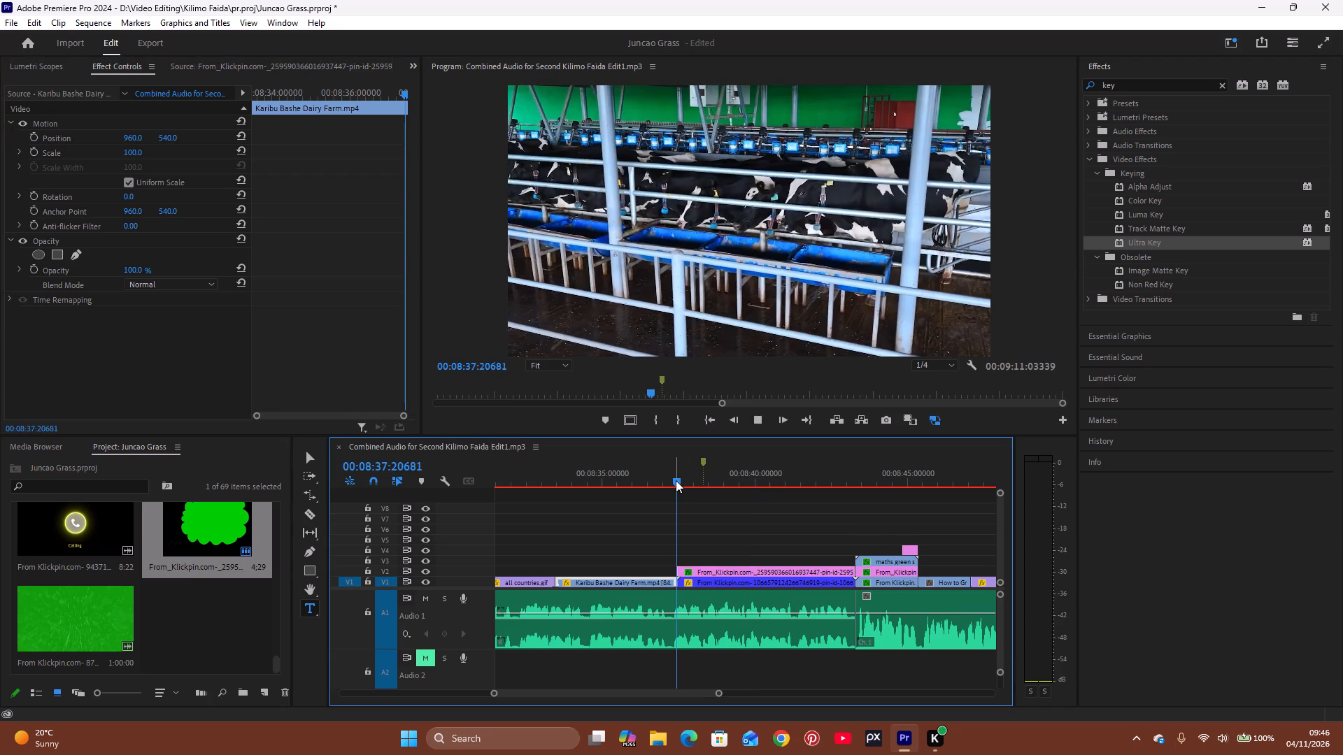
key(space)
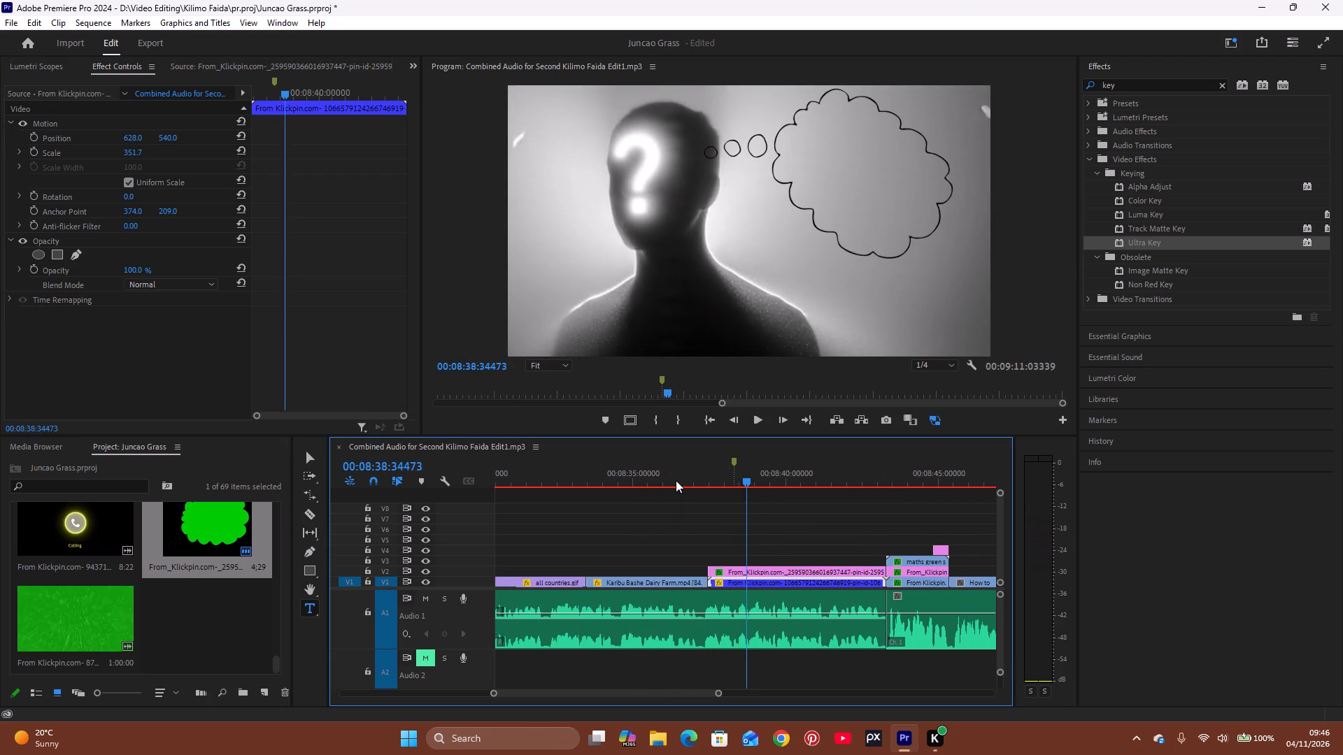
key(space)
key(space)
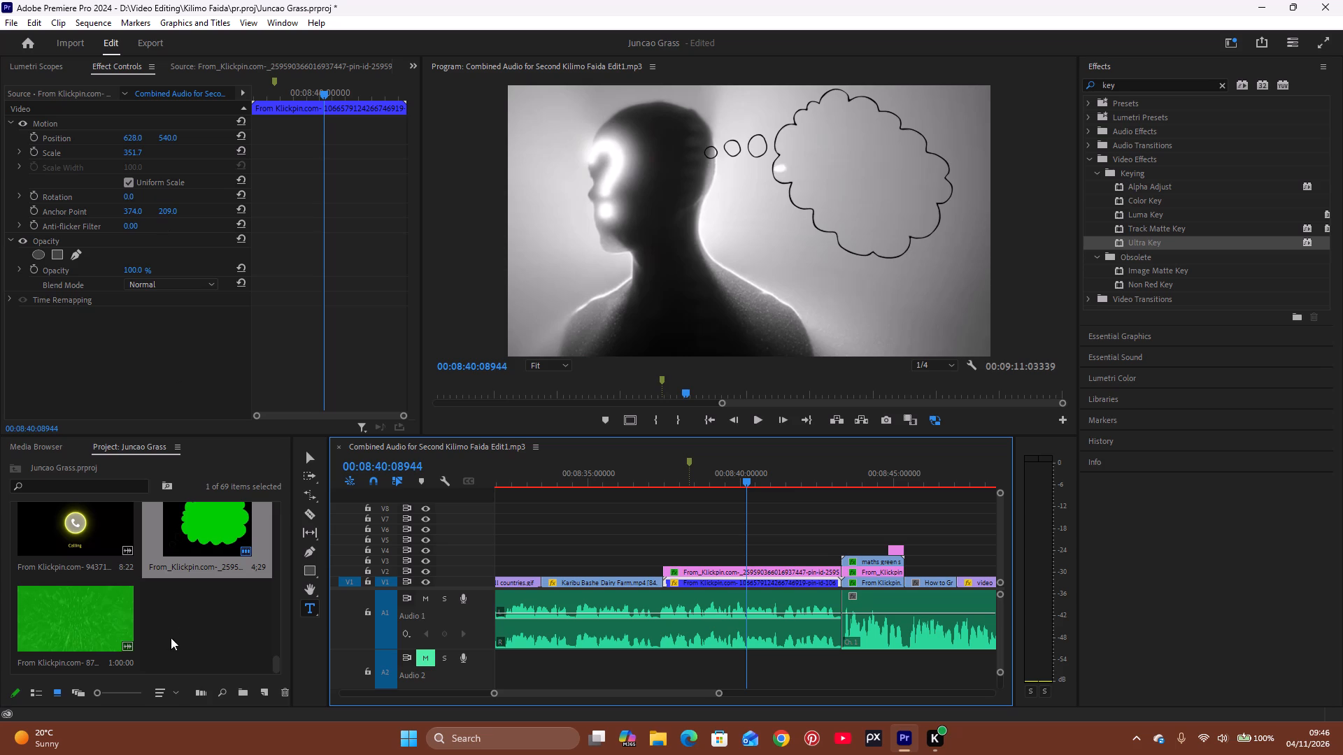
Browse the Juncao Grass project footage for a clip to use with the silhouette's thought bubble.
scroll(149, 586, up, 3)
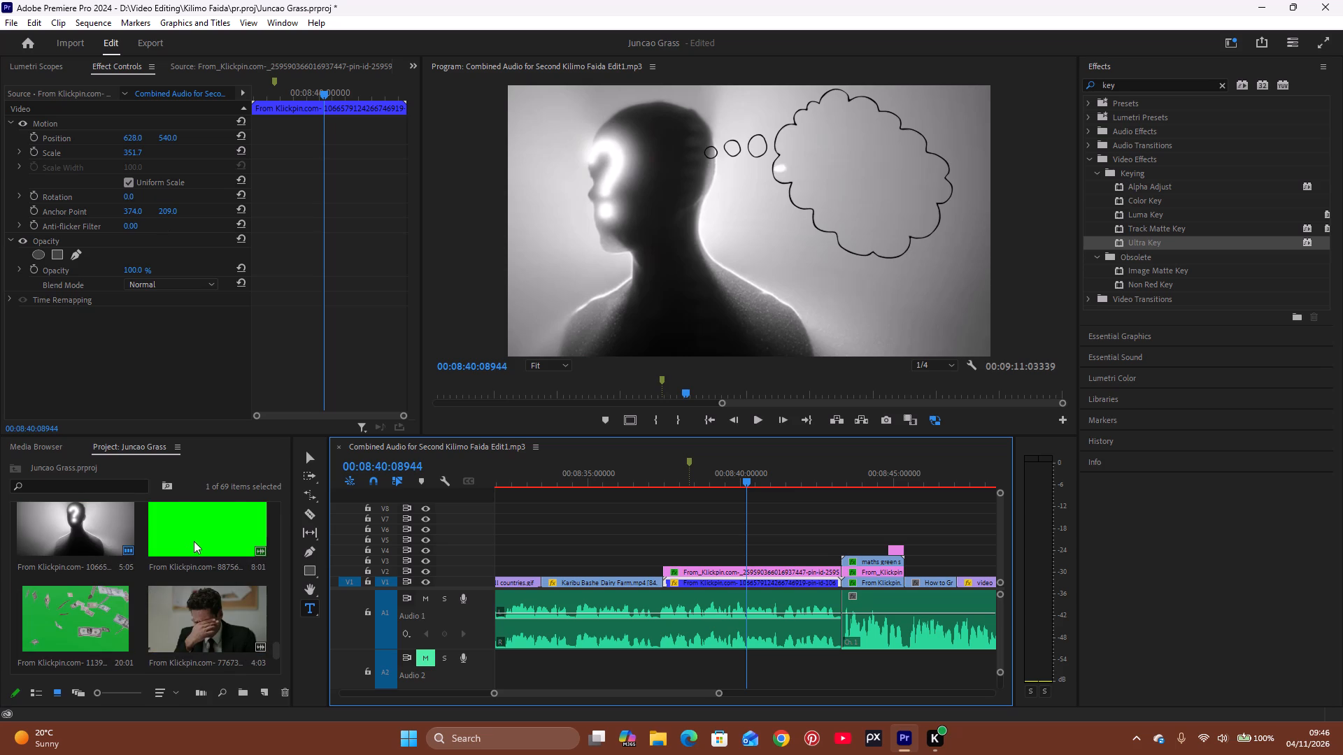
scroll(194, 543, up, 3)
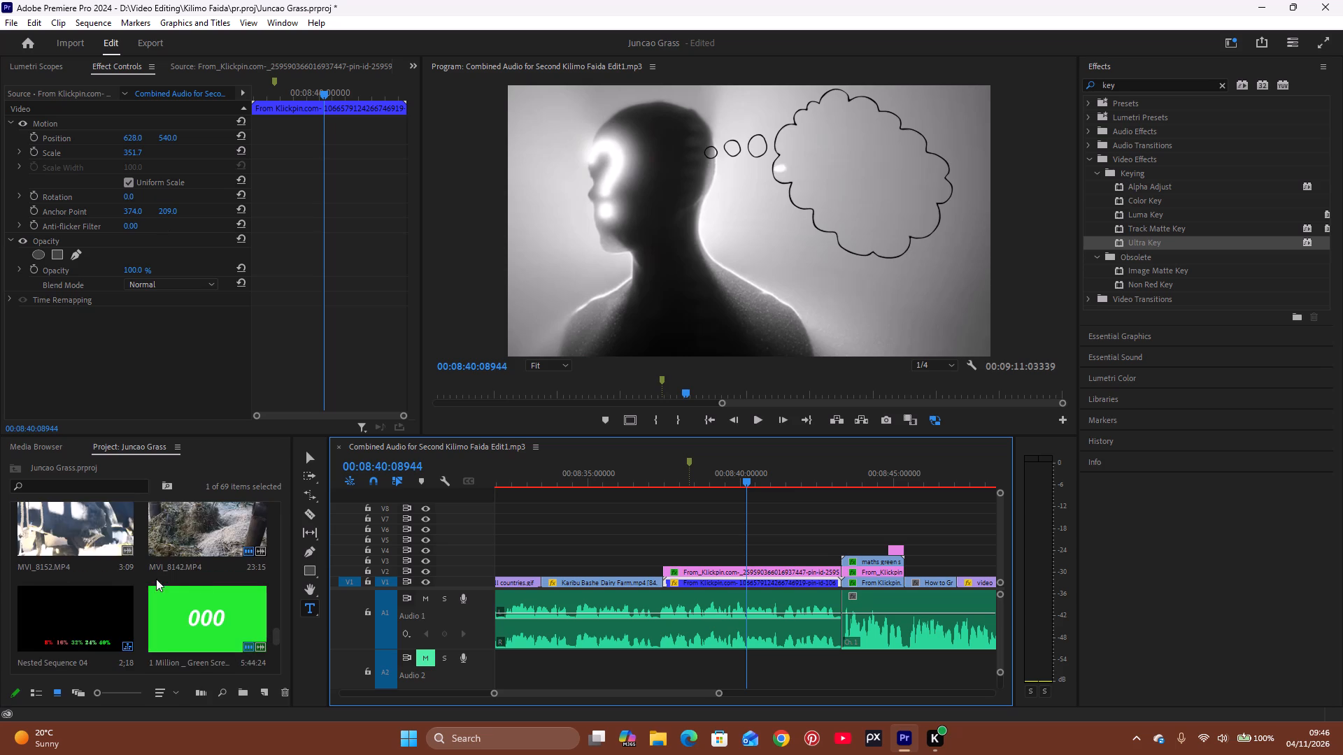
scroll(127, 576, up, 3)
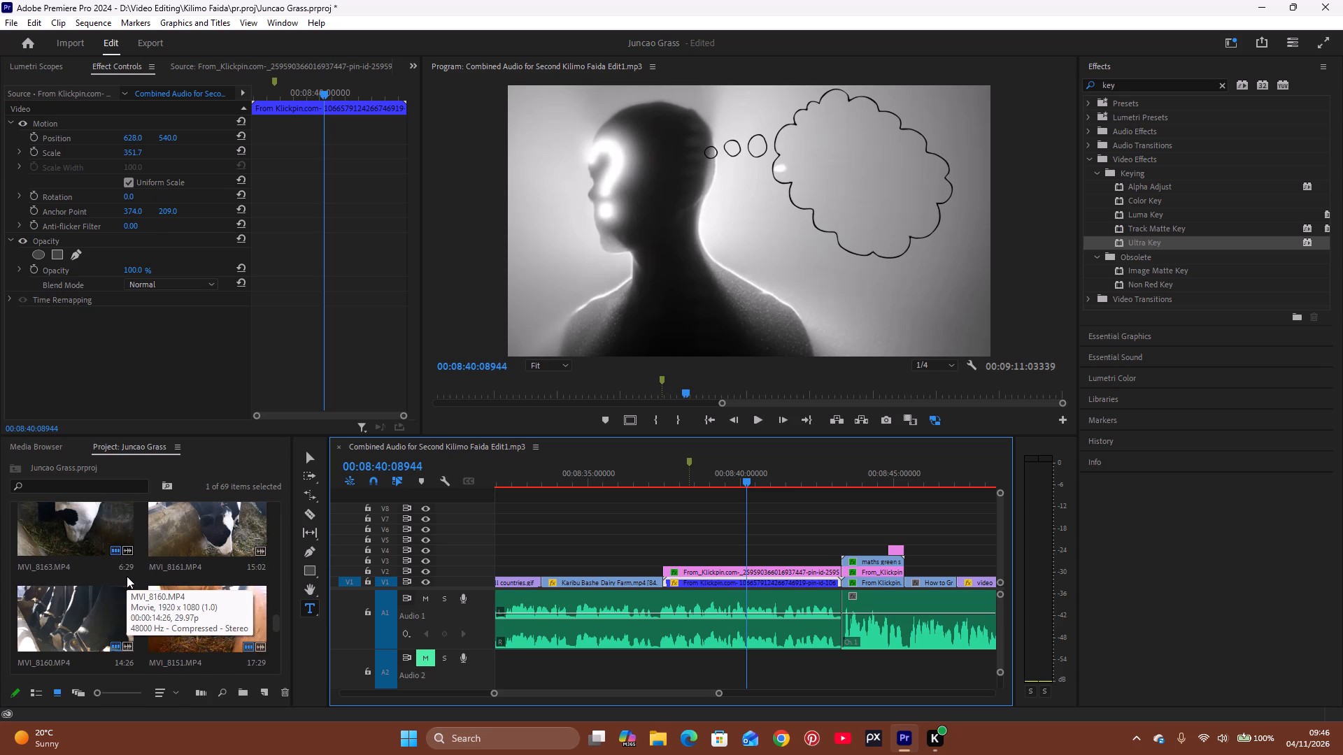
scroll(127, 576, up, 3)
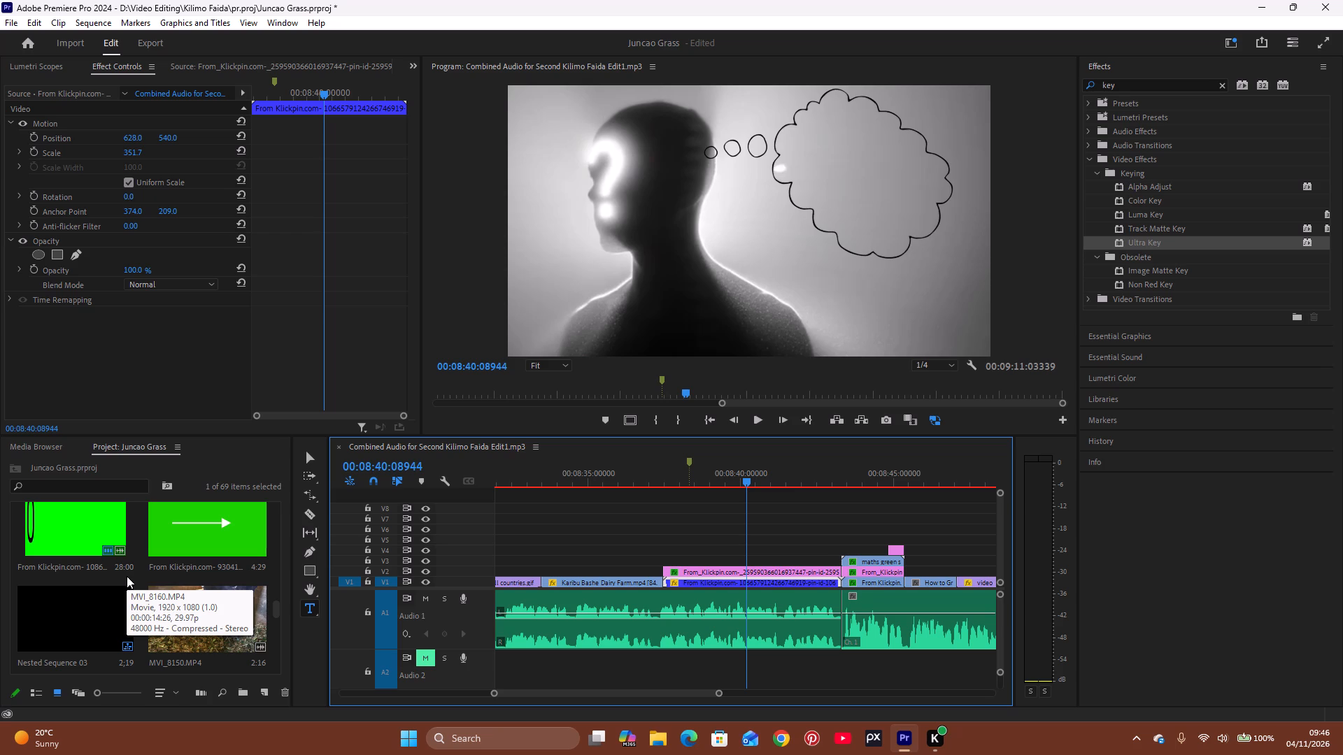
scroll(127, 576, down, 3)
scroll(127, 576, up, 2)
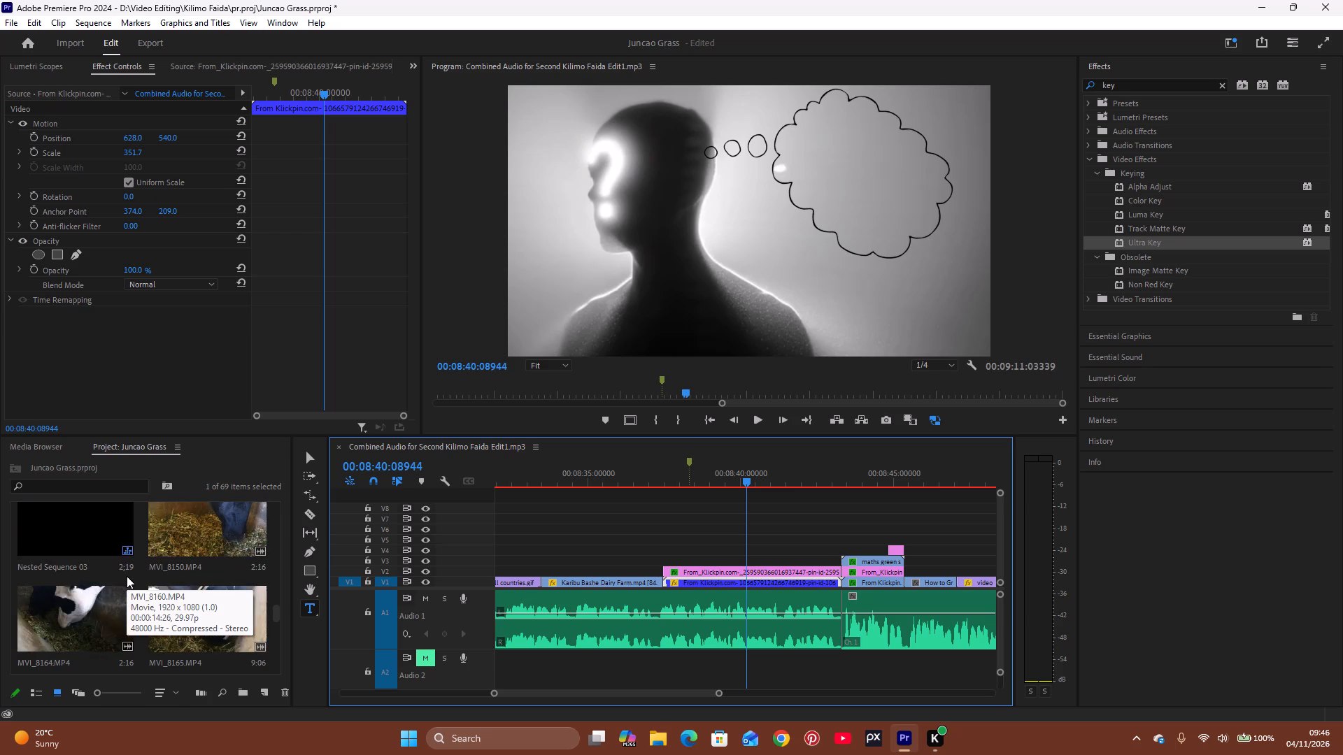
scroll(127, 576, up, 3)
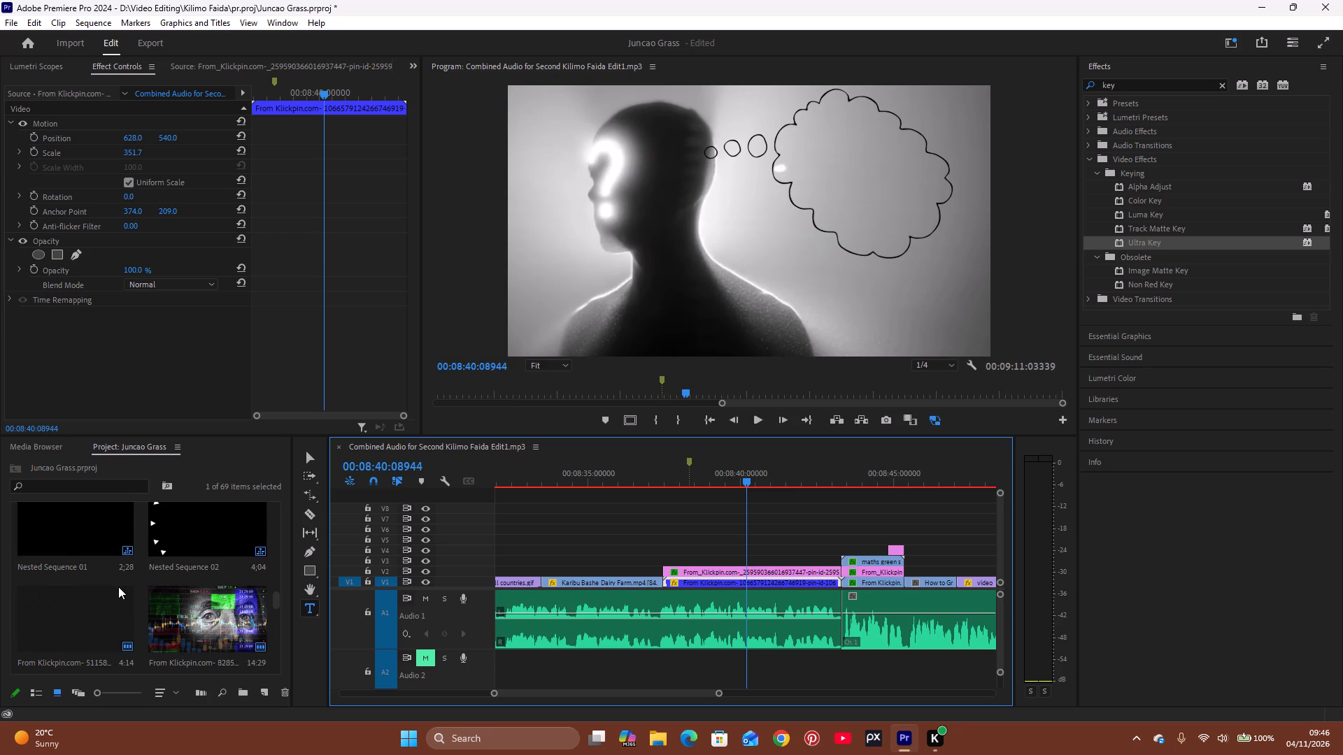
scroll(118, 587, up, 3)
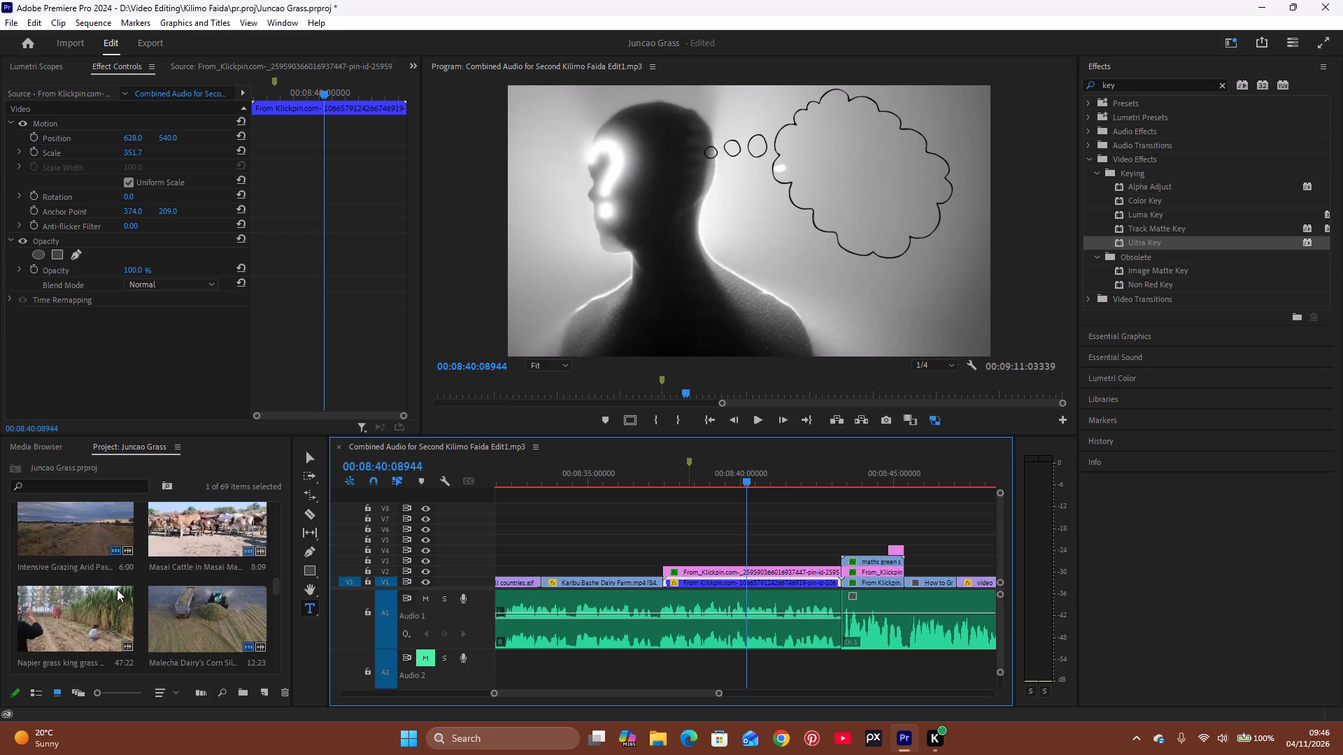
scroll(117, 589, up, 2)
scroll(117, 589, down, 4)
scroll(117, 589, up, 1)
scroll(117, 589, down, 1)
scroll(117, 589, up, 1)
scroll(117, 589, down, 1)
scroll(117, 589, up, 1)
scroll(117, 589, down, 5)
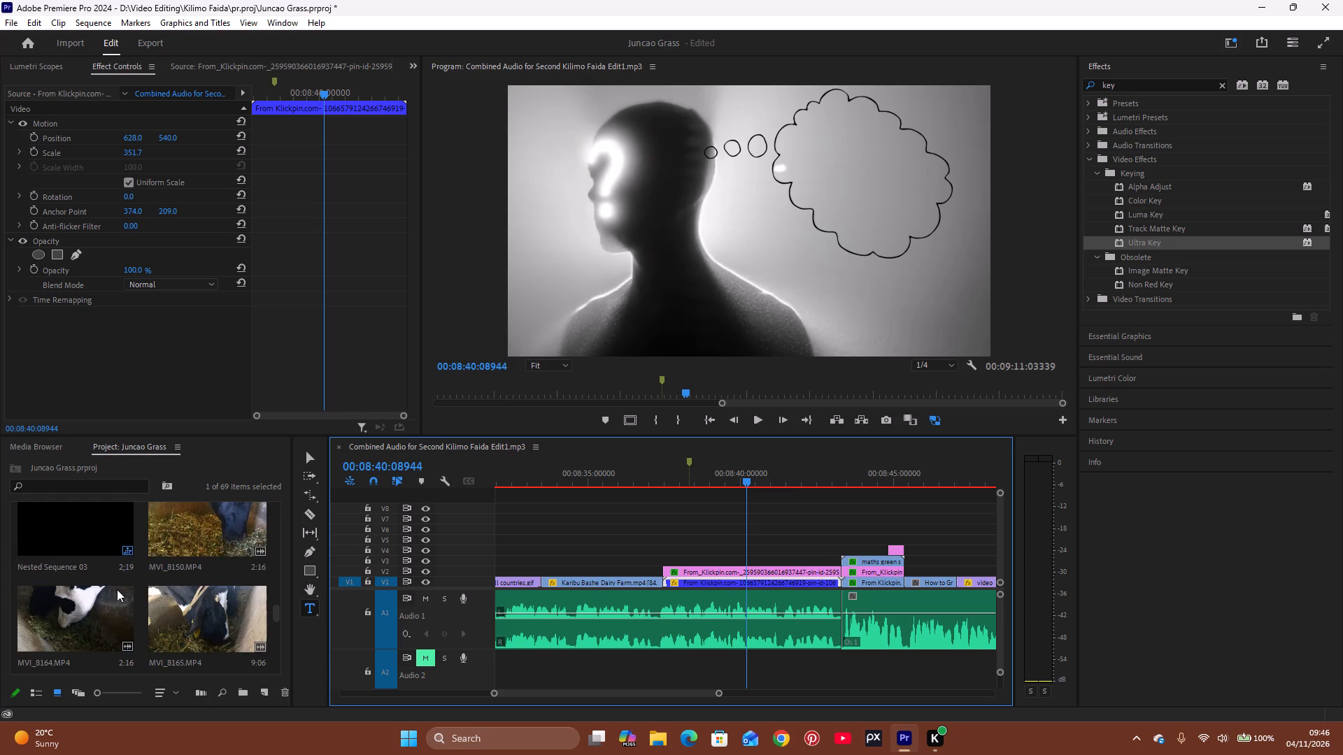
scroll(117, 589, up, 2)
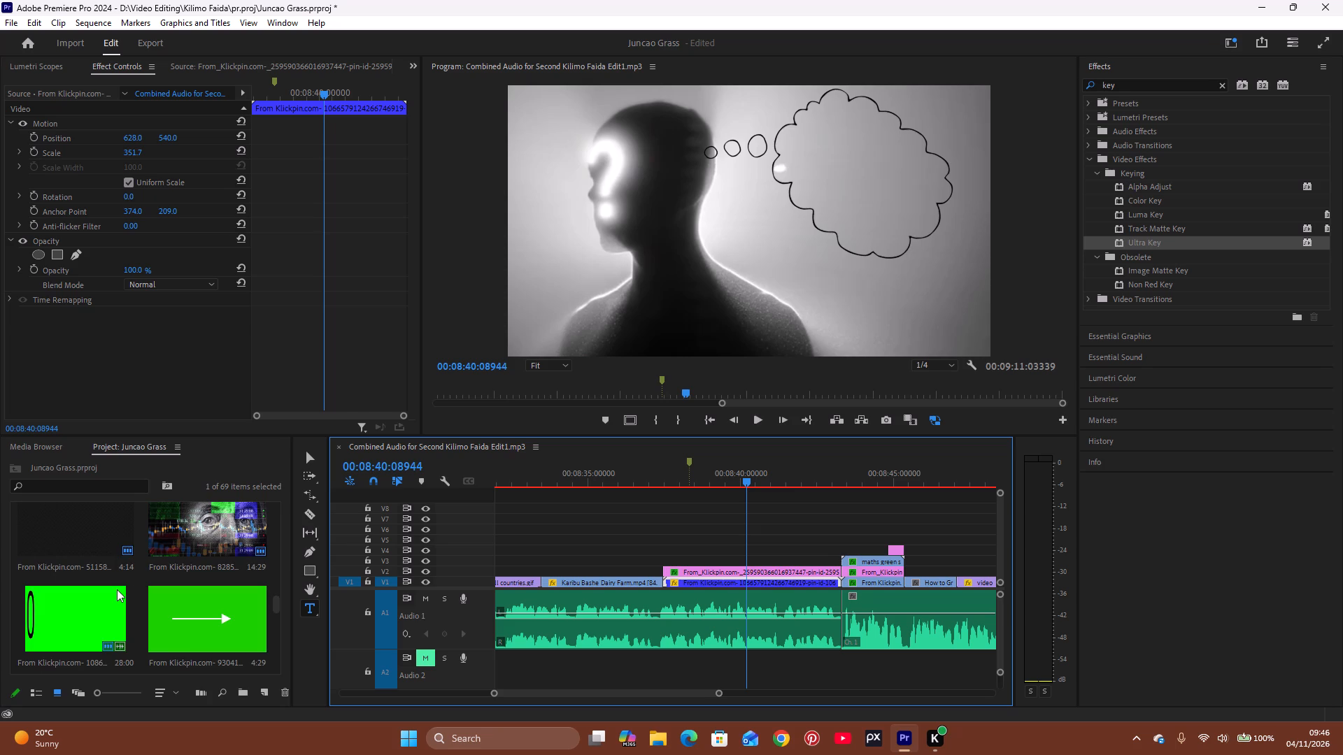
scroll(117, 589, down, 1)
scroll(117, 589, up, 2)
scroll(117, 589, down, 1)
scroll(117, 589, up, 1)
scroll(117, 589, down, 9)
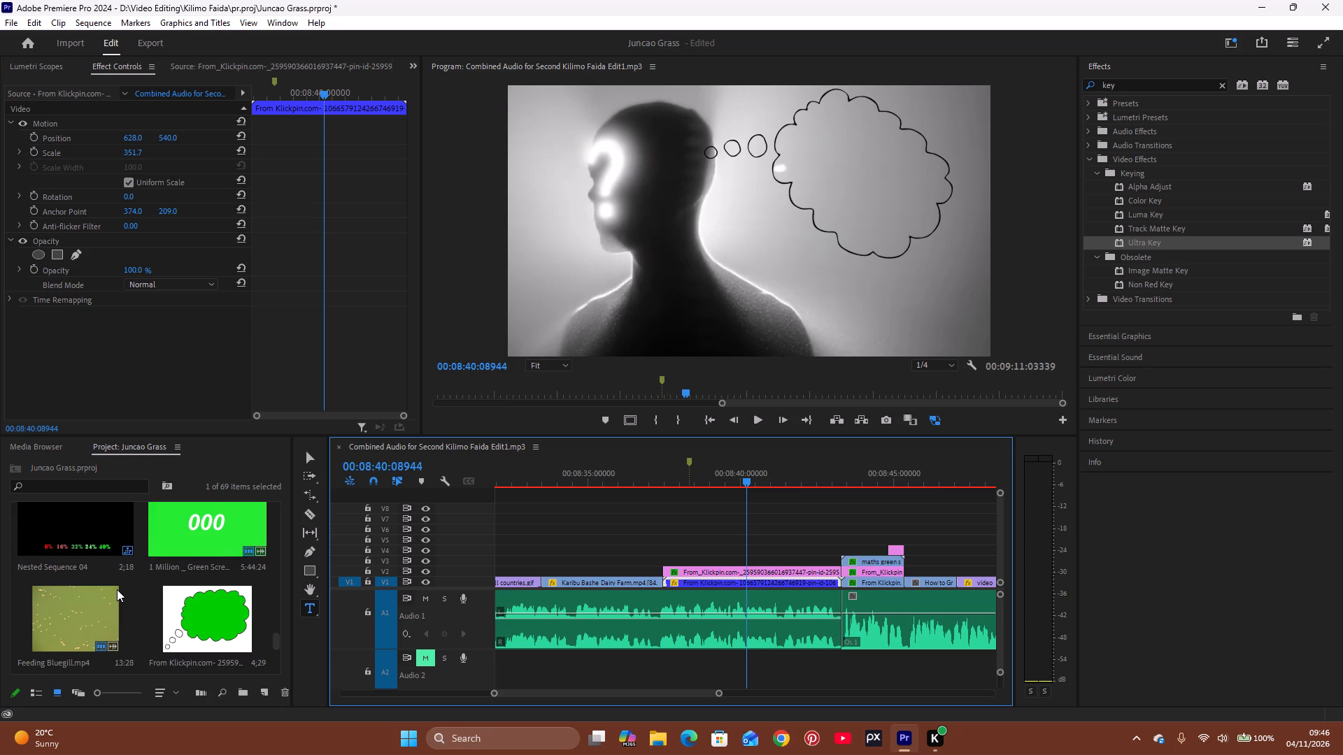
scroll(117, 589, up, 1)
scroll(117, 589, down, 1)
scroll(117, 589, up, 5)
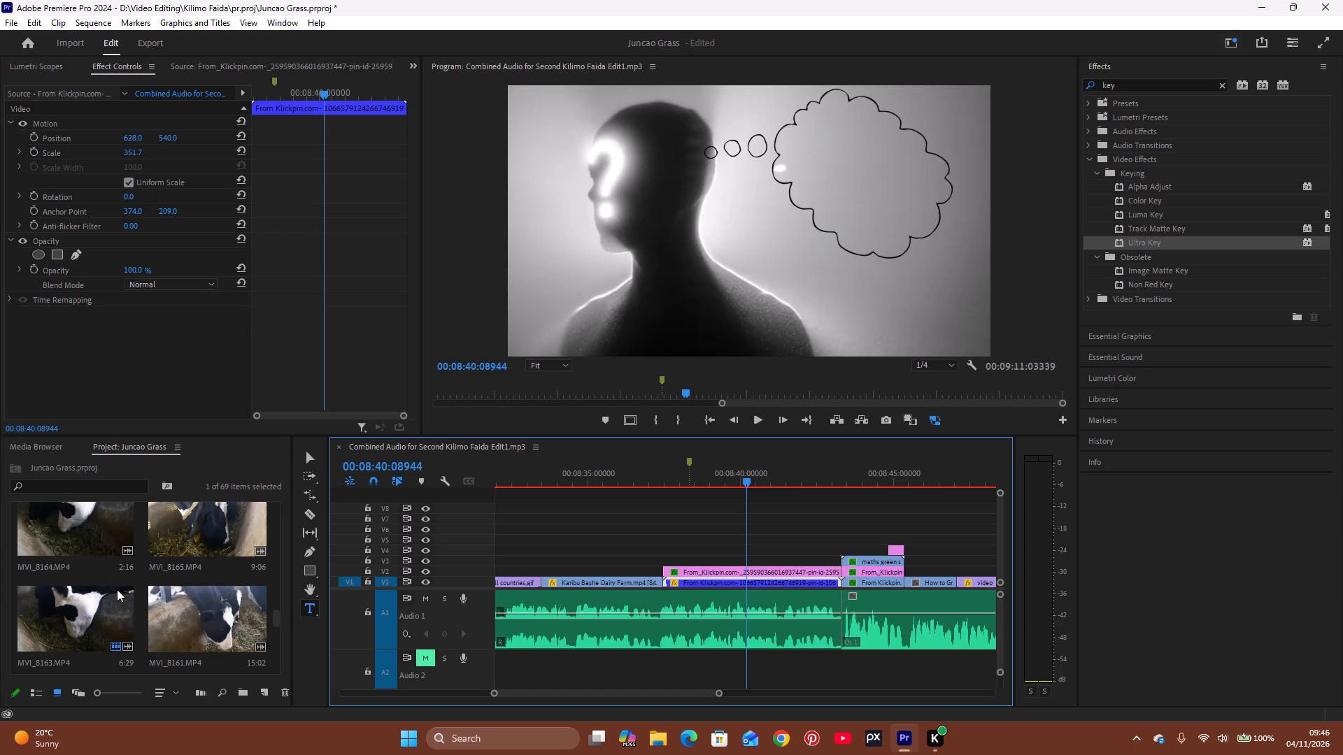
scroll(117, 589, up, 9)
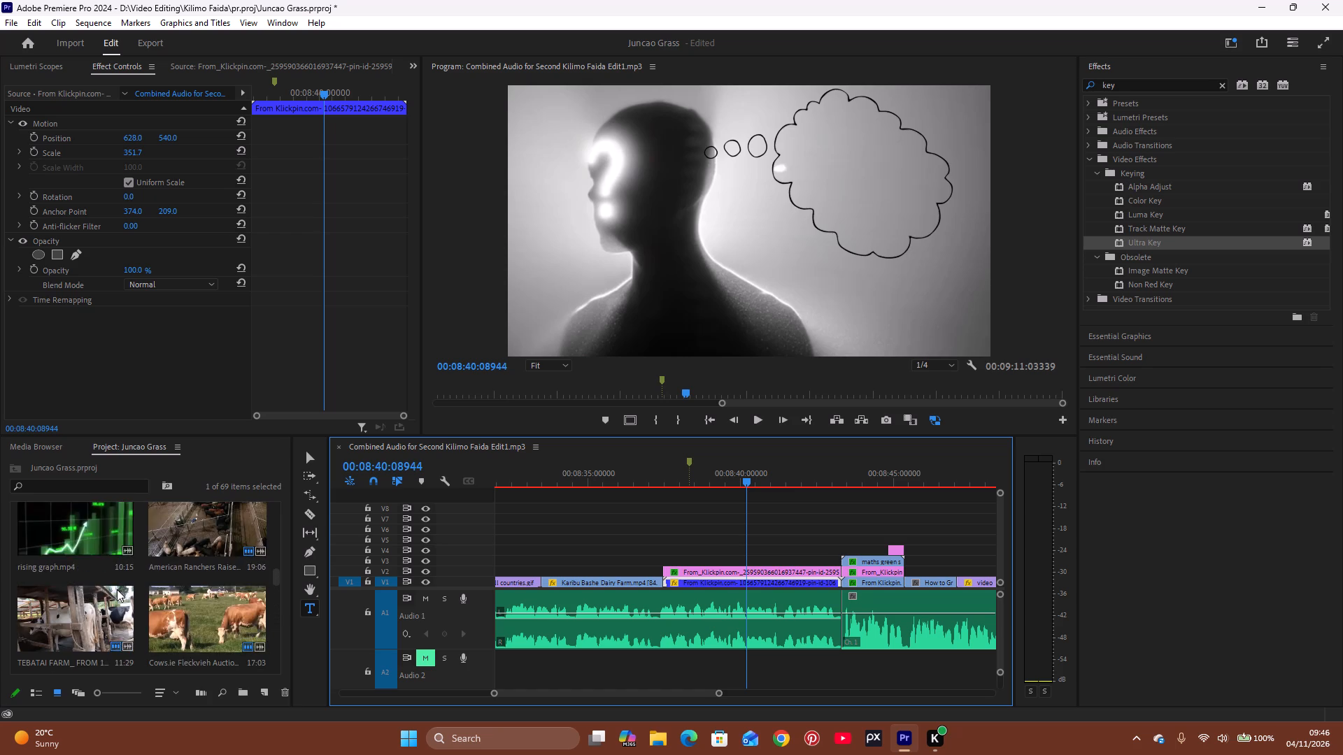
scroll(117, 589, up, 5)
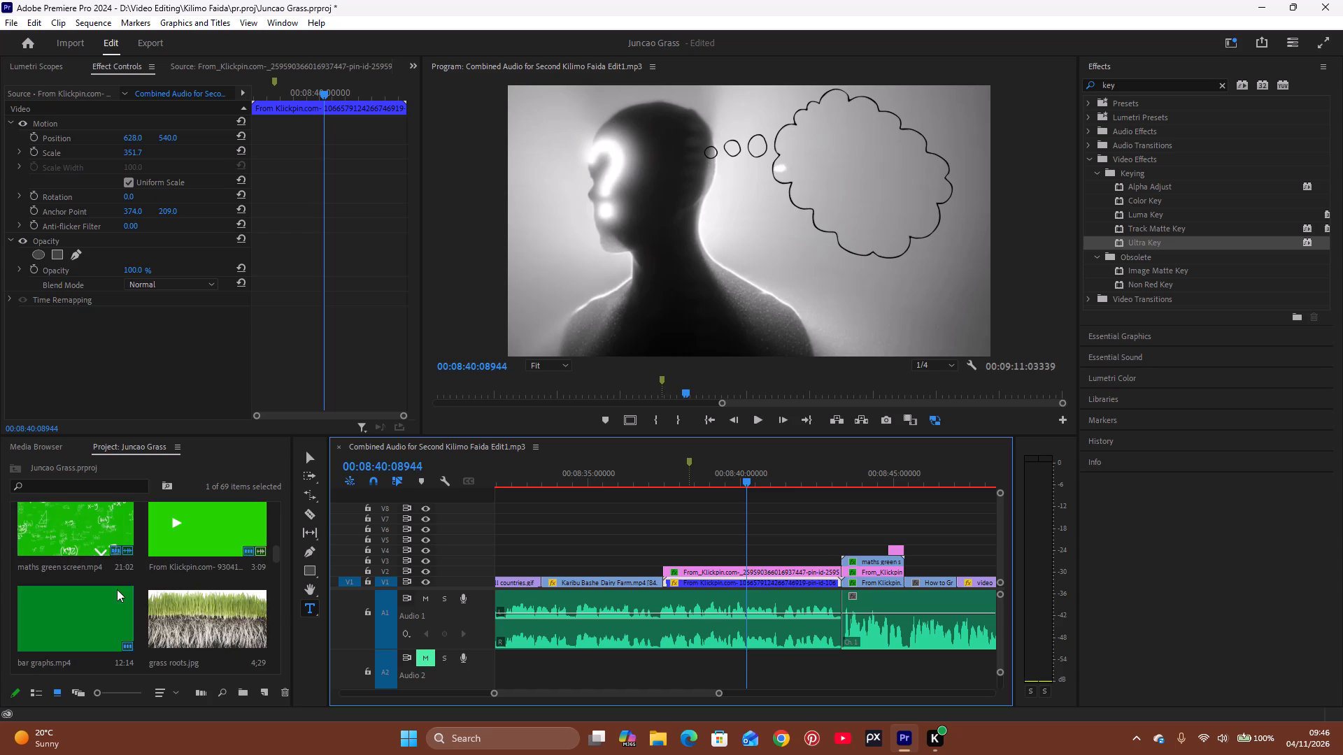
Place maths green screen.mp4 on V6 above the silhouette shot, starting at about 00:08:37.
drag(81, 521, 564, 285)
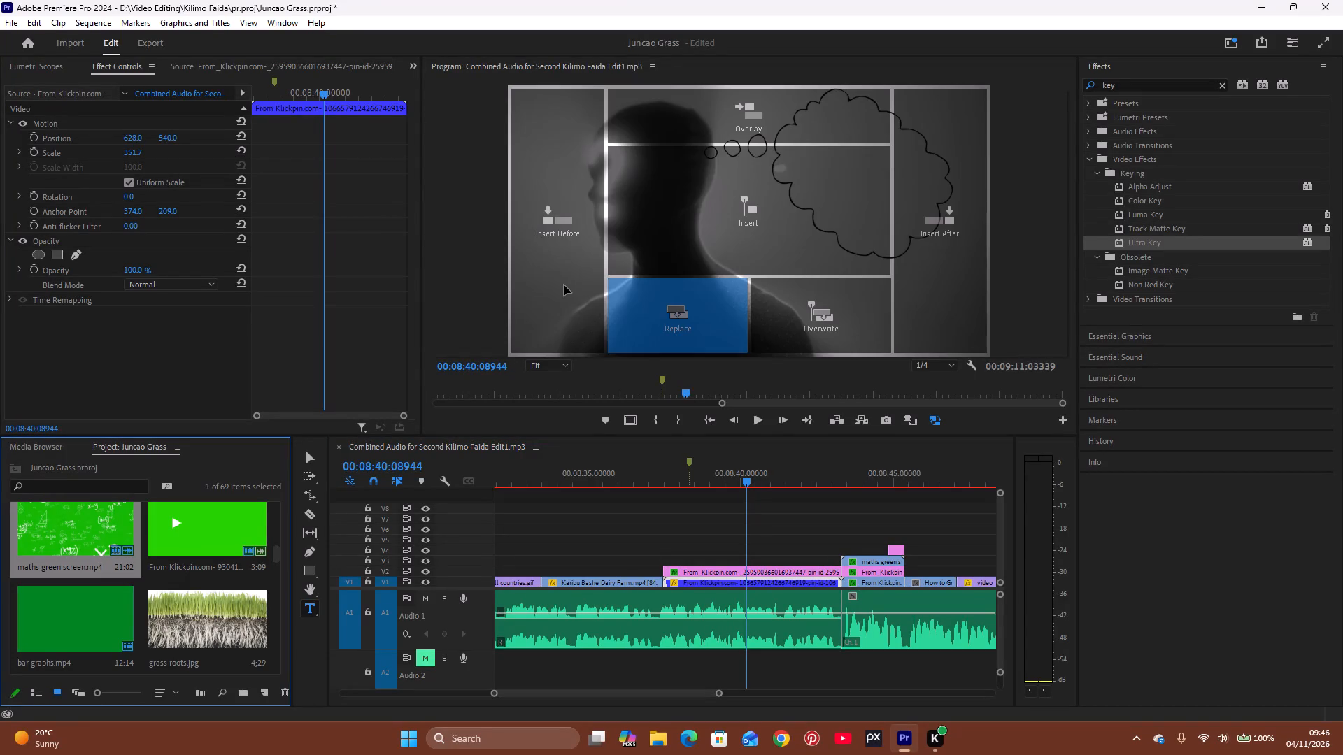
drag(564, 285, 355, 519)
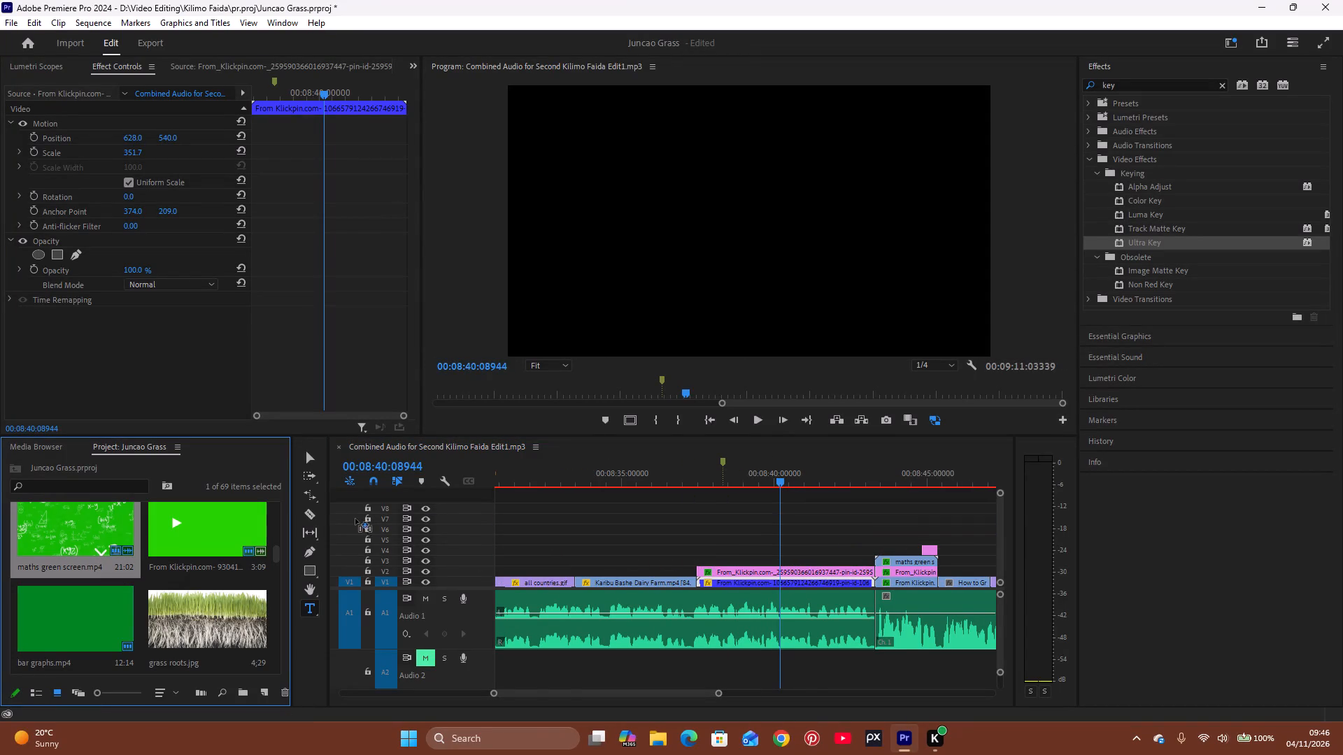
drag(355, 519, 635, 522)
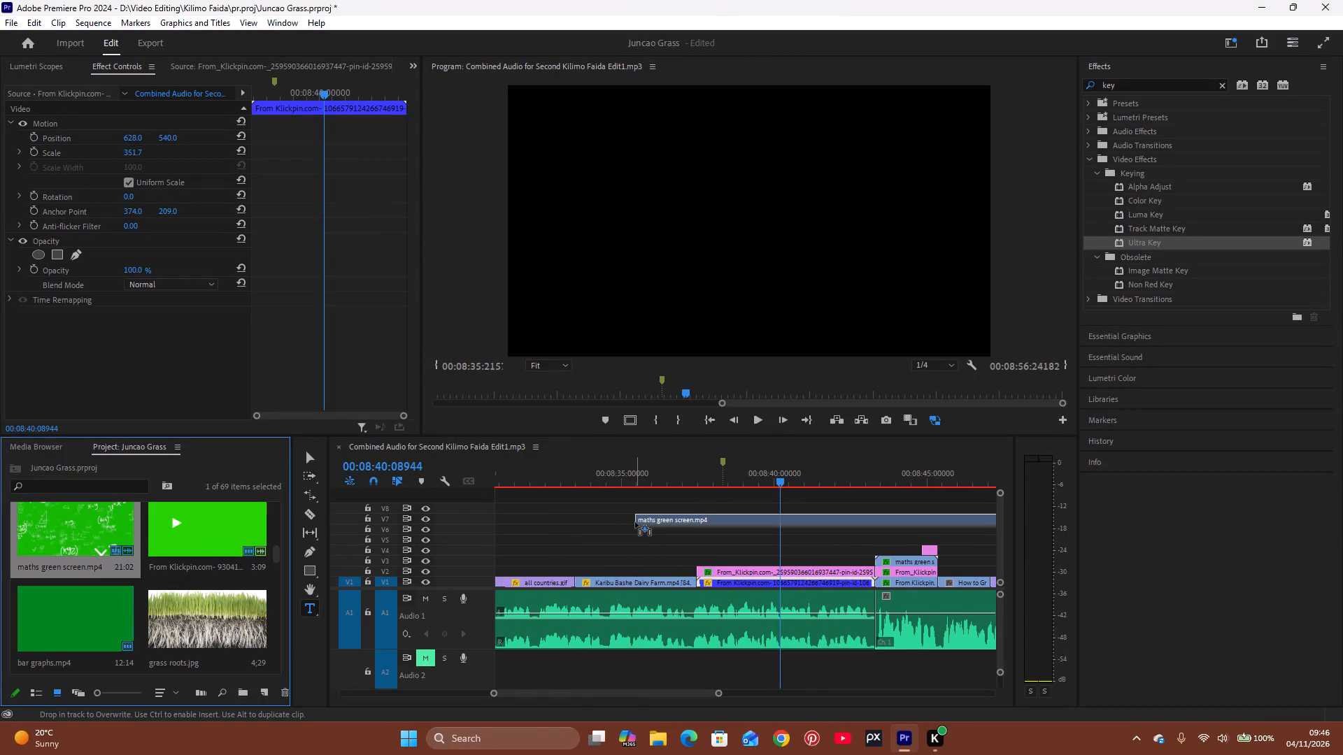
drag(635, 522, 688, 524)
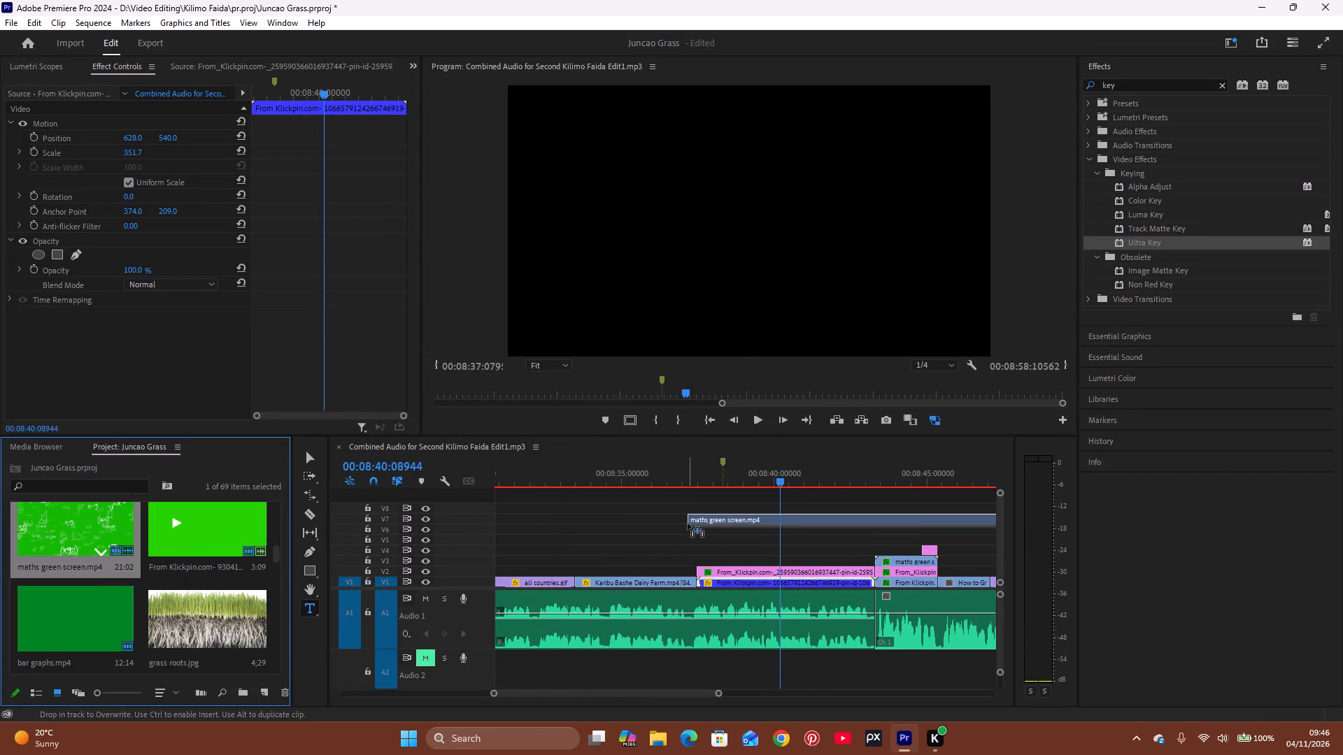
drag(688, 524, 687, 531)
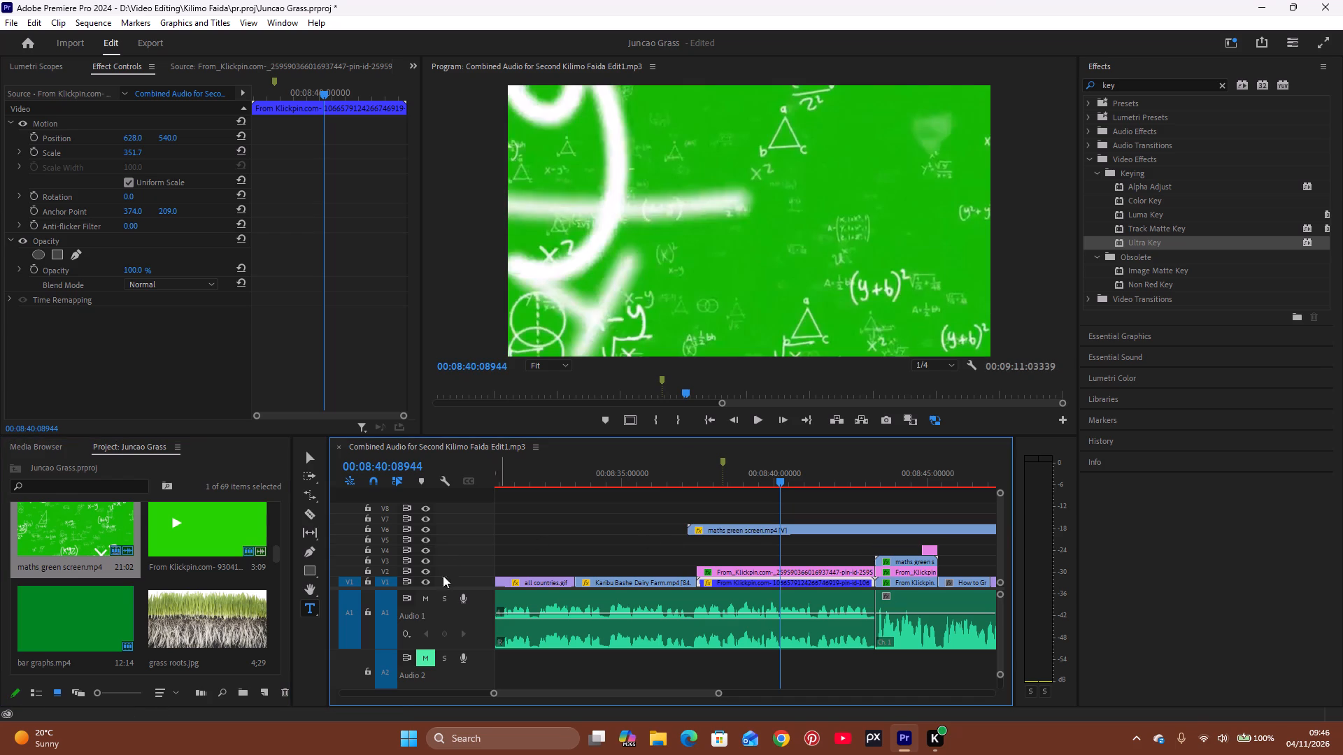
Rate-stretch the maths green screen clip on V6 so it ends at the playhead, lasting about 3 seconds.
drag(721, 695, 827, 698)
click(306, 489)
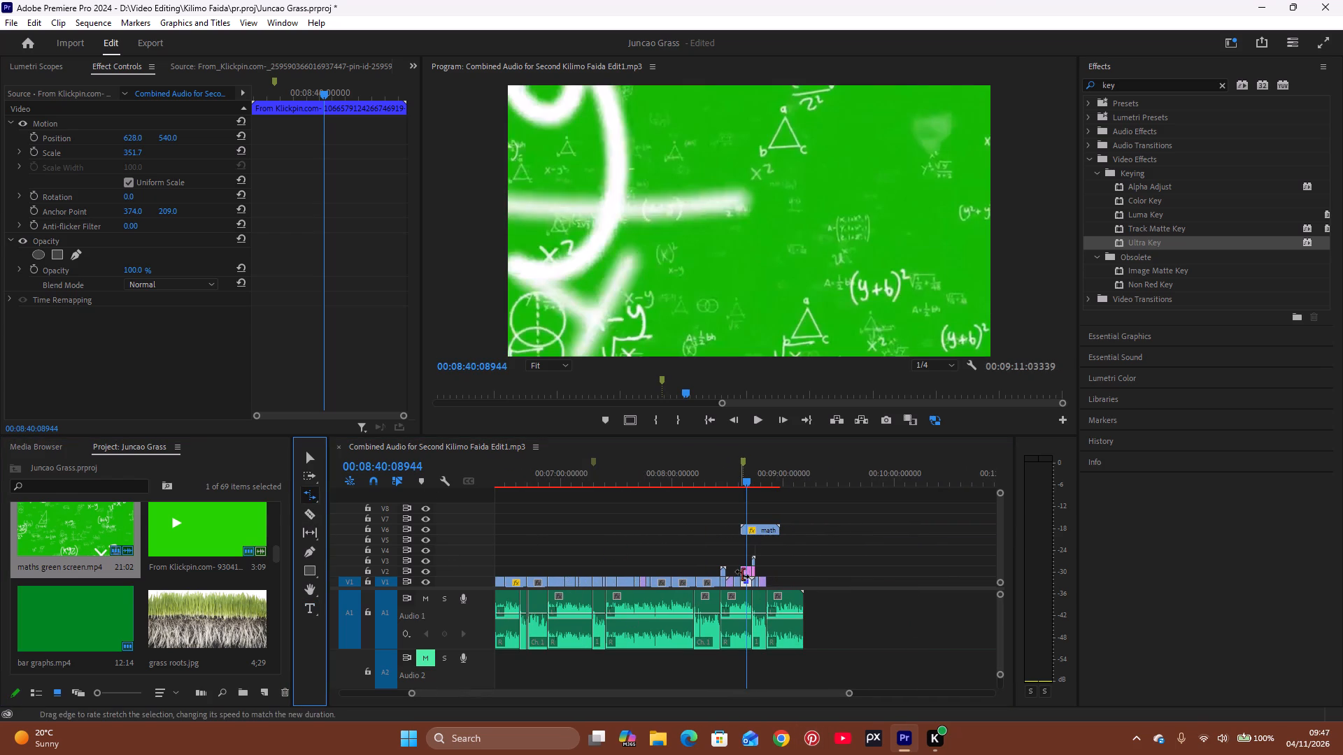
drag(781, 525, 741, 542)
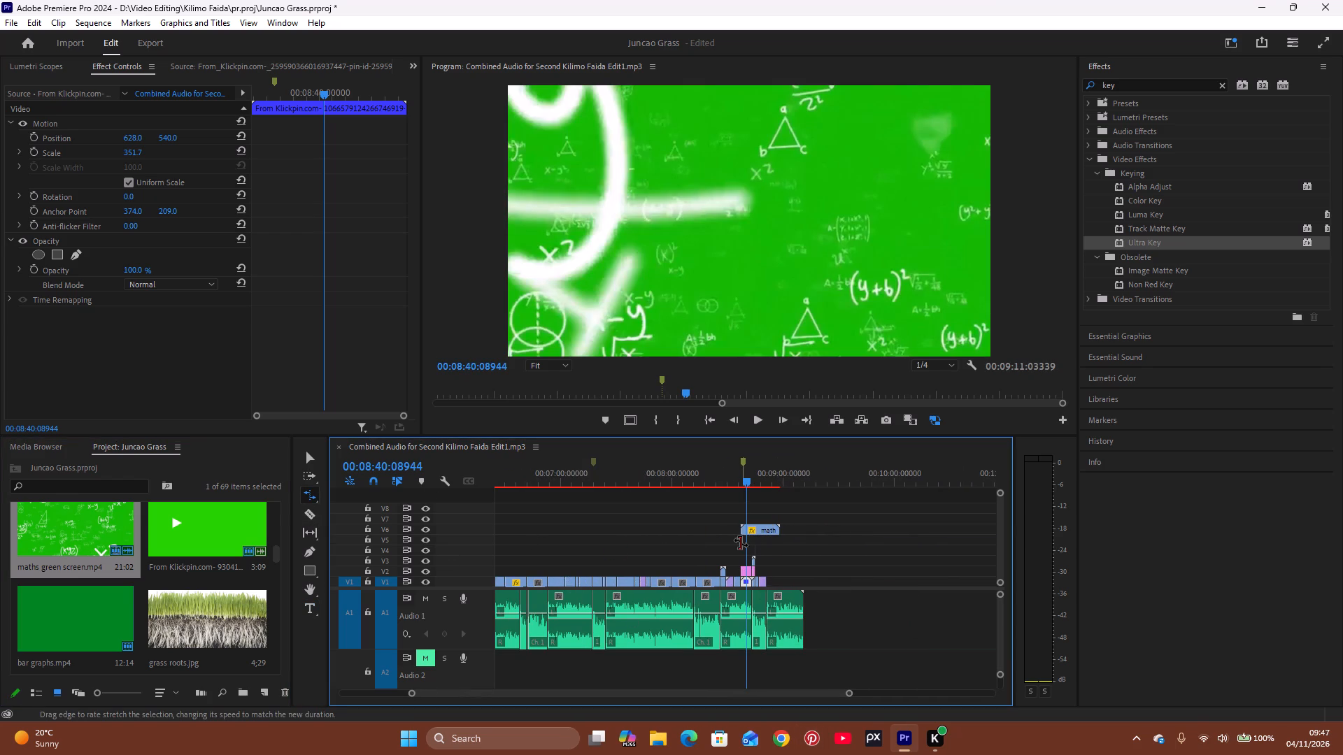
drag(741, 542, 754, 533)
drag(777, 529, 746, 538)
Move the maths green screen clip down to V3 and align its start with the thought-bubble clip.
drag(850, 691, 780, 712)
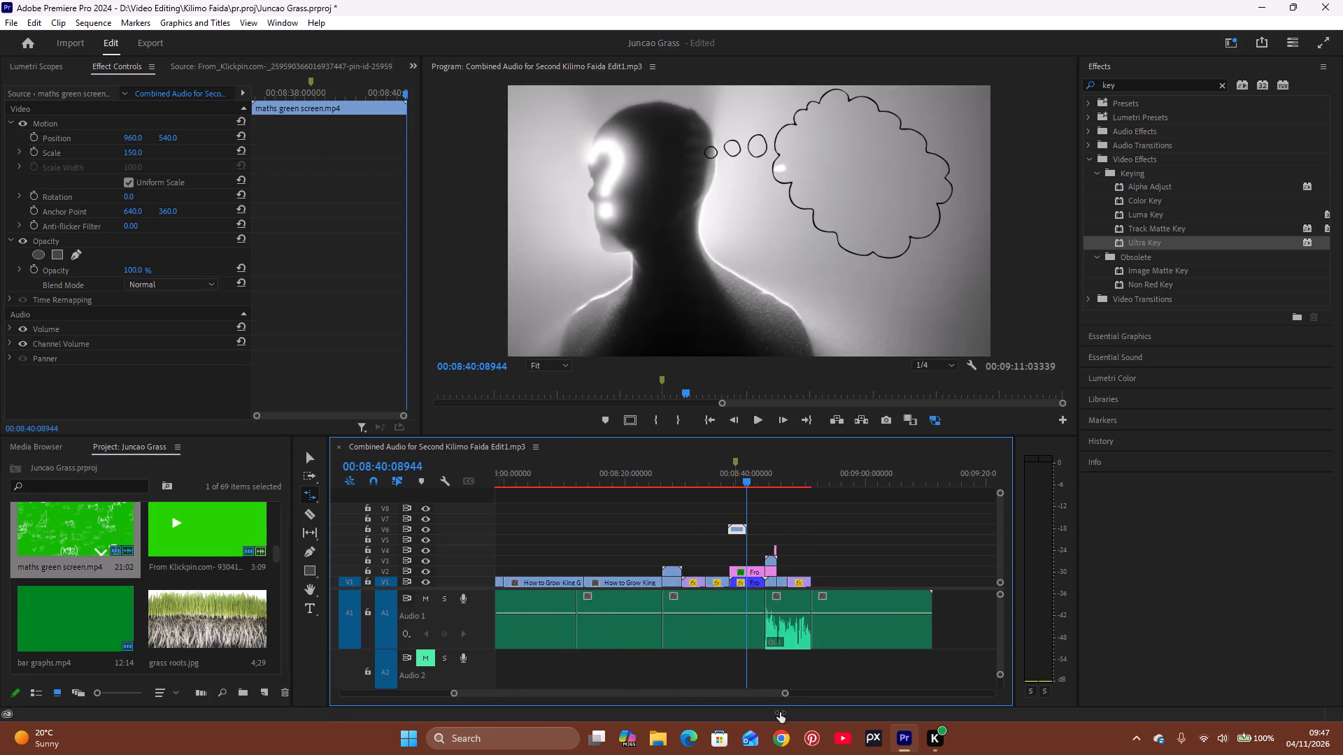
drag(780, 712, 741, 712)
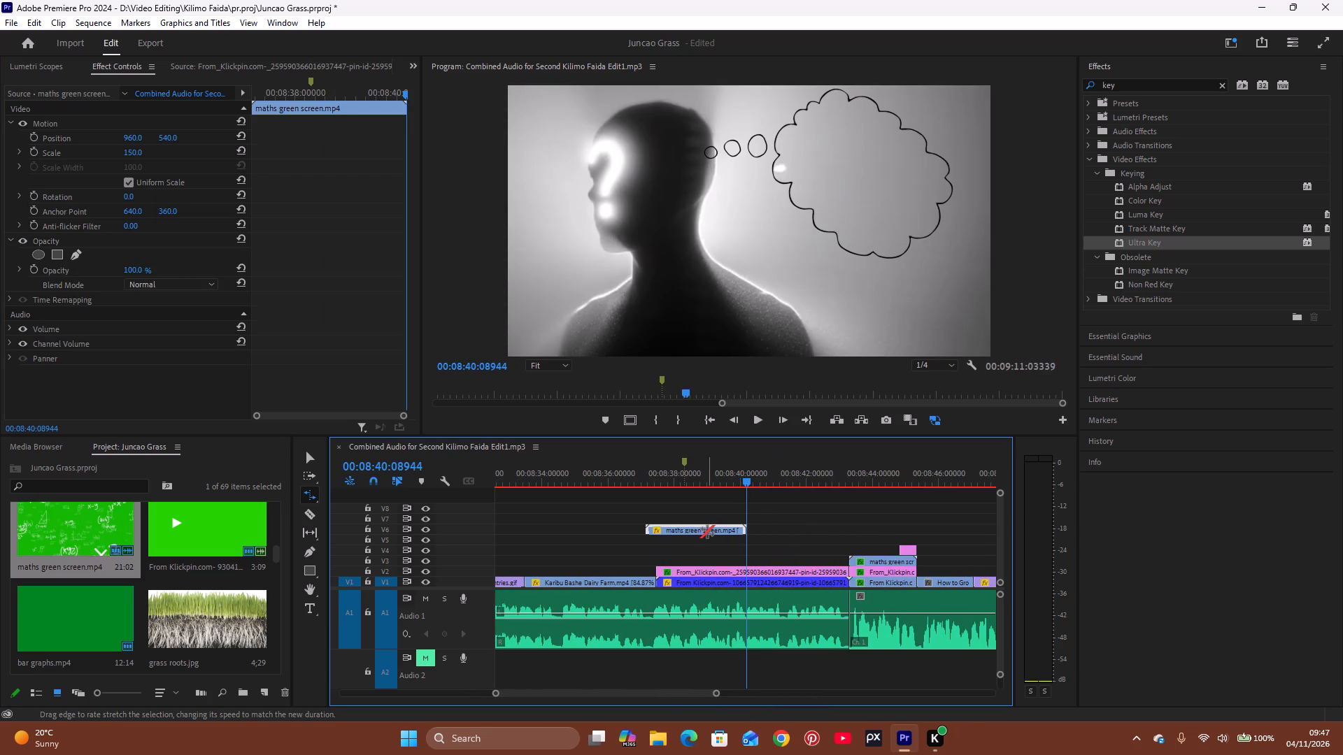
key(v)
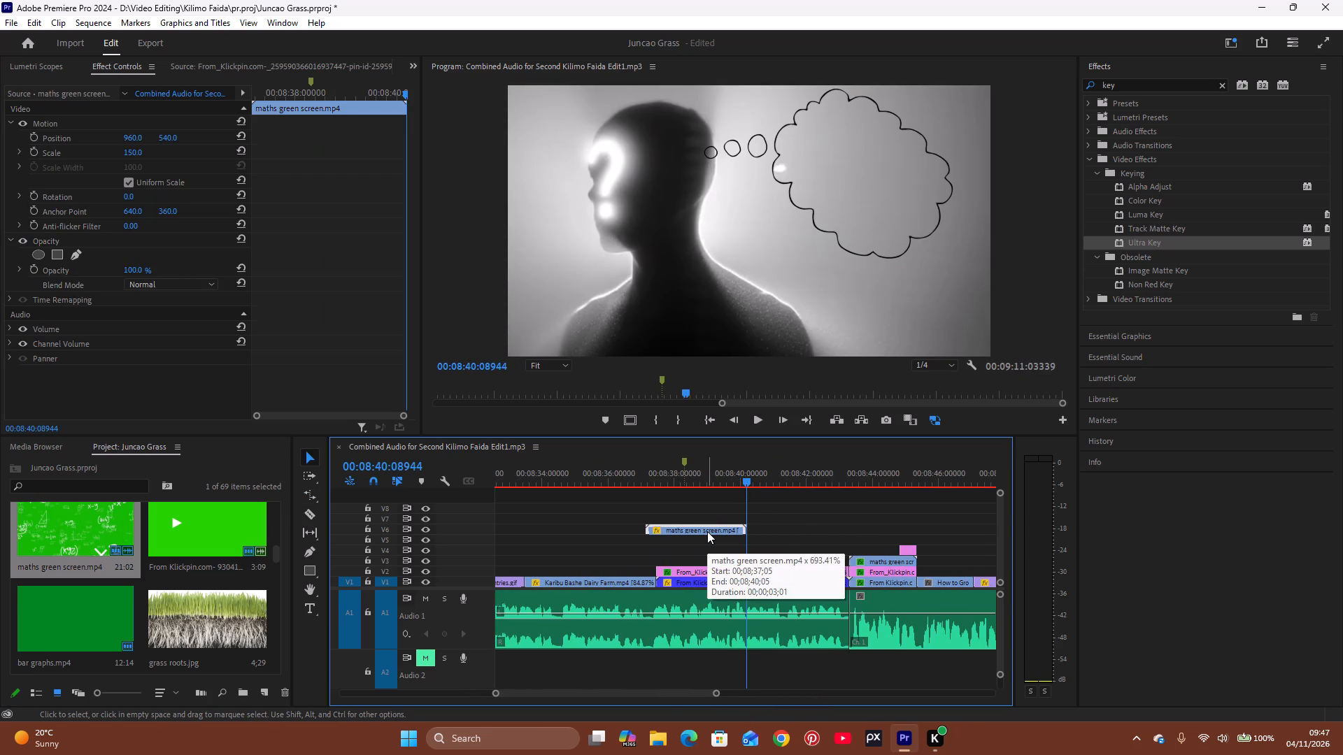
drag(707, 531, 738, 548)
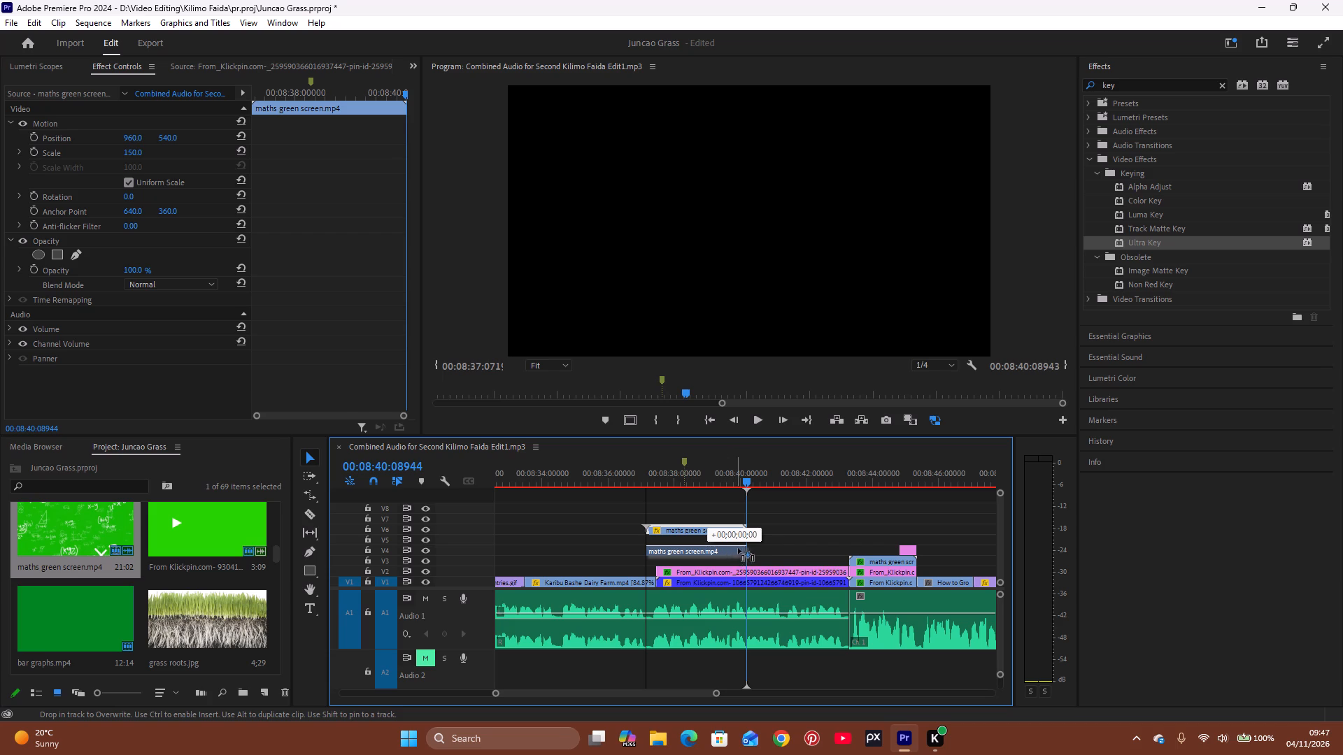
drag(738, 548, 737, 556)
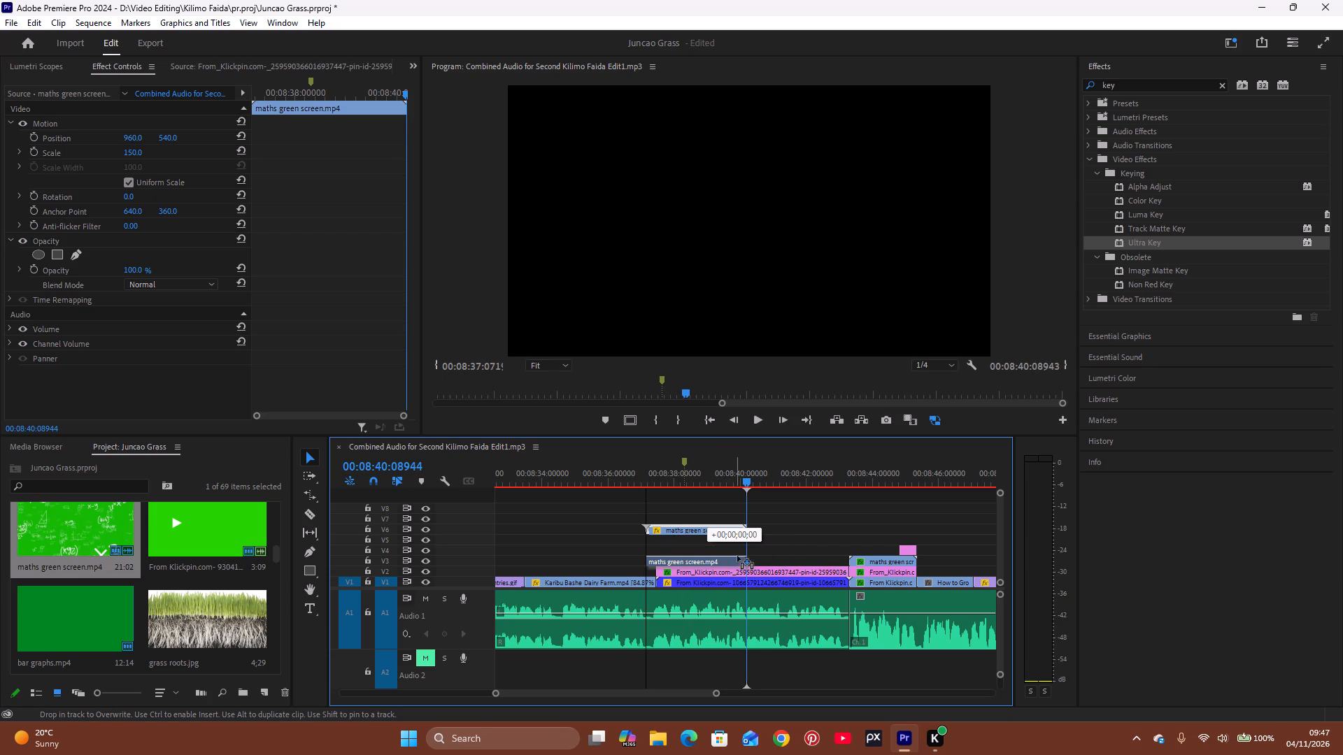
drag(737, 556, 735, 562)
drag(676, 561, 688, 559)
Play the shot's opening, apply Ultra Key to the V3 maths clip and try to sample its green as the key colour.
click(659, 478)
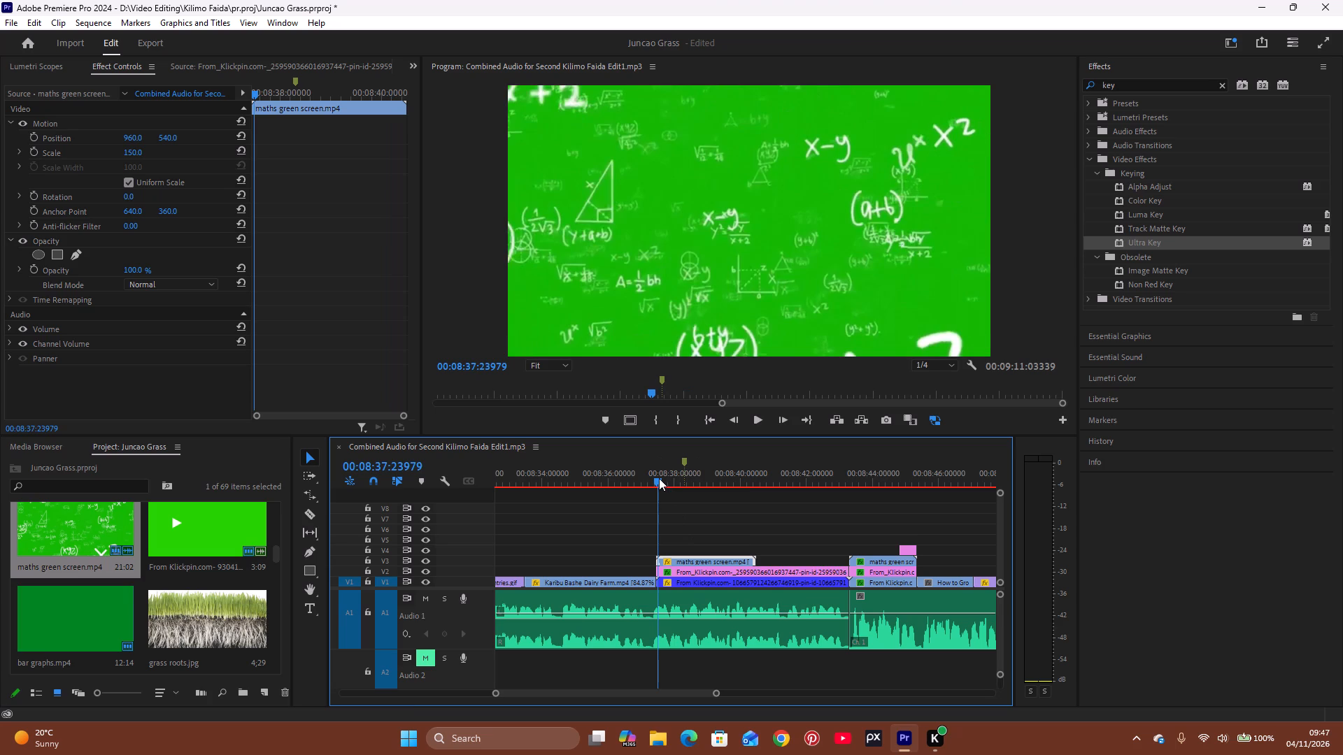
click(657, 480)
key(space)
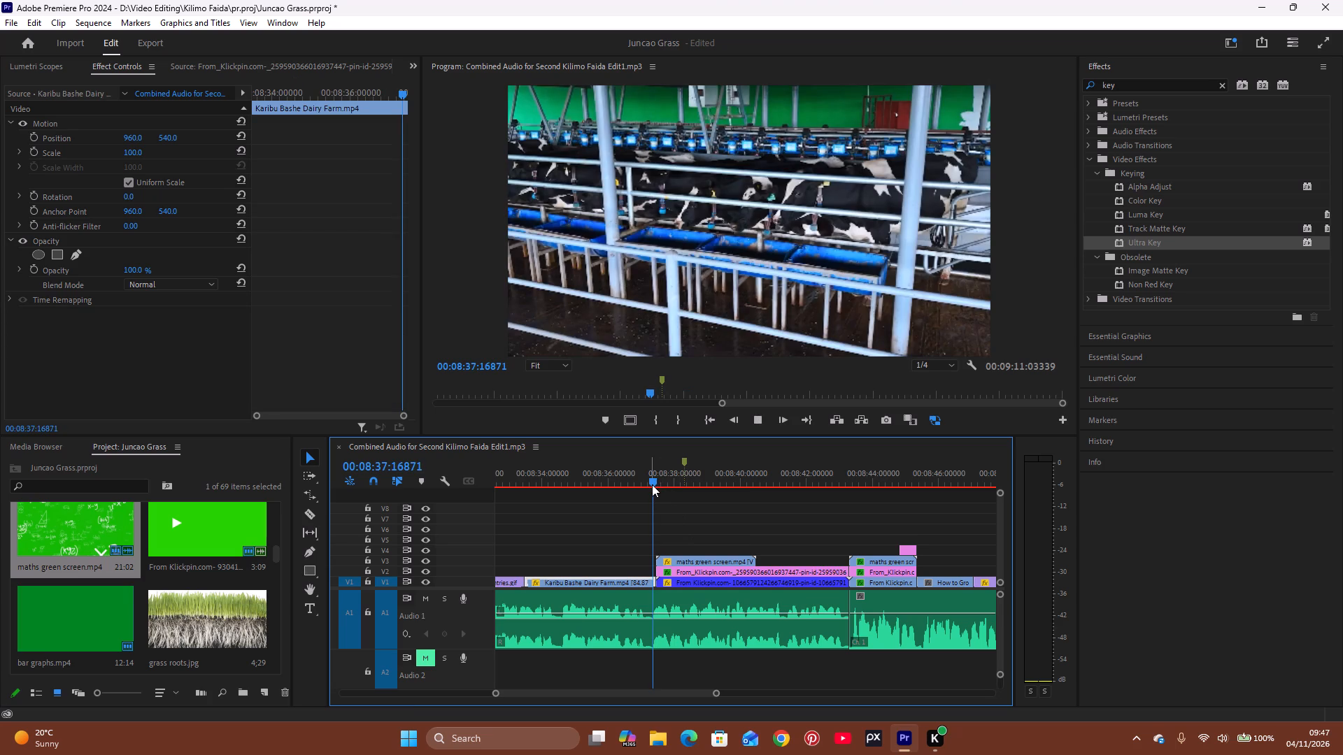
key(space)
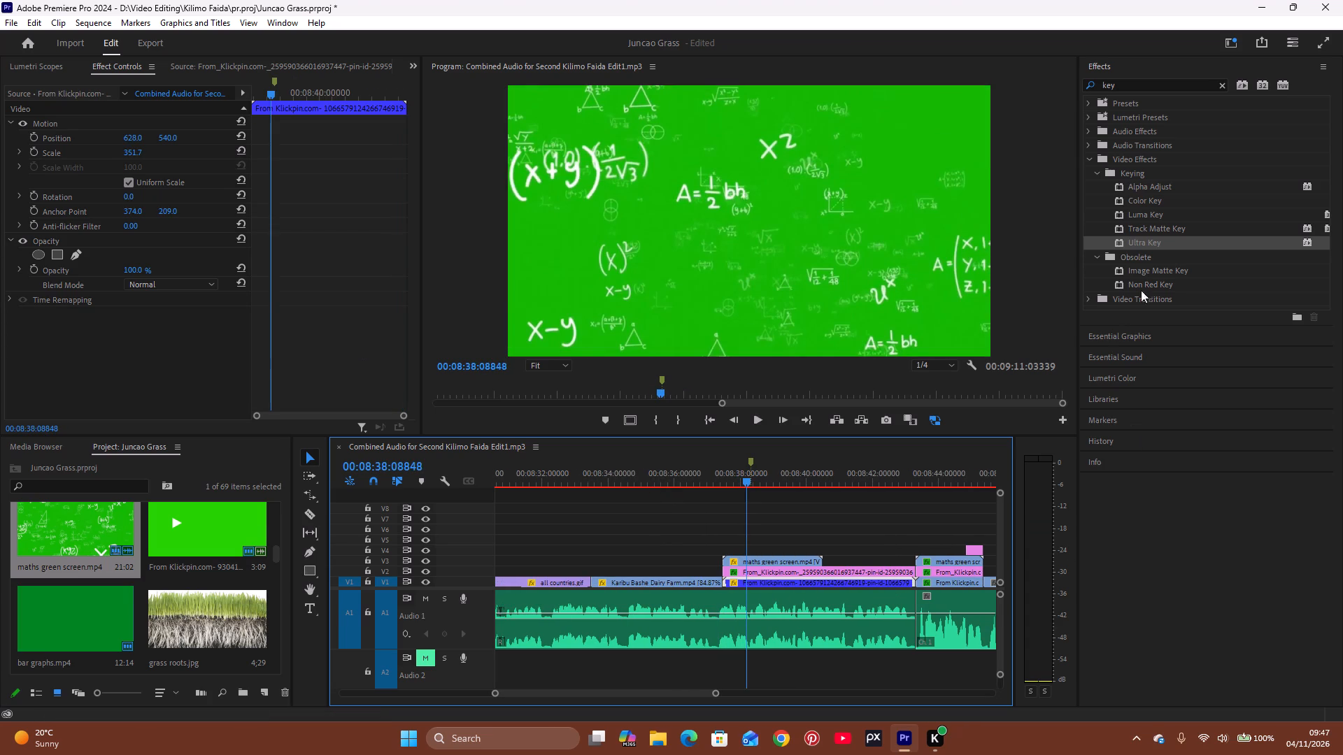
drag(1172, 243, 748, 568)
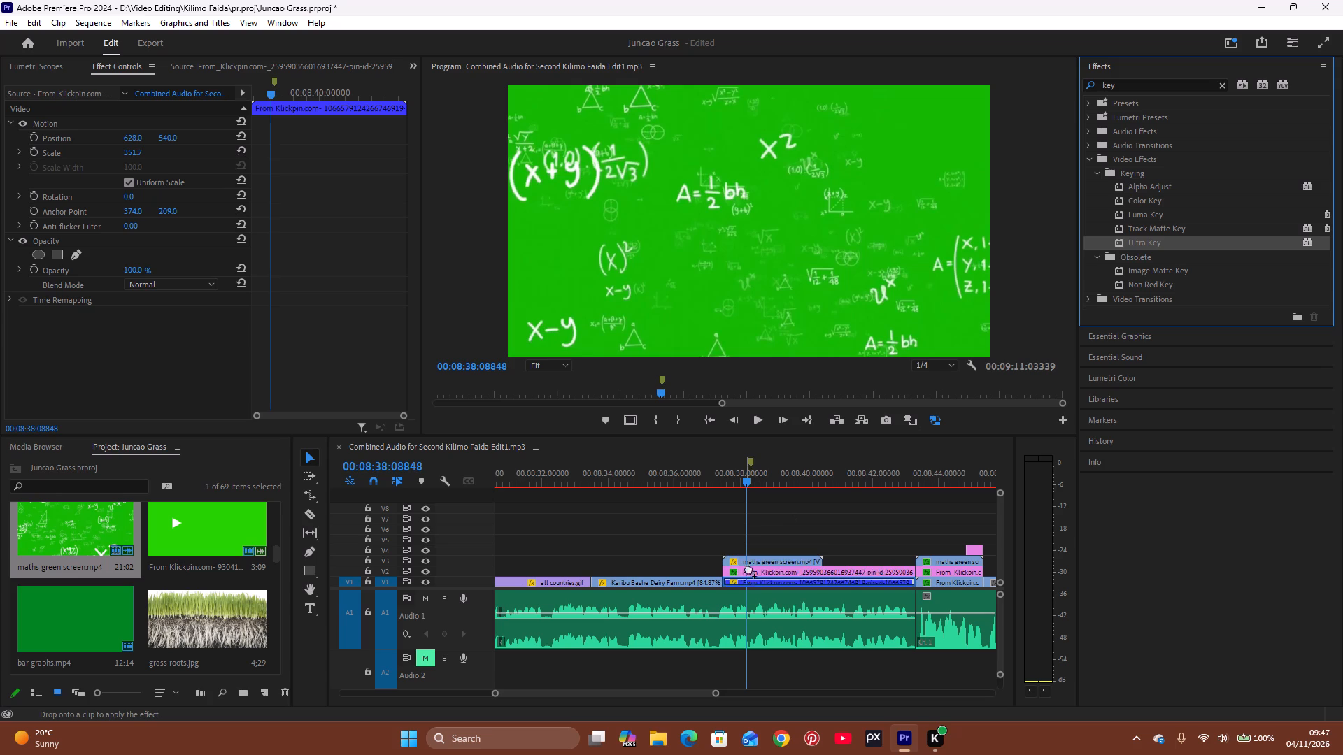
drag(748, 568, 756, 558)
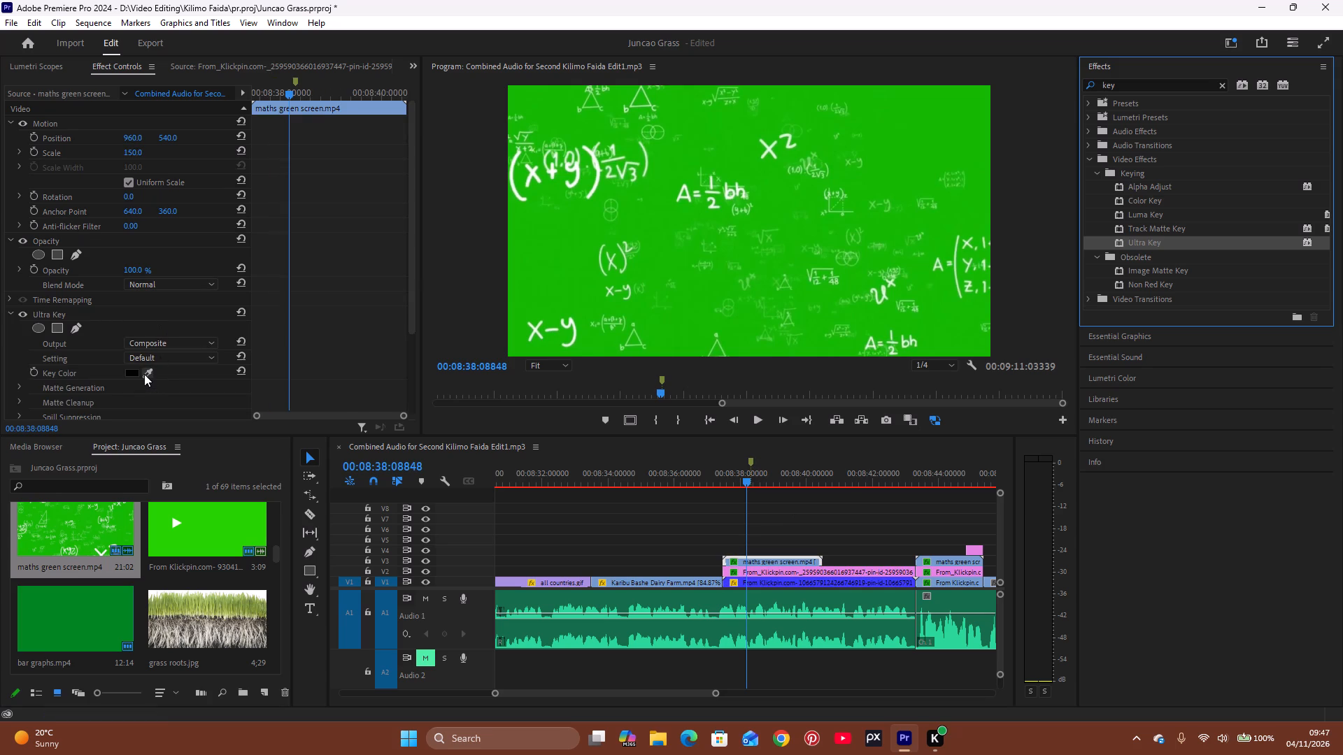
click(144, 374)
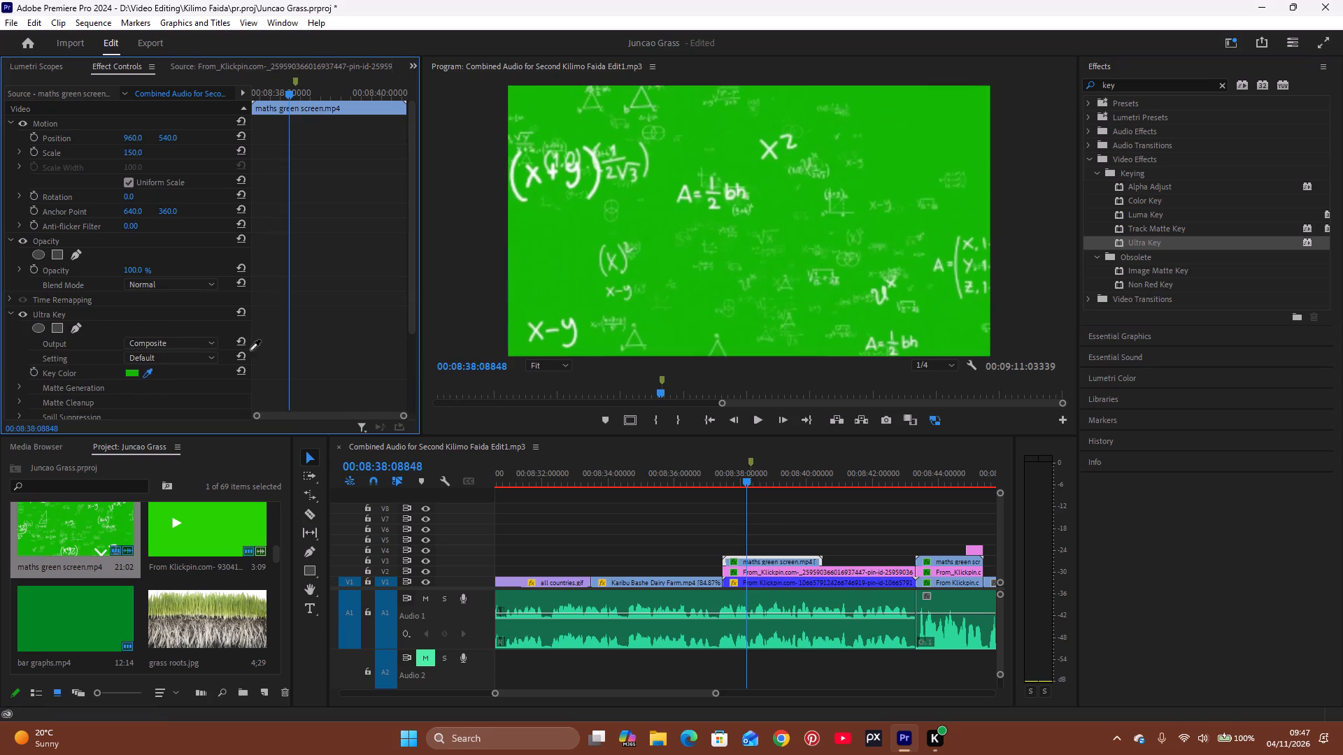
click(141, 375)
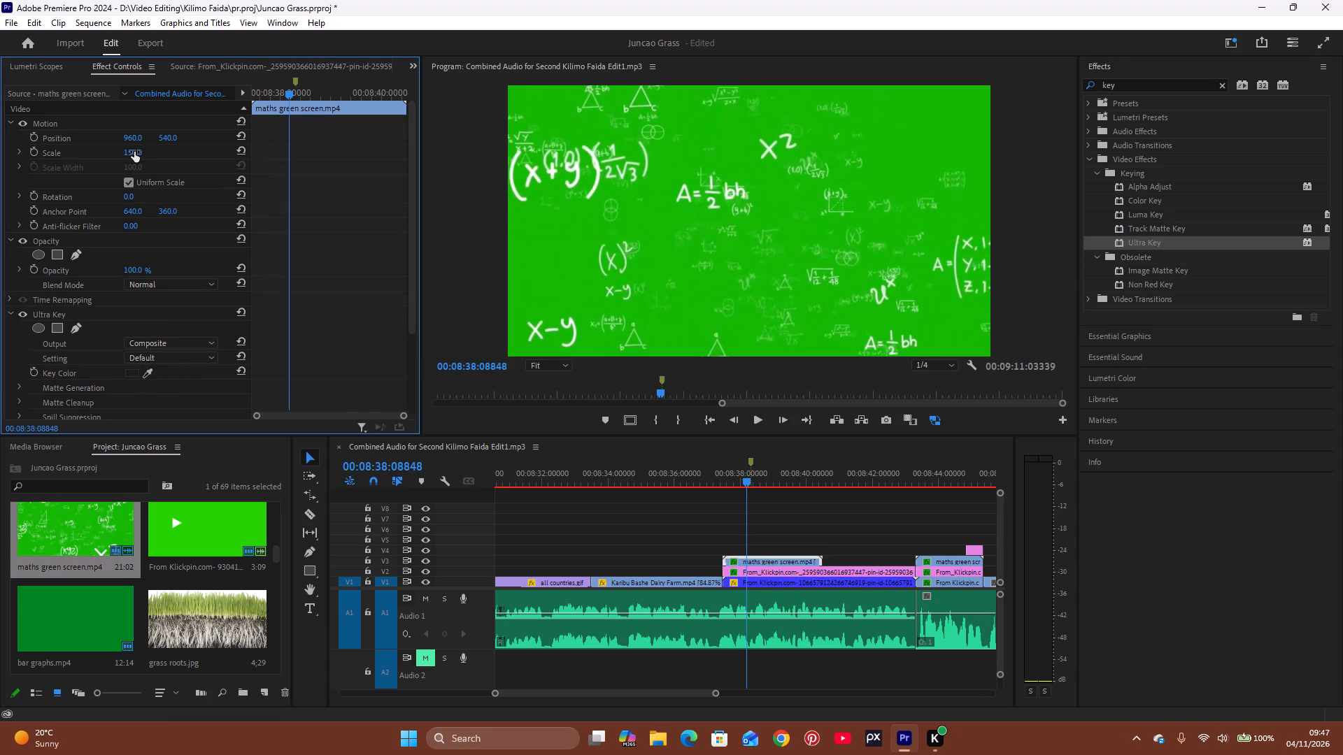
Scale the V3 maths green screen clip to 44 and position it at 1392, 313 inside the thought bubble.
drag(134, 152, 73, 223)
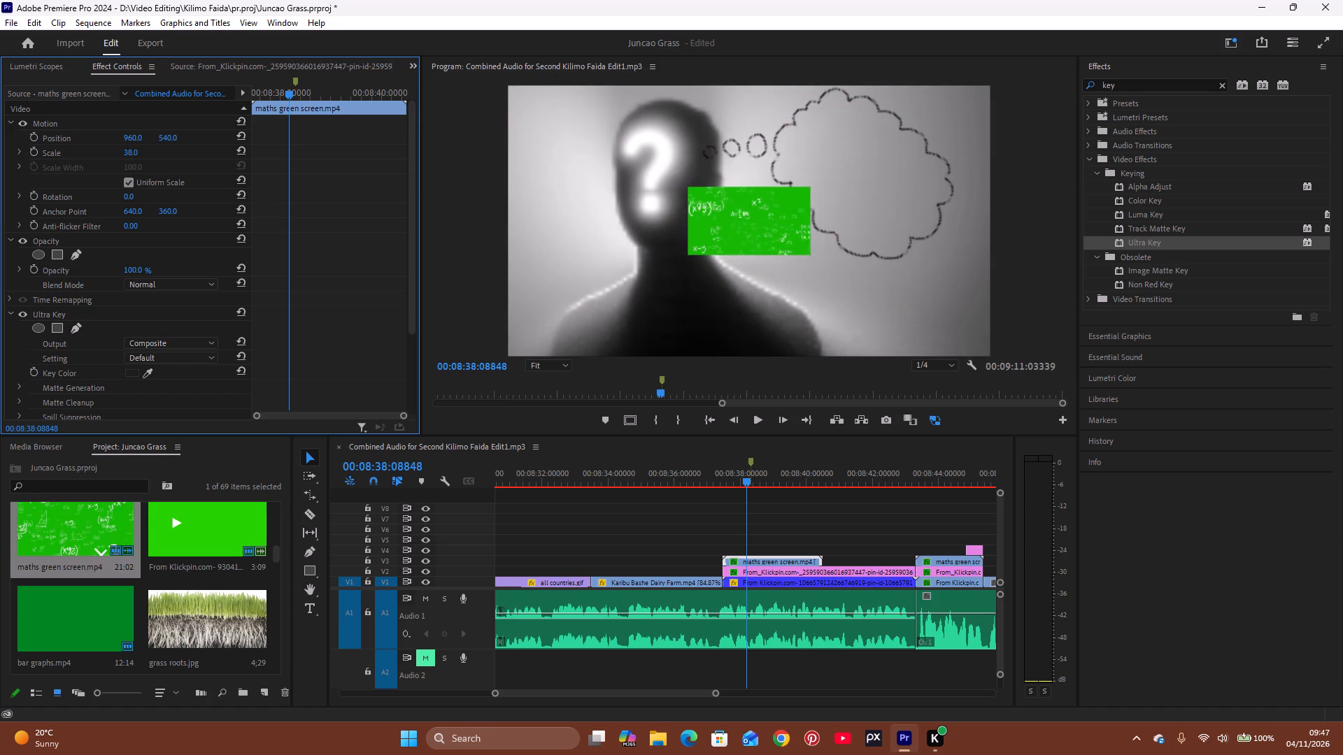
drag(73, 223, 73, 225)
drag(169, 138, 241, 167)
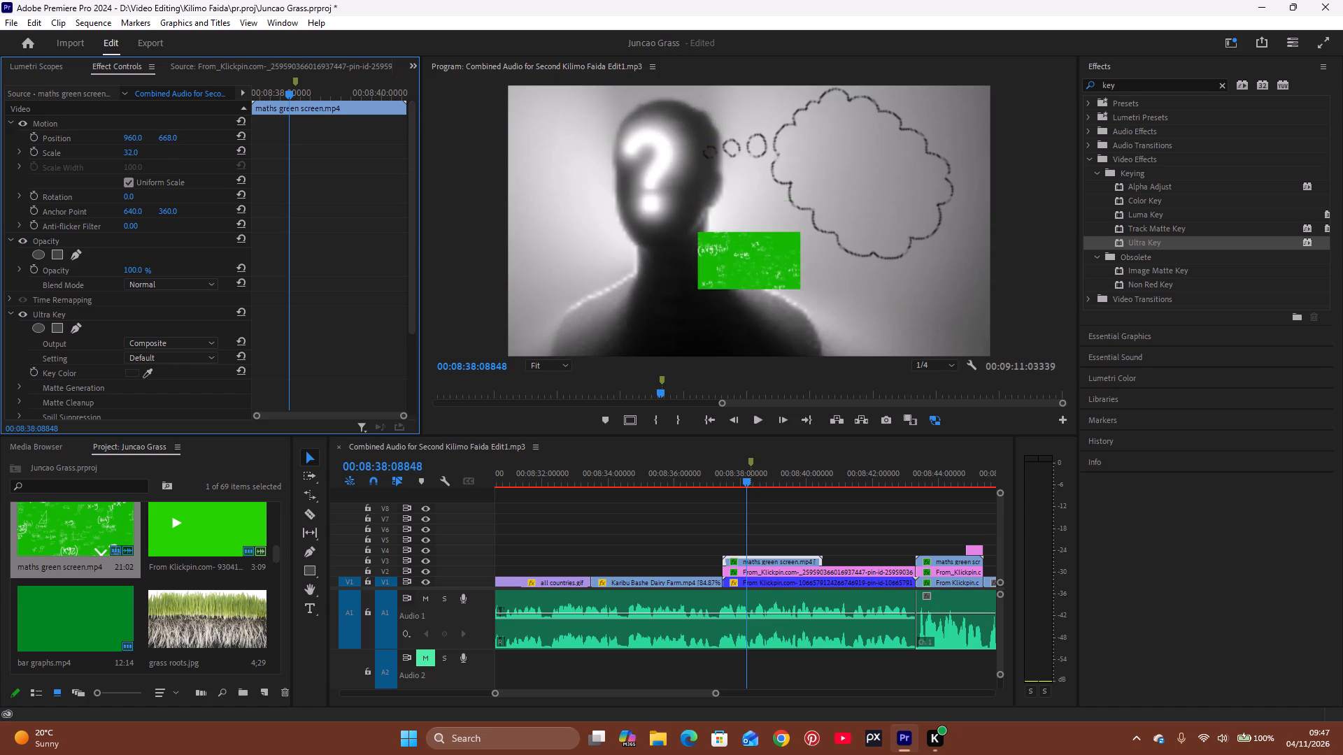
drag(241, 167, 57, 217)
drag(132, 138, 494, 129)
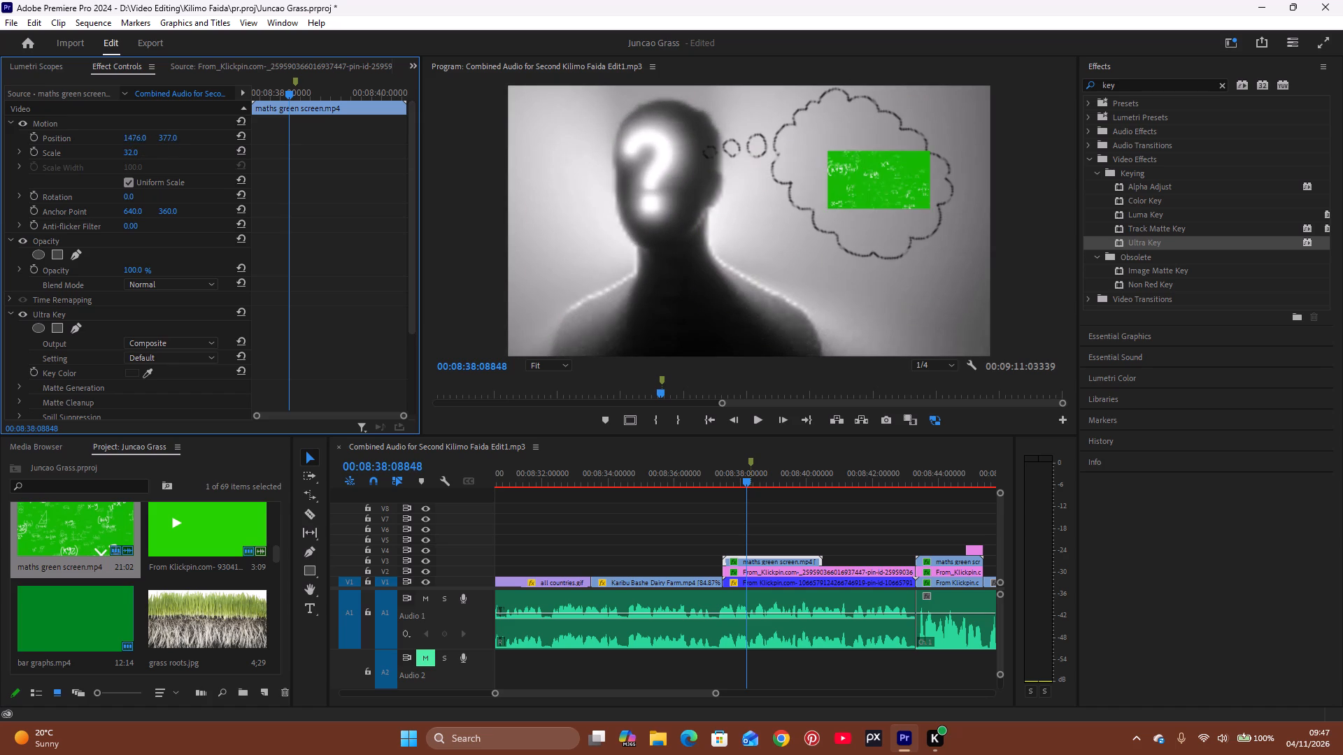
drag(494, 129, 433, 123)
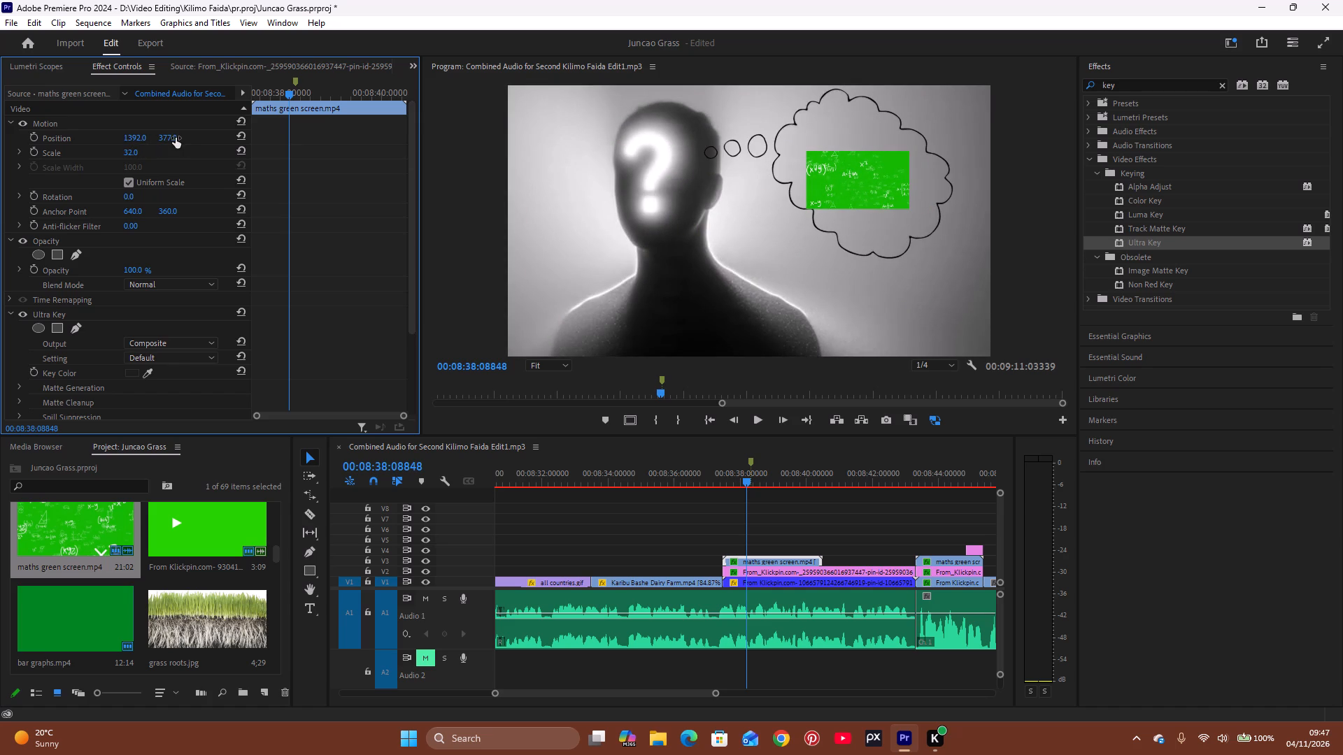
drag(177, 137, 141, 168)
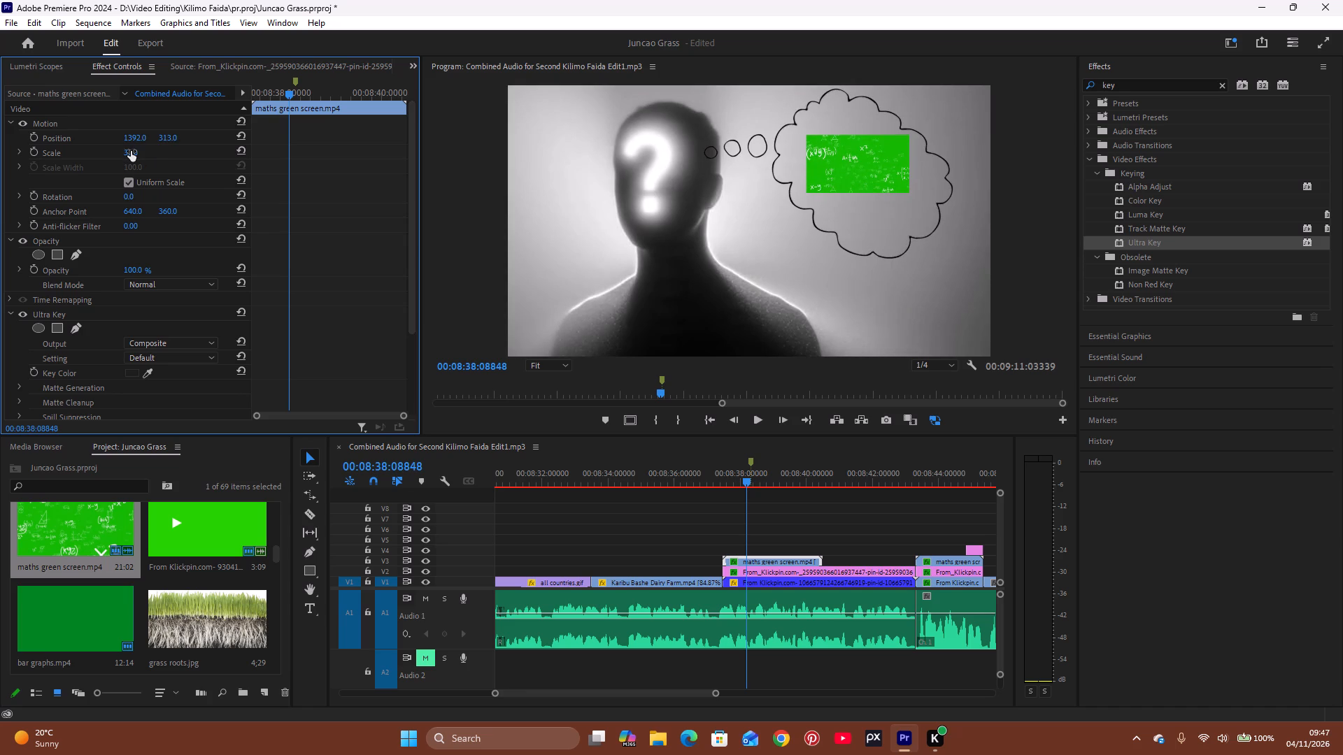
click(131, 151)
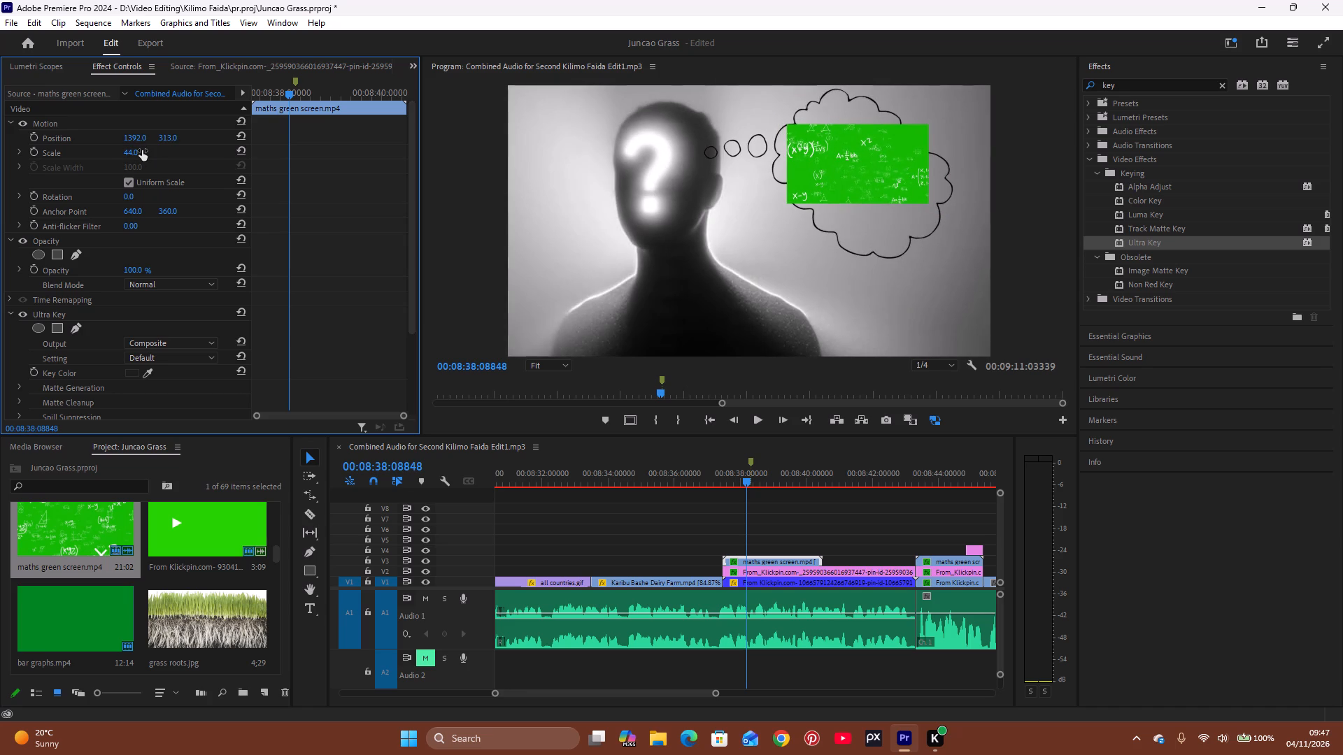
Sample the maths clip's green background as the Ultra Key key colour.
click(148, 372)
click(919, 135)
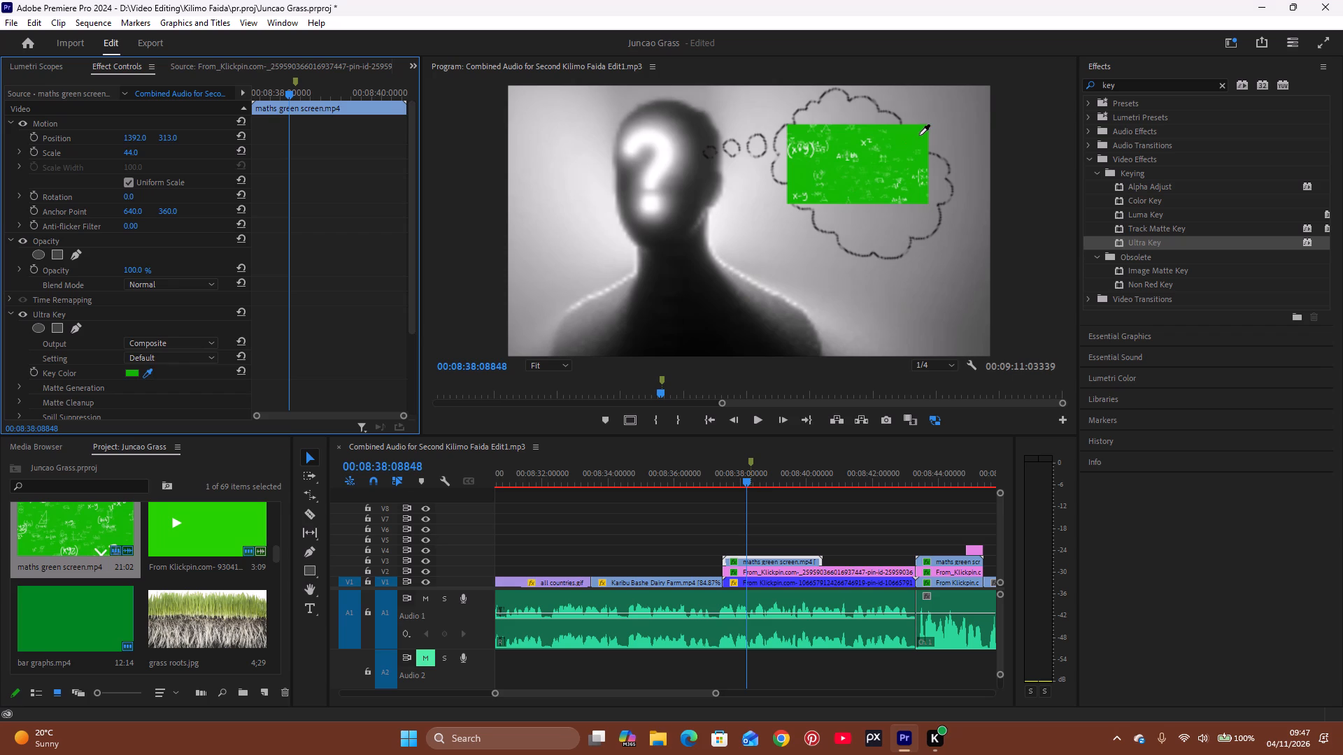
Review the keyed formulas in the thought bubble from about 00:08:37, leaving the playhead at 00:08:39:27257.
click(739, 487)
click(727, 482)
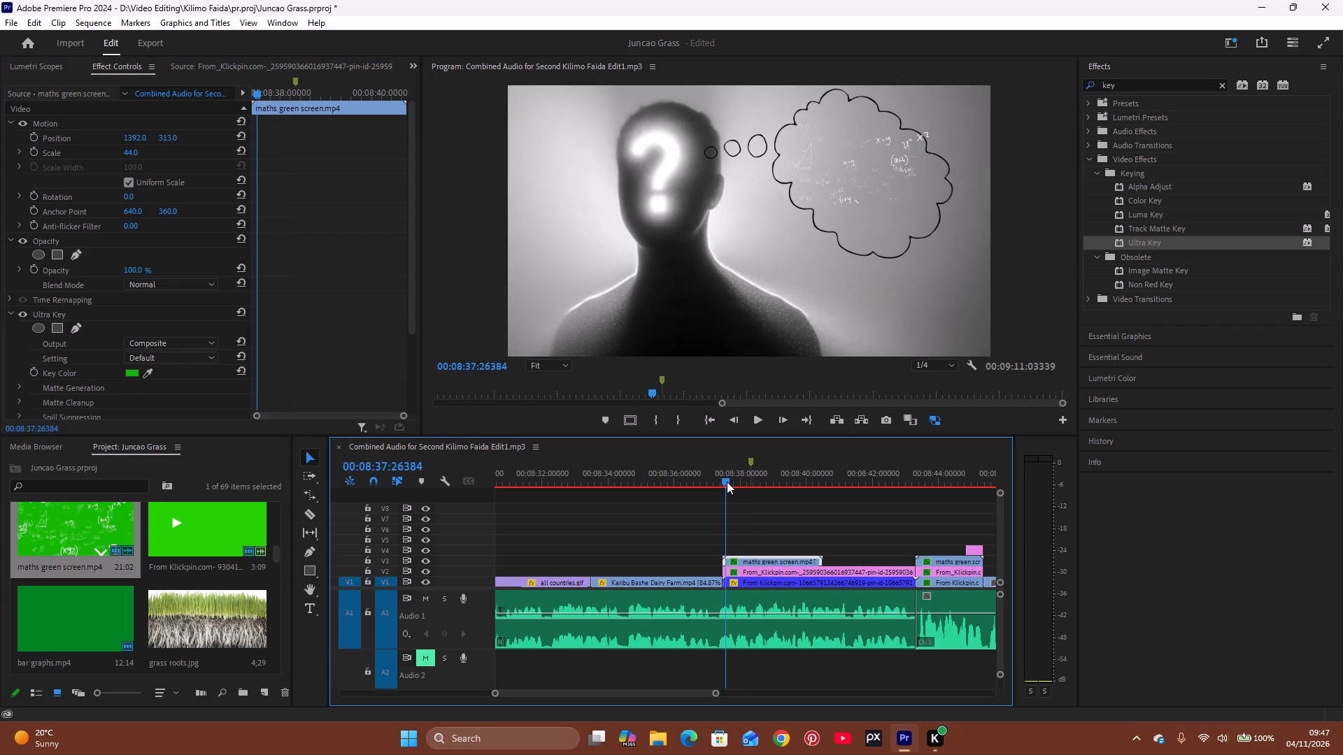
key(space)
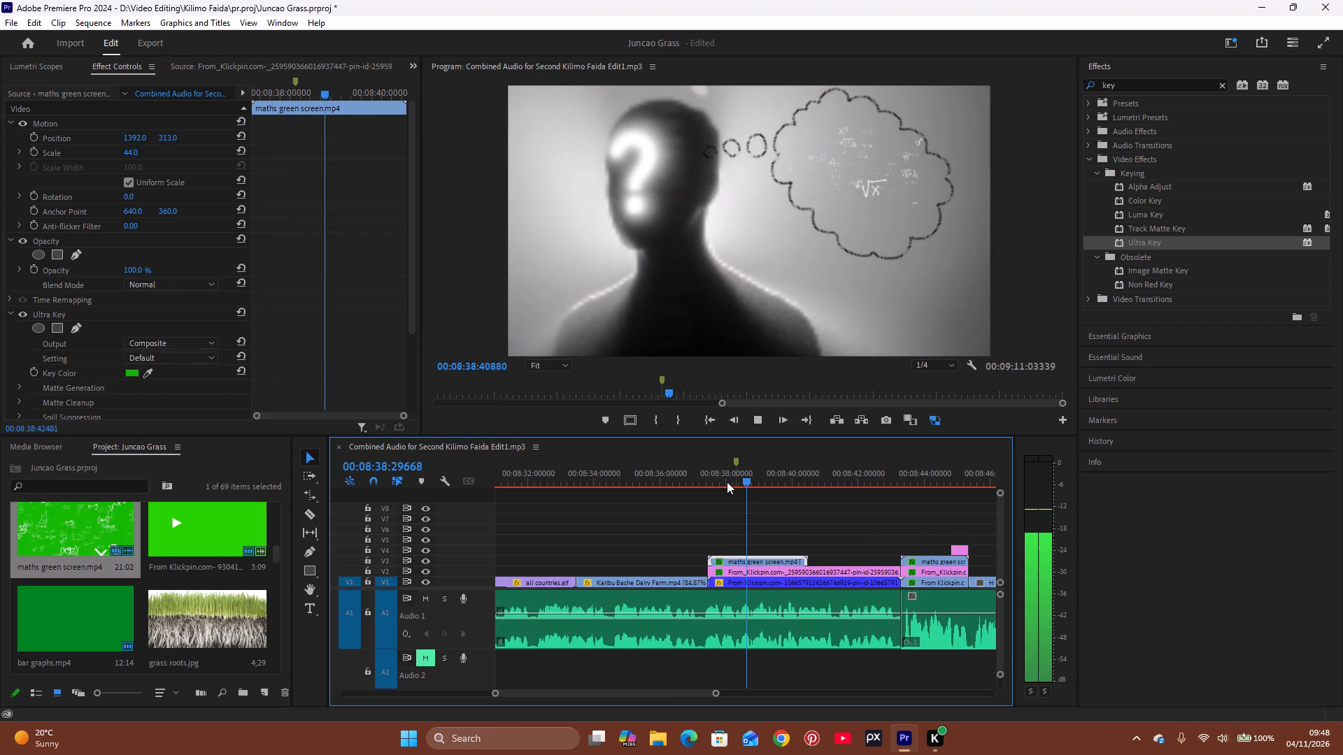
key(space)
key(space)
key(space)
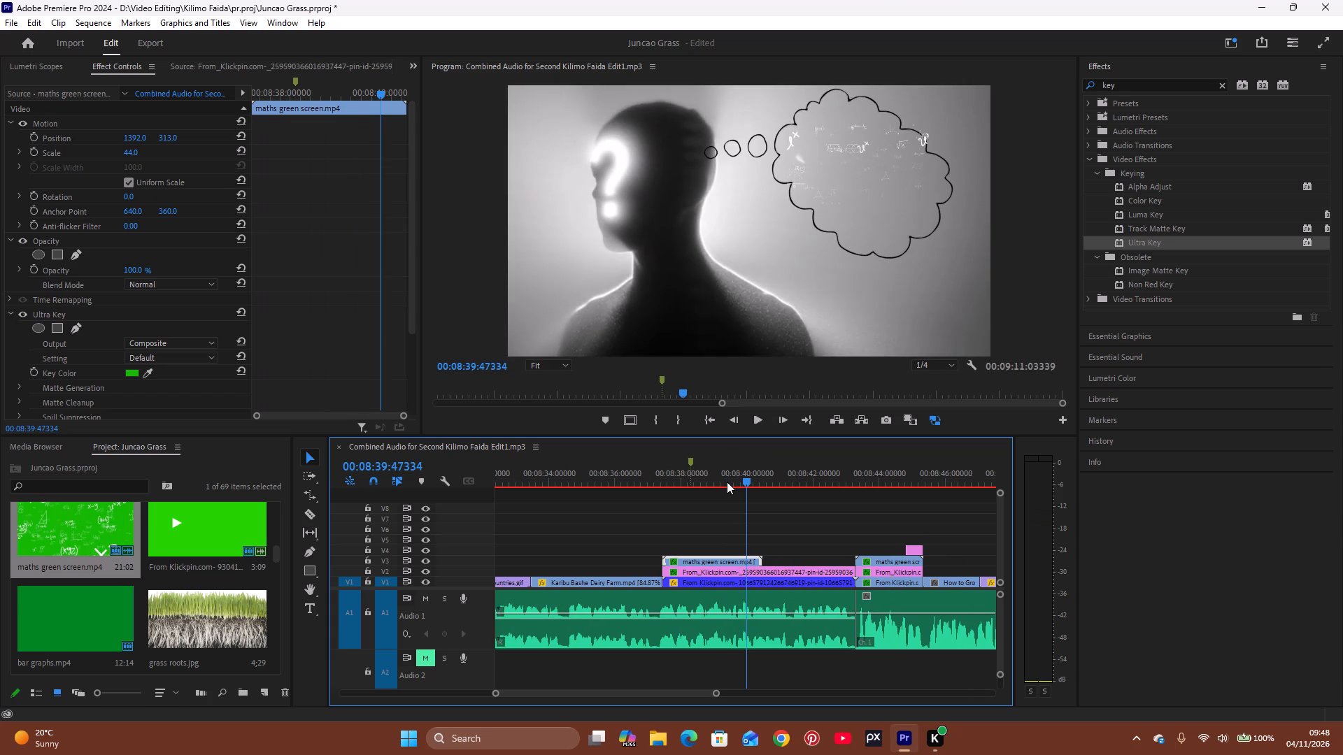
click(727, 481)
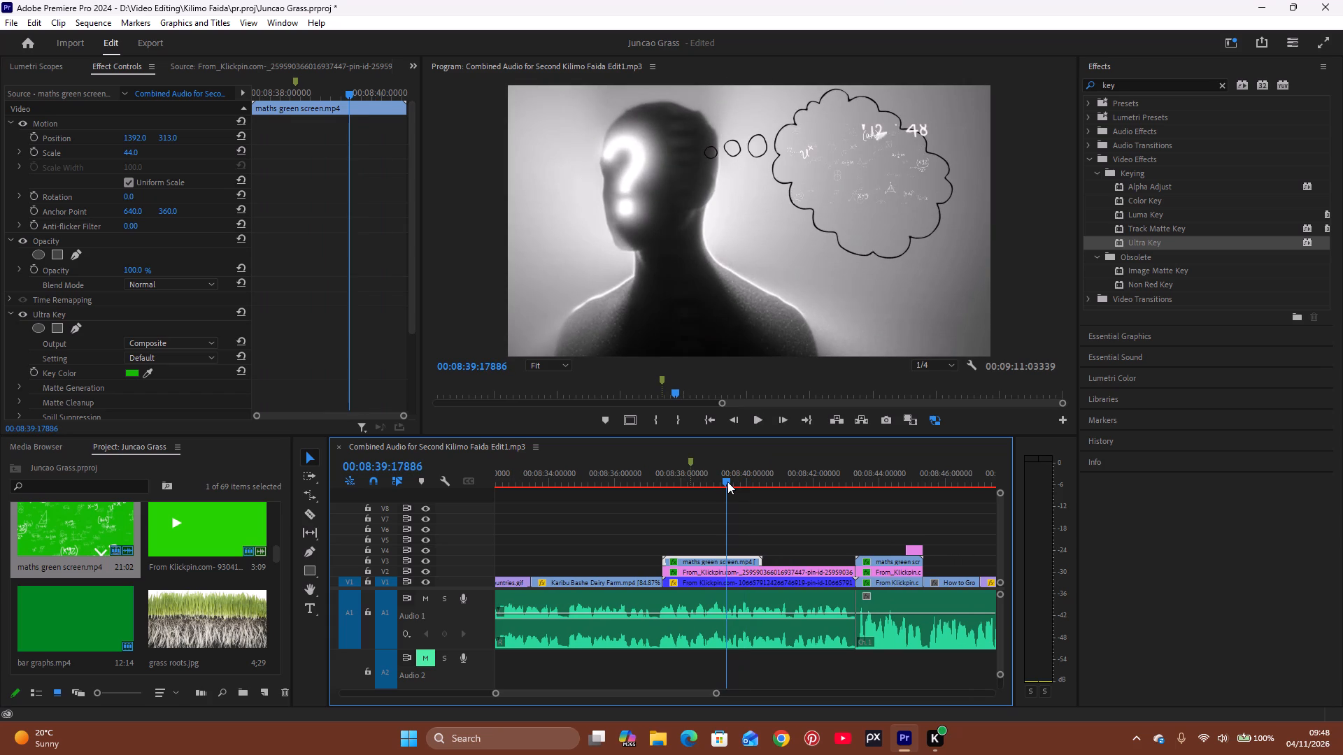
key(space)
key(space)
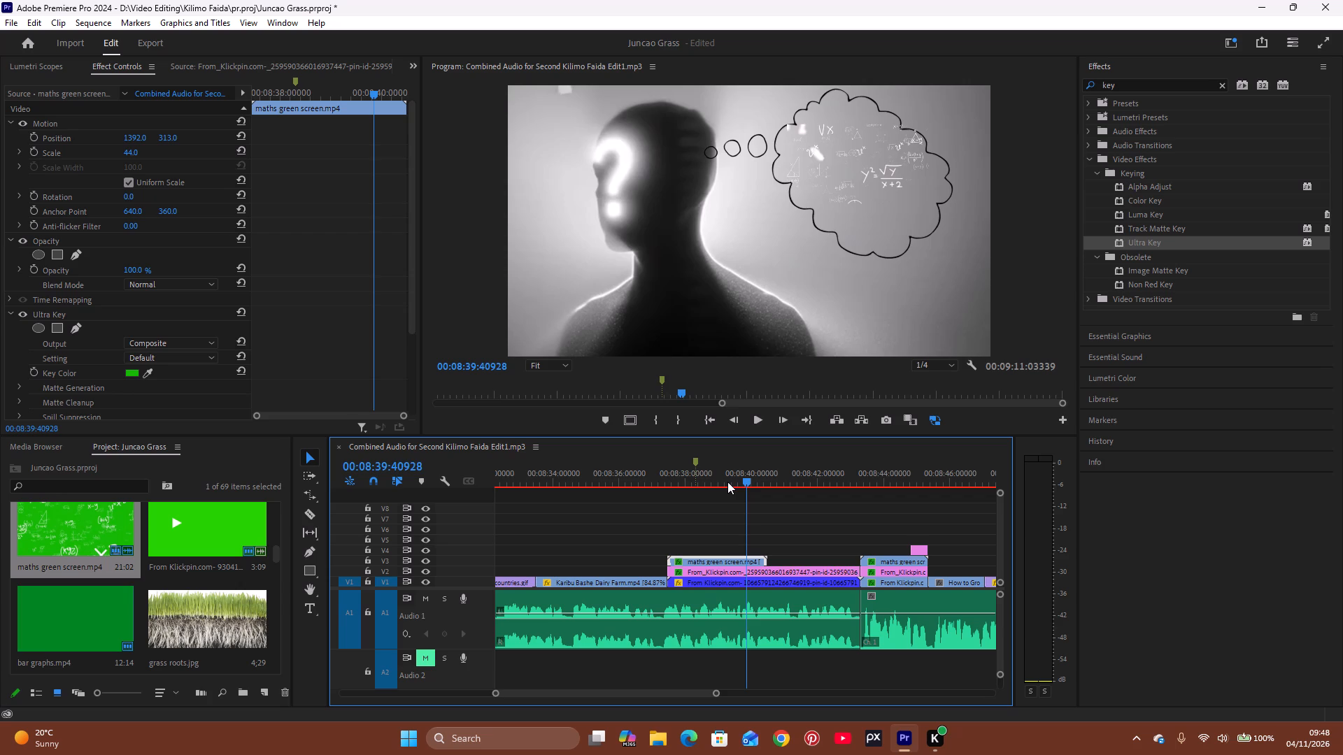
key(space)
key(space)
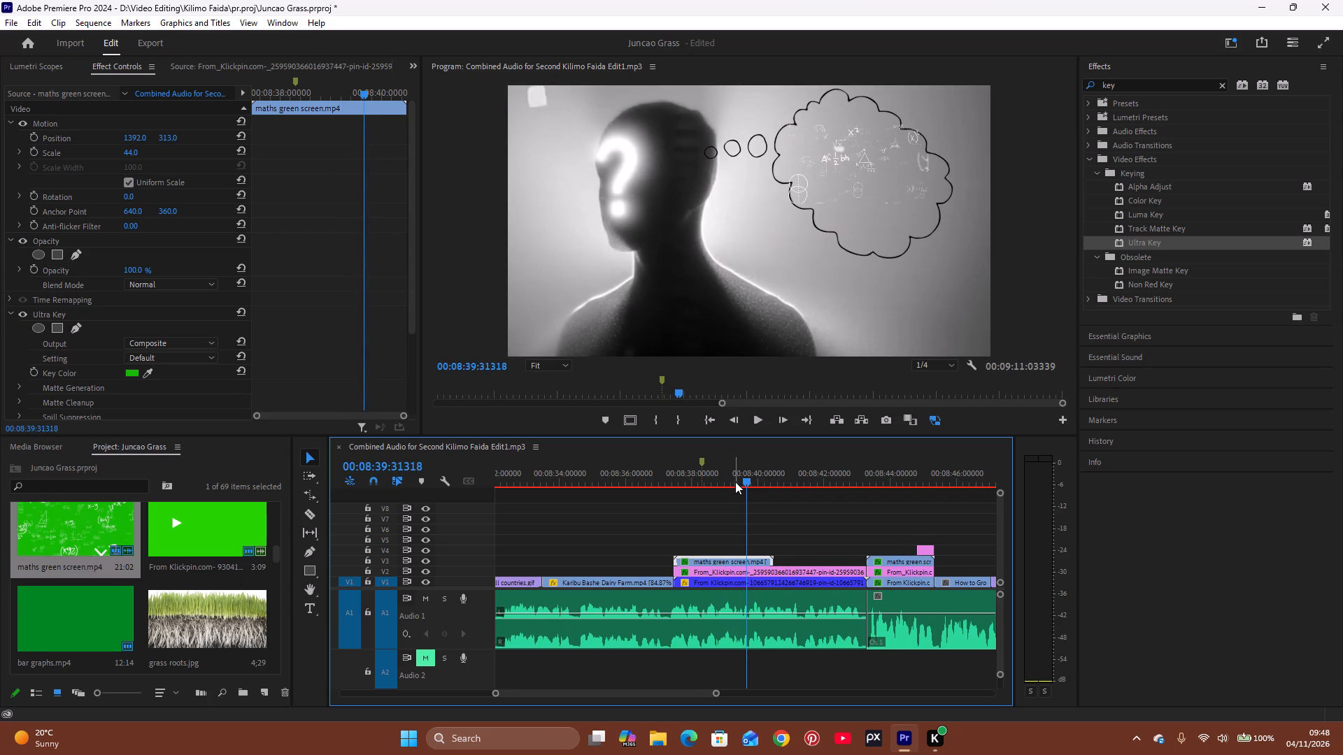
click(740, 479)
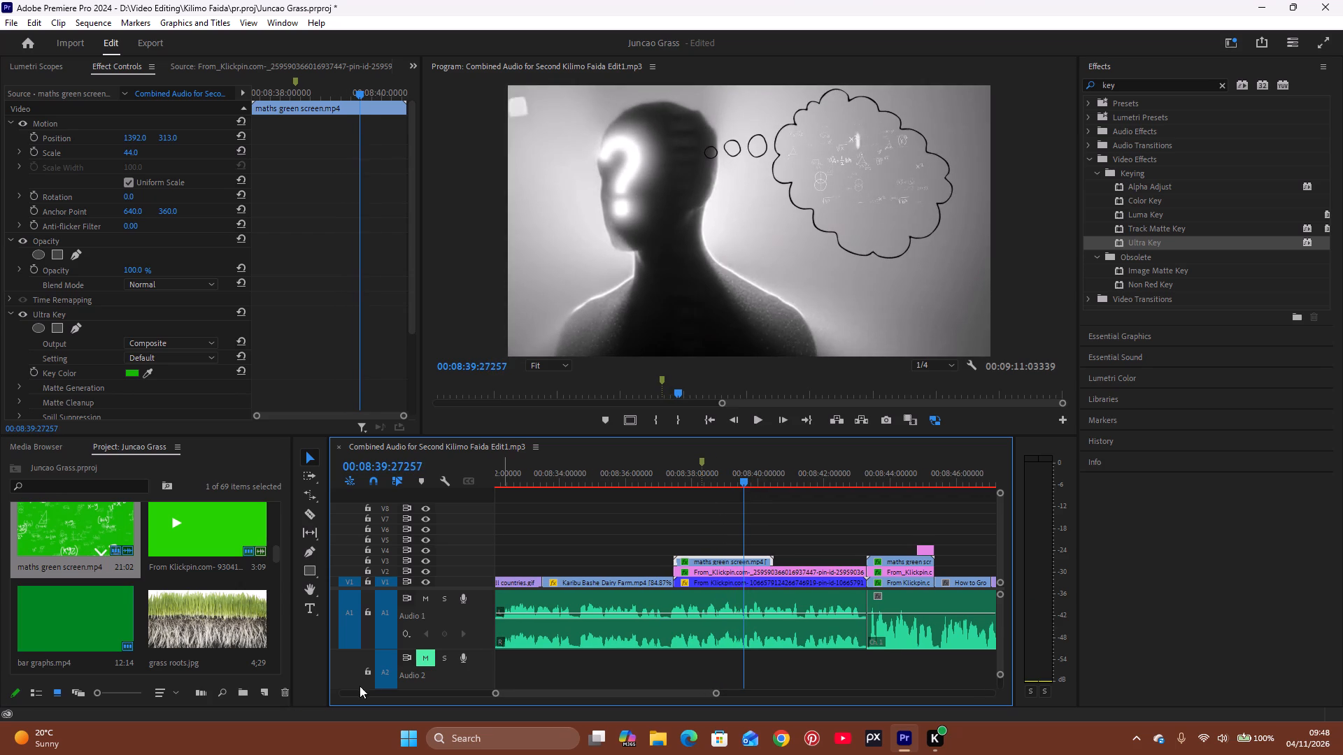
Find the falling-banknotes green screen clip in the project and place its video on V6, aligned with the start of the maths clip.
scroll(119, 539, down, 1)
scroll(119, 539, up, 1)
scroll(119, 539, down, 5)
scroll(119, 539, up, 1)
scroll(119, 539, down, 1)
scroll(119, 539, up, 1)
scroll(119, 539, down, 3)
scroll(119, 539, up, 1)
scroll(119, 539, down, 1)
scroll(119, 539, up, 1)
scroll(119, 539, down, 1)
scroll(119, 539, up, 1)
scroll(119, 539, down, 3)
scroll(119, 539, up, 1)
scroll(119, 539, down, 1)
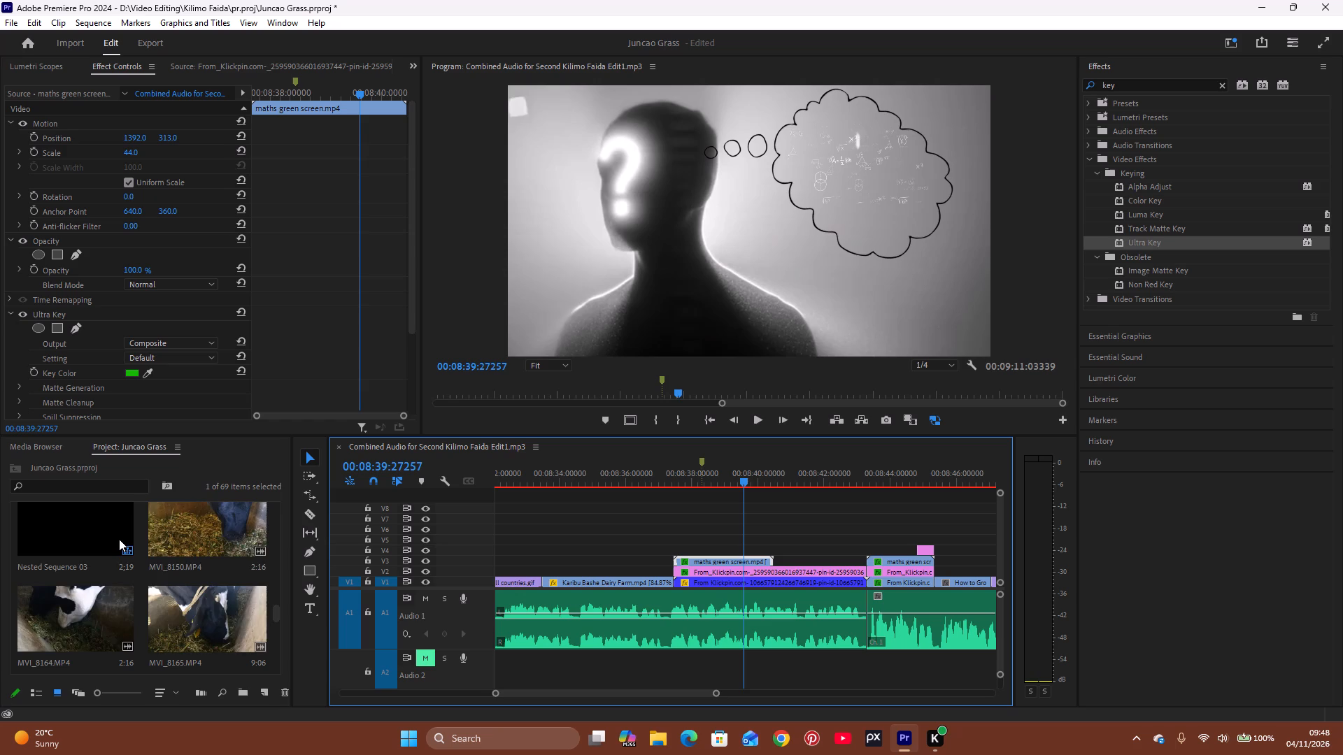
scroll(119, 539, up, 1)
scroll(119, 539, down, 1)
scroll(192, 620, up, 2)
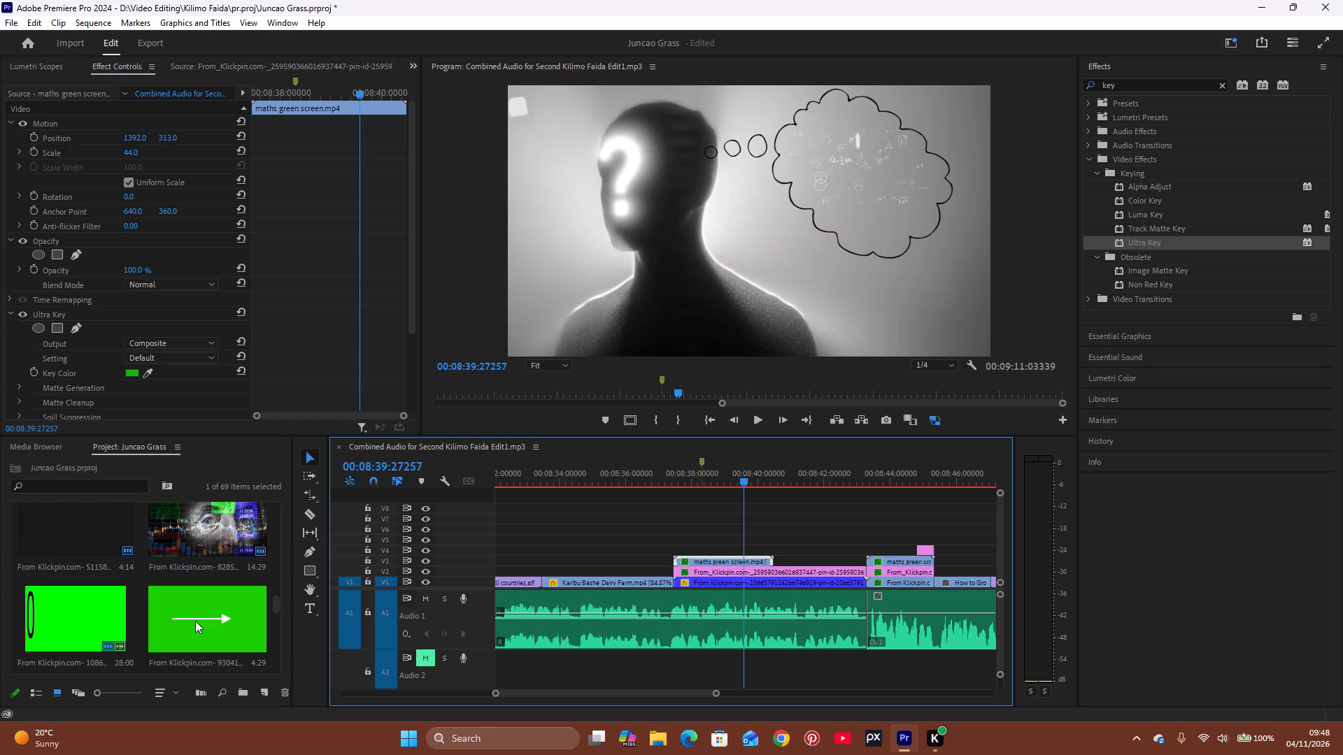
scroll(196, 621, up, 1)
scroll(196, 621, down, 1)
scroll(196, 621, up, 1)
scroll(196, 621, down, 13)
scroll(194, 626, up, 1)
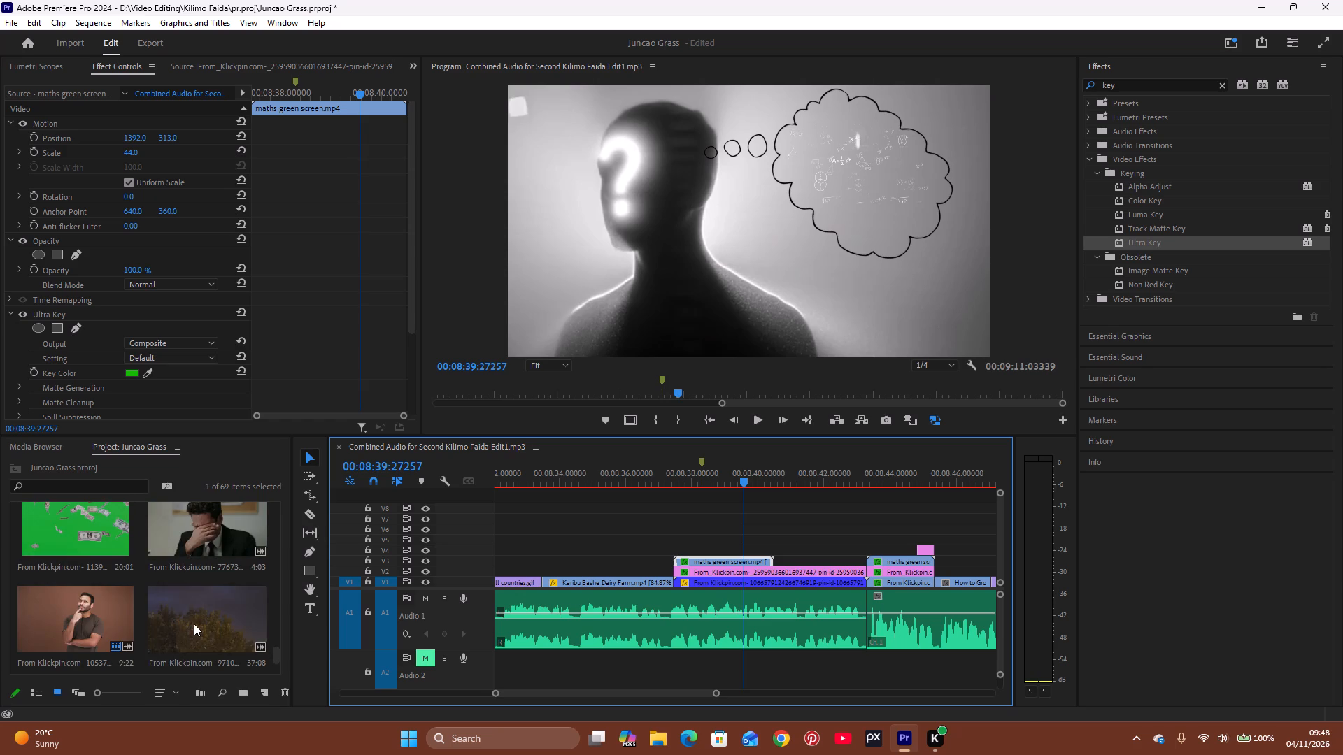
double_click(105, 529)
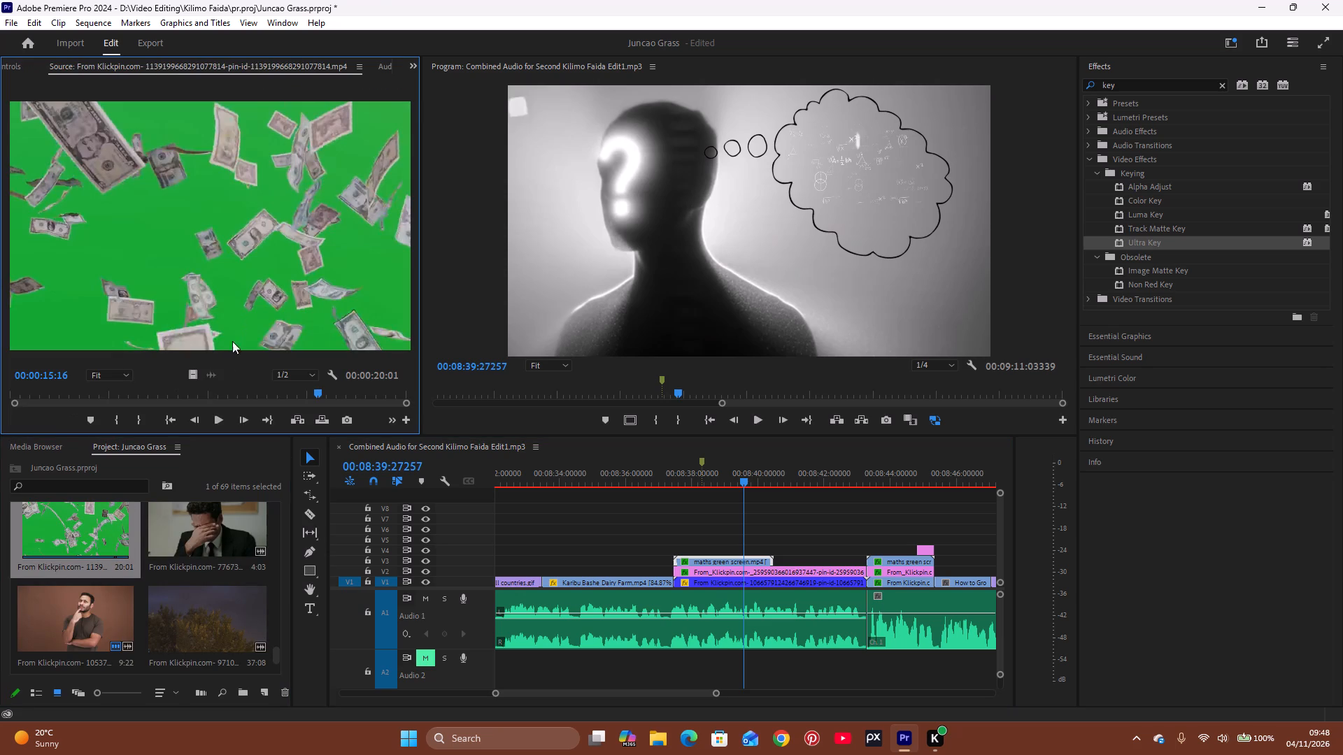
drag(197, 392, 50, 402)
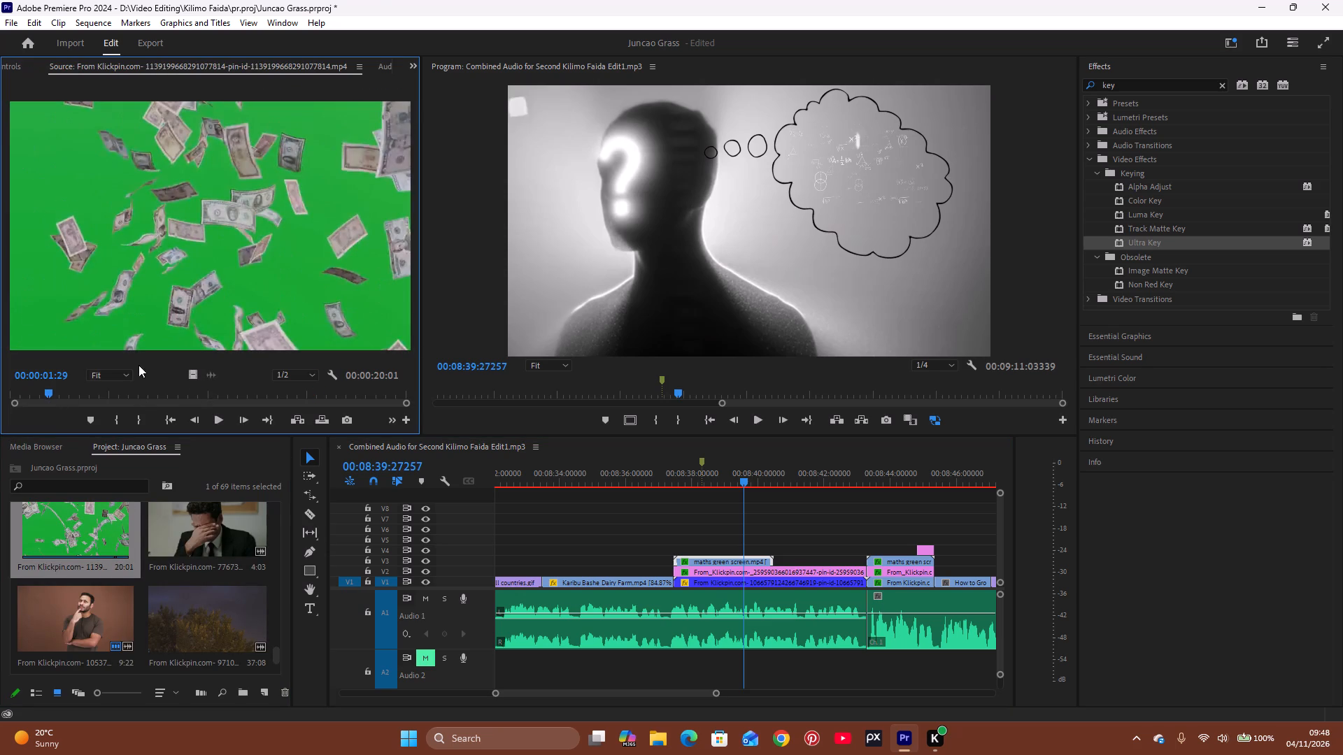
drag(194, 374, 632, 519)
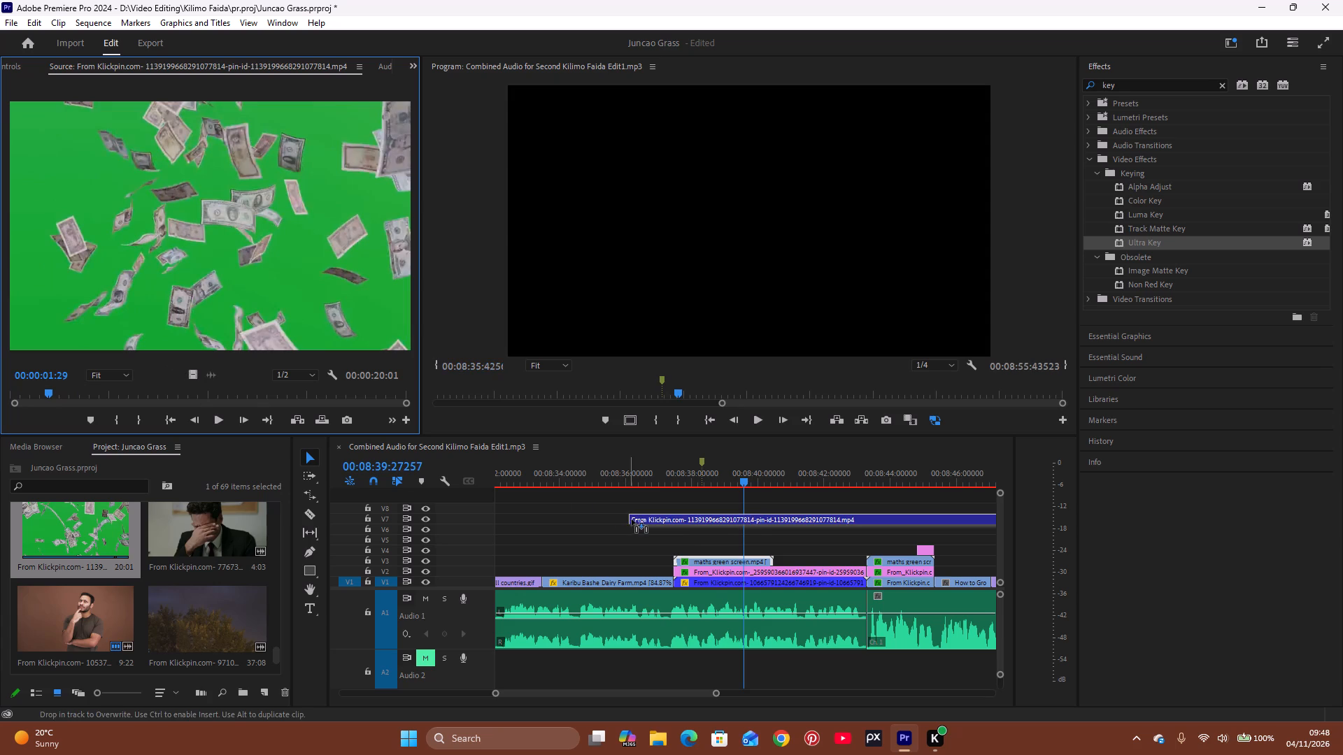
drag(632, 519, 675, 533)
Trim the end of the banknotes clip on V6 to match the maths clip's end, leaving about 3 seconds.
drag(717, 694, 768, 689)
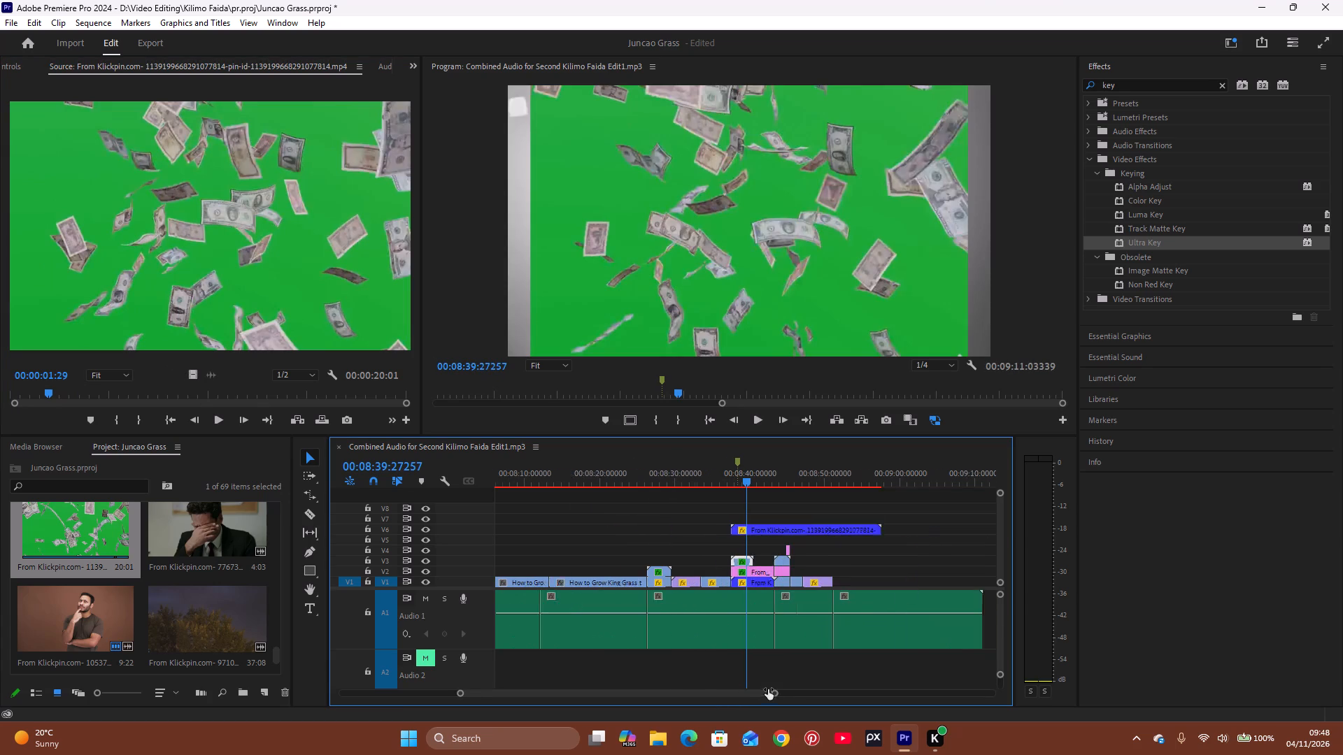
drag(768, 689, 776, 691)
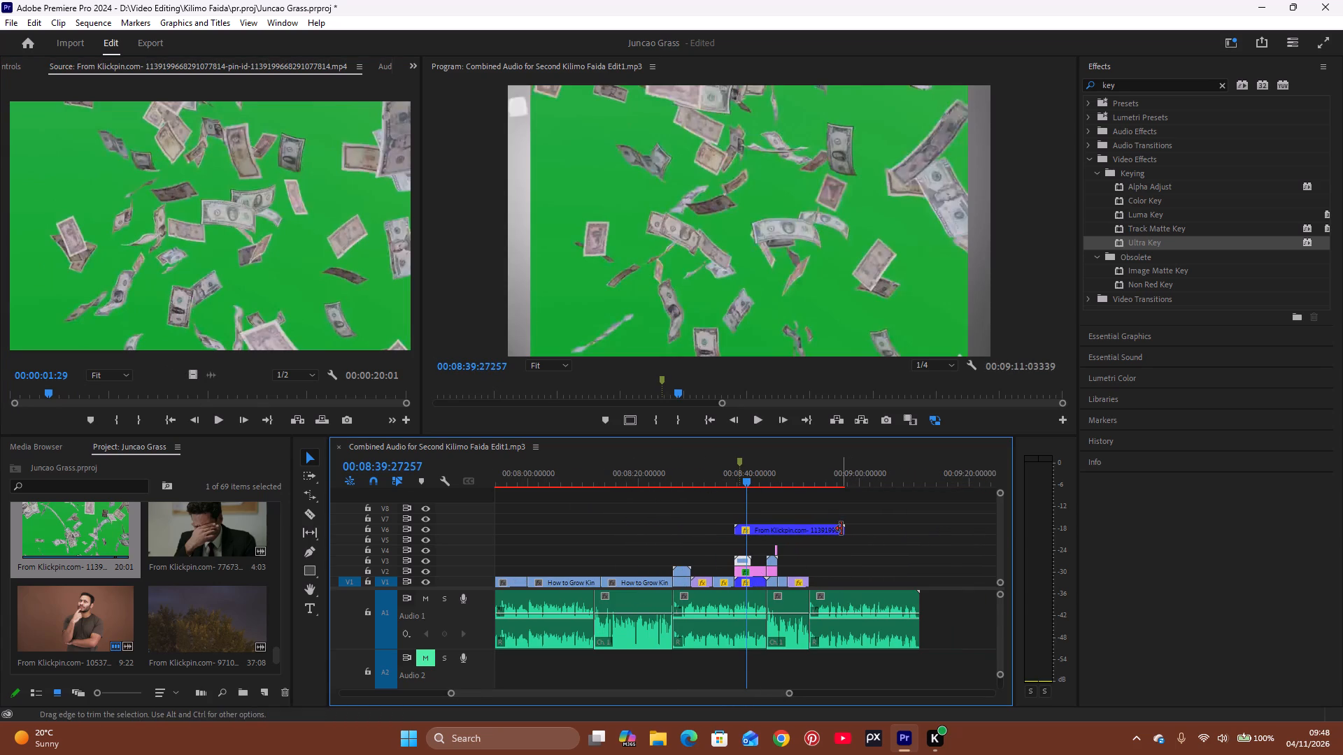
drag(841, 528, 751, 545)
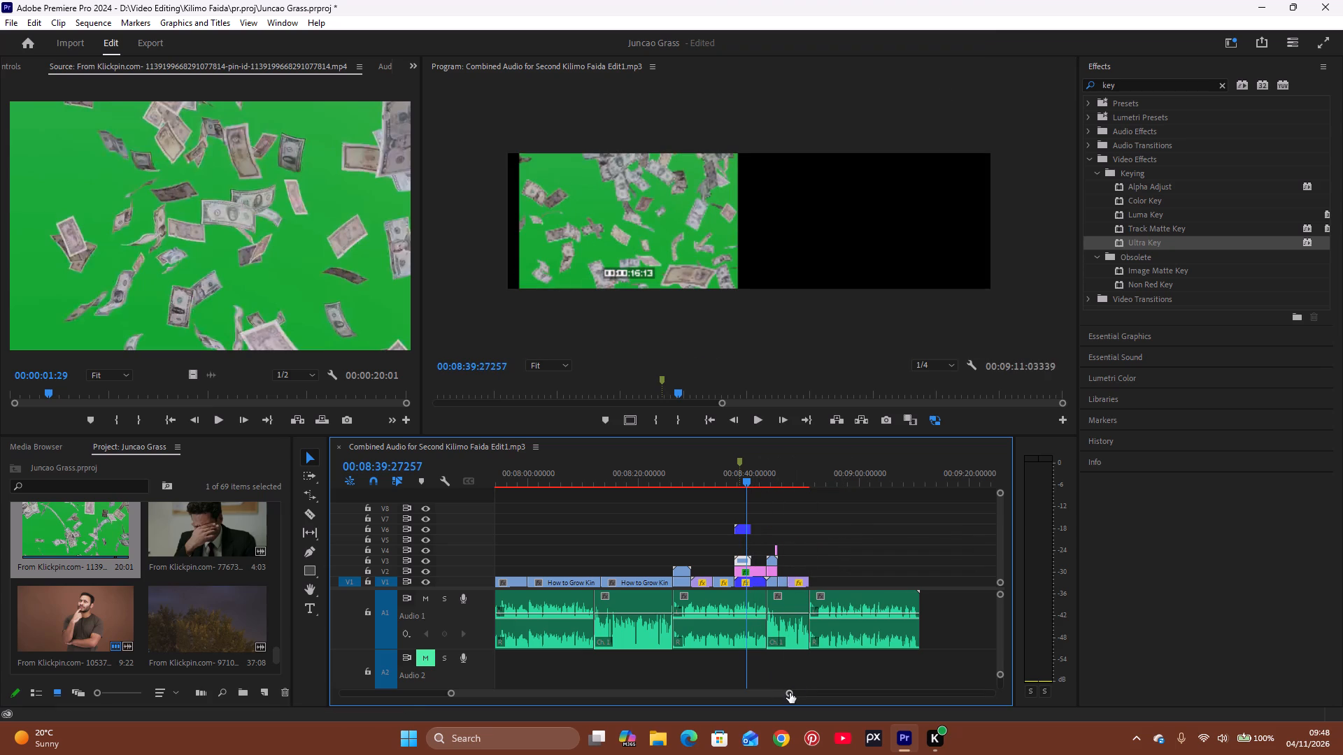
Move the banknotes clip down to V4 so it starts at the playhead, 00:08:39:27257.
drag(790, 693, 726, 700)
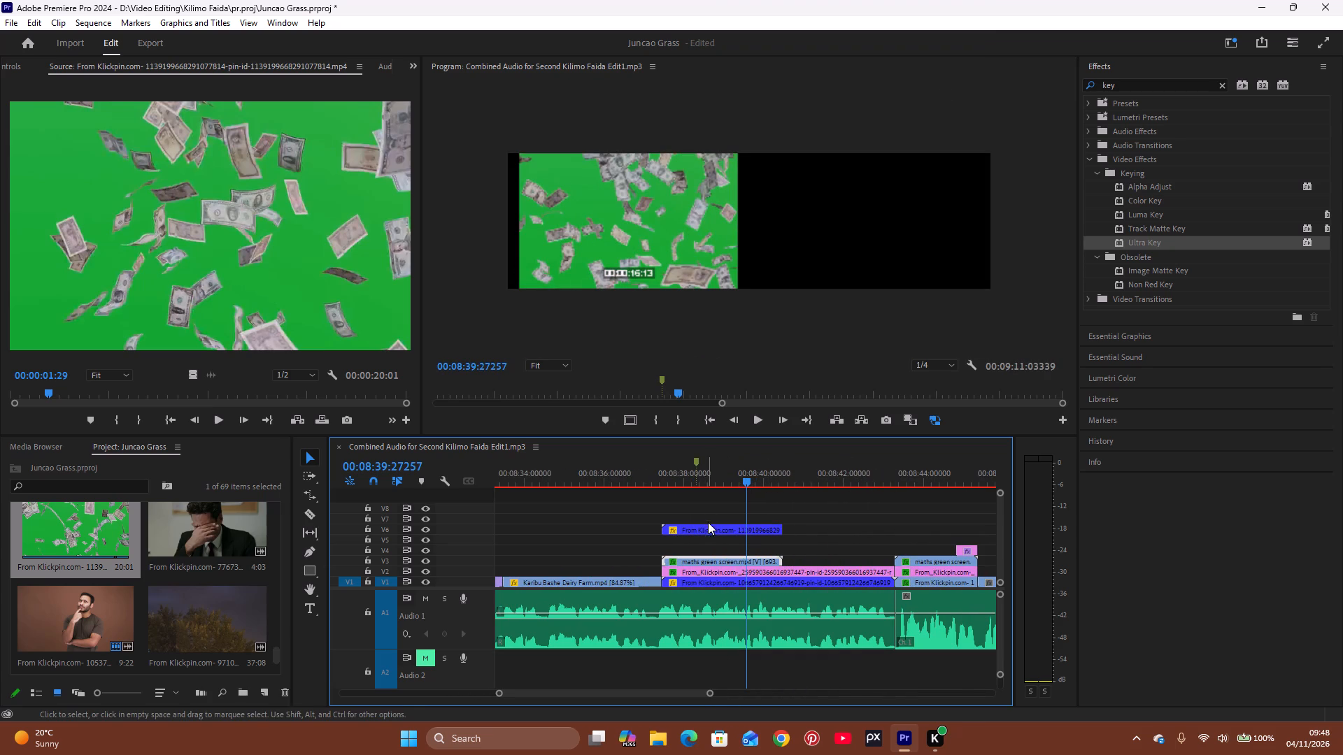
drag(713, 529, 791, 542)
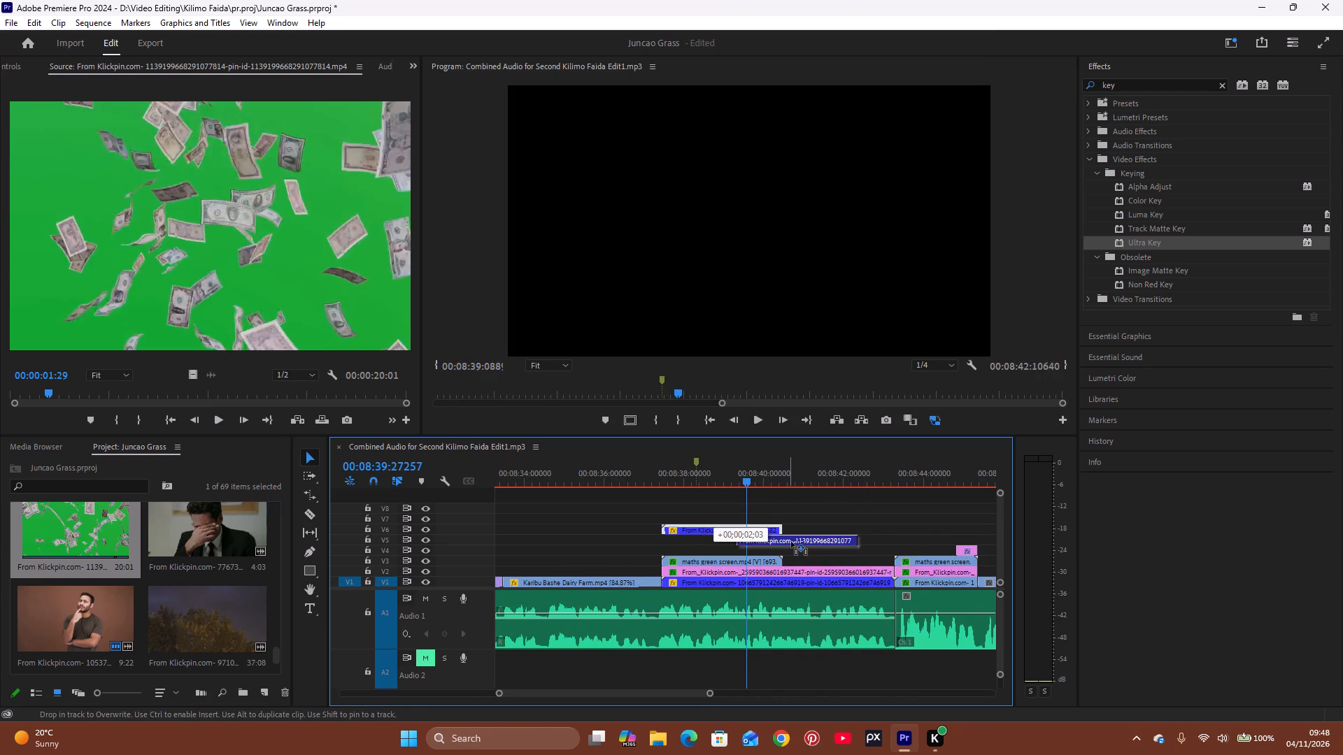
drag(791, 542, 791, 545)
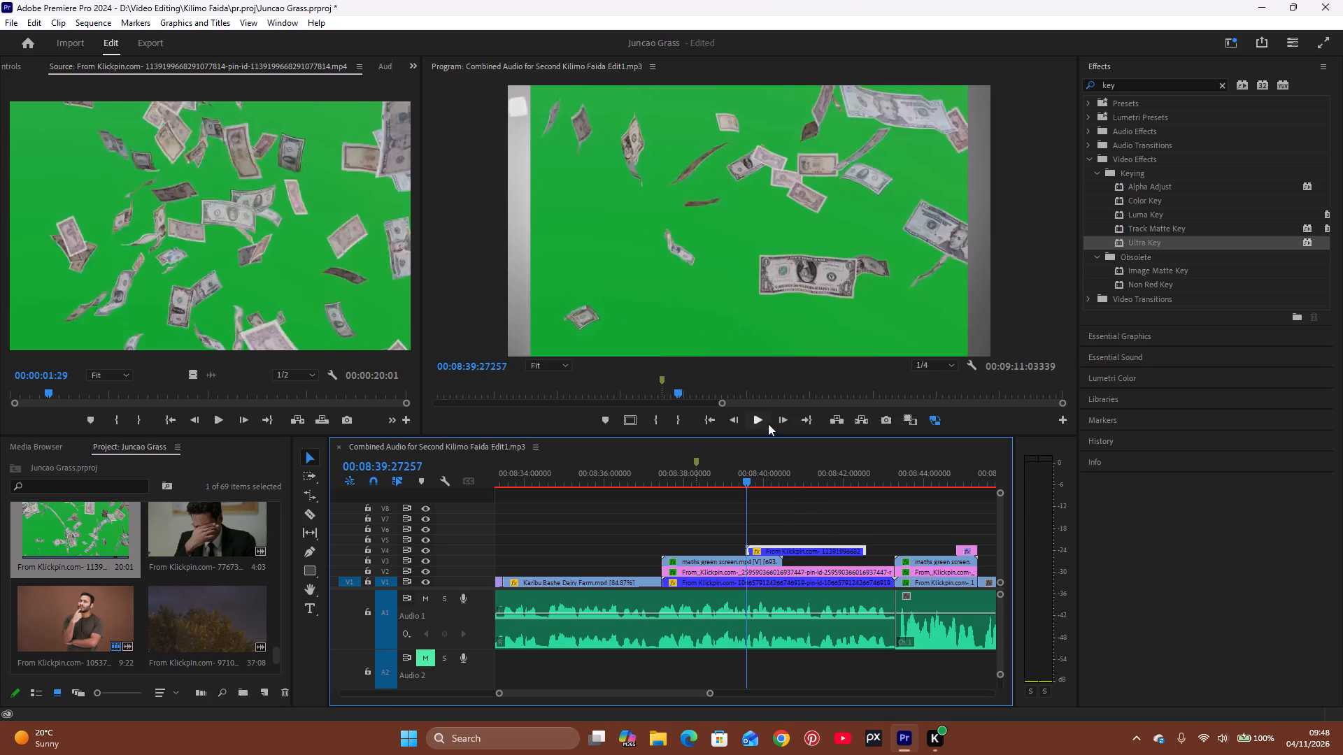
Fit the banknotes clip over the thought bubble by setting its scale to 95 and its position to 1398, 352.
click(12, 67)
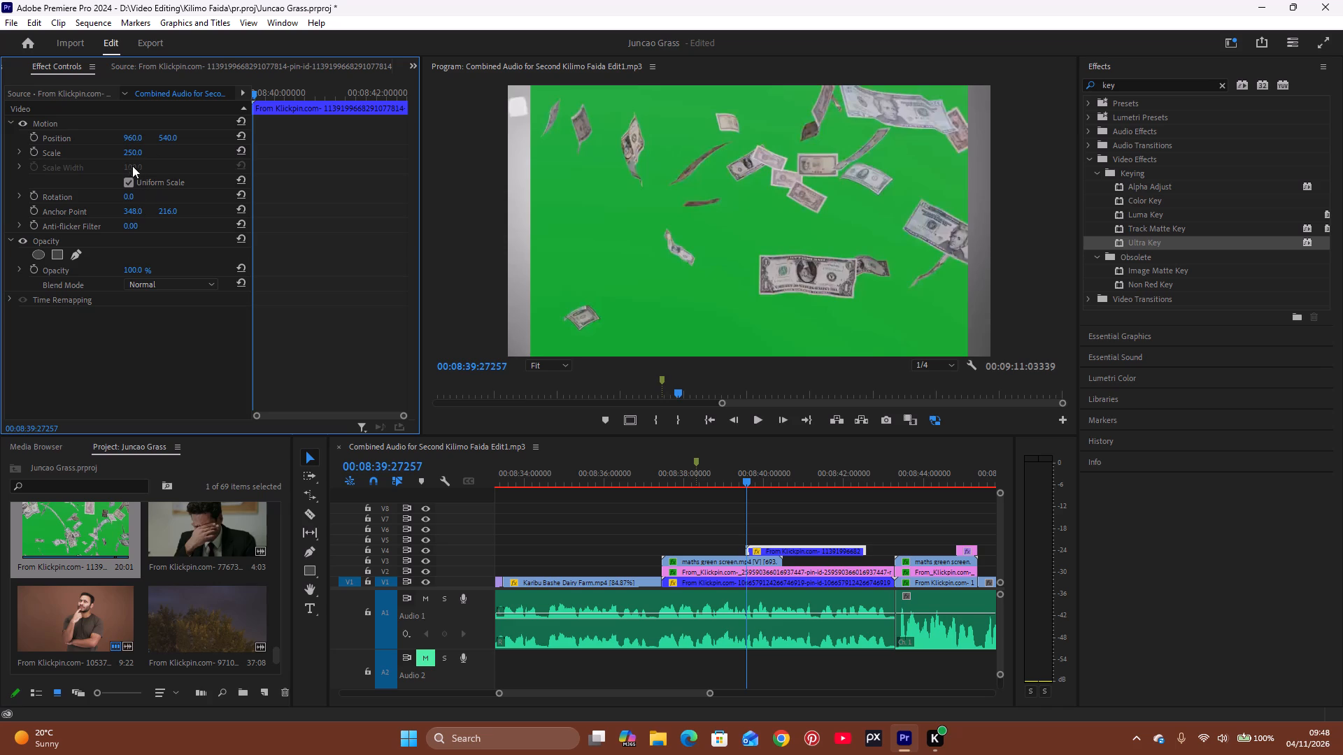
drag(130, 154, 74, 229)
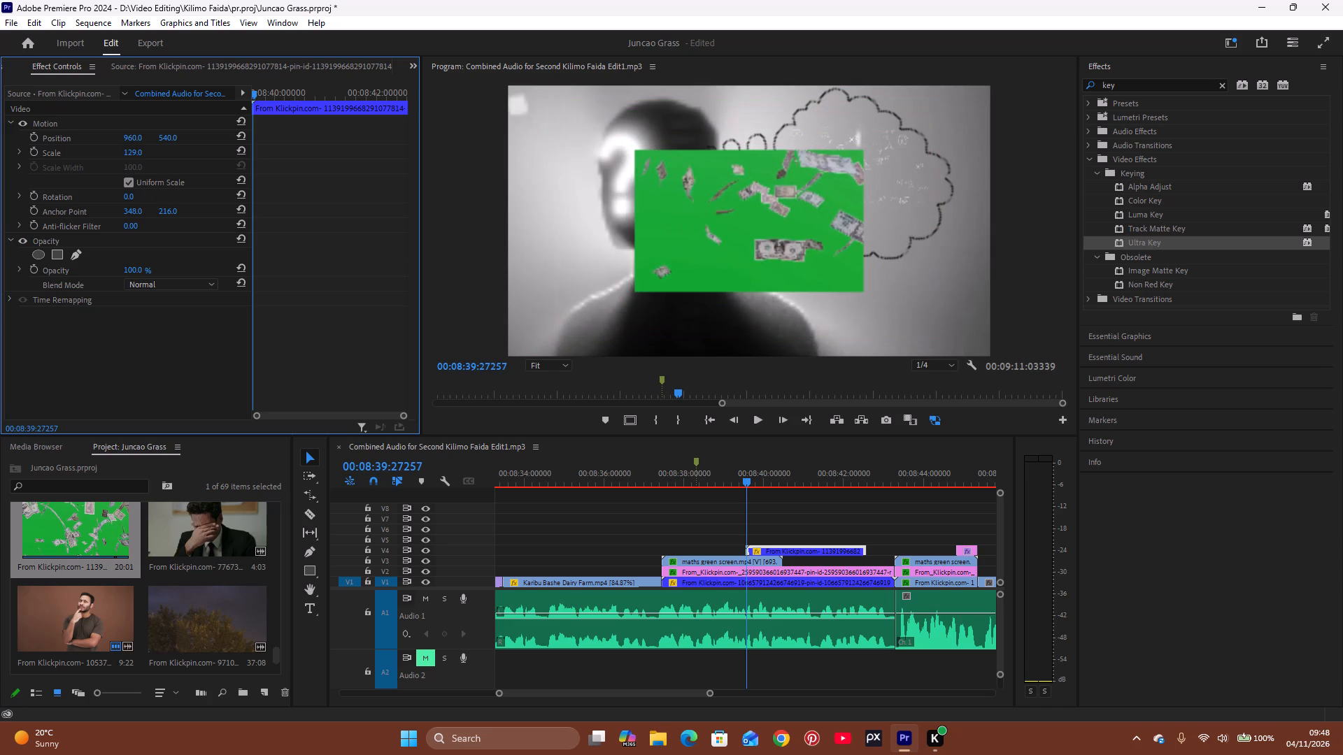
drag(74, 229, 70, 234)
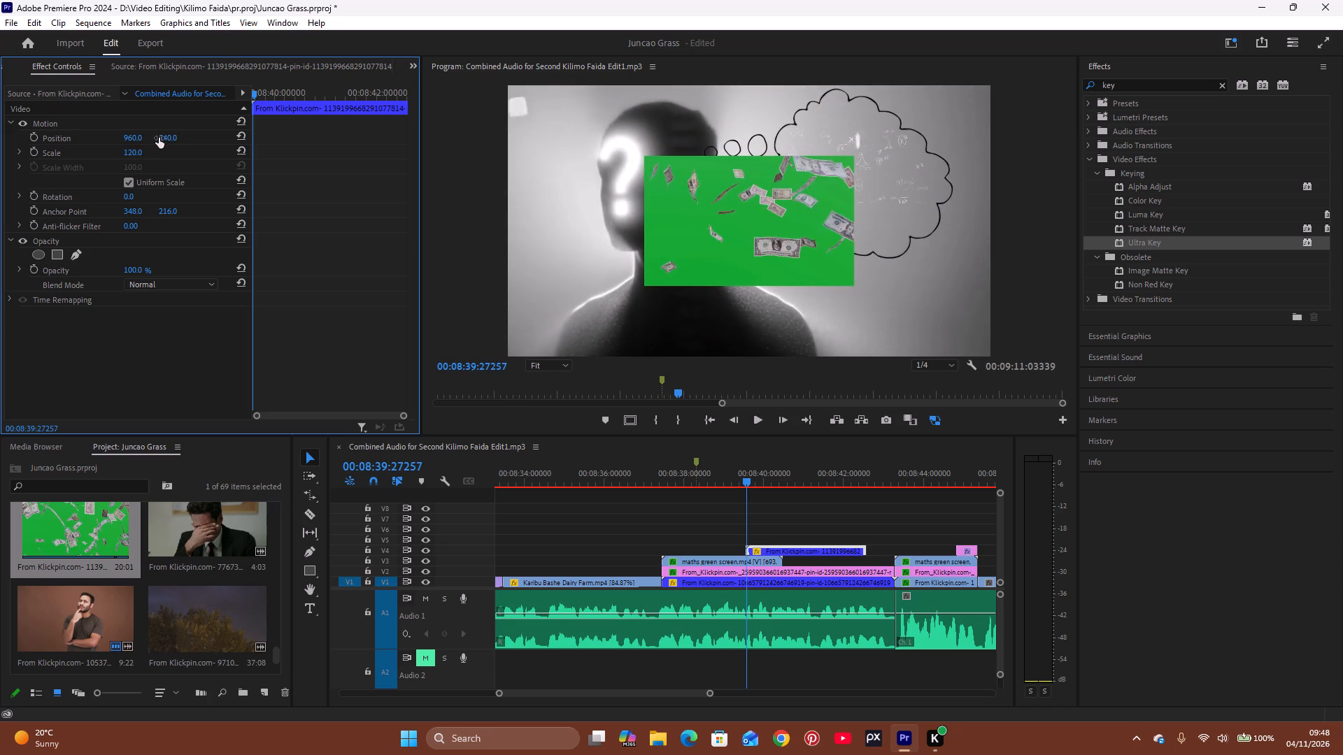
drag(162, 138, 118, 180)
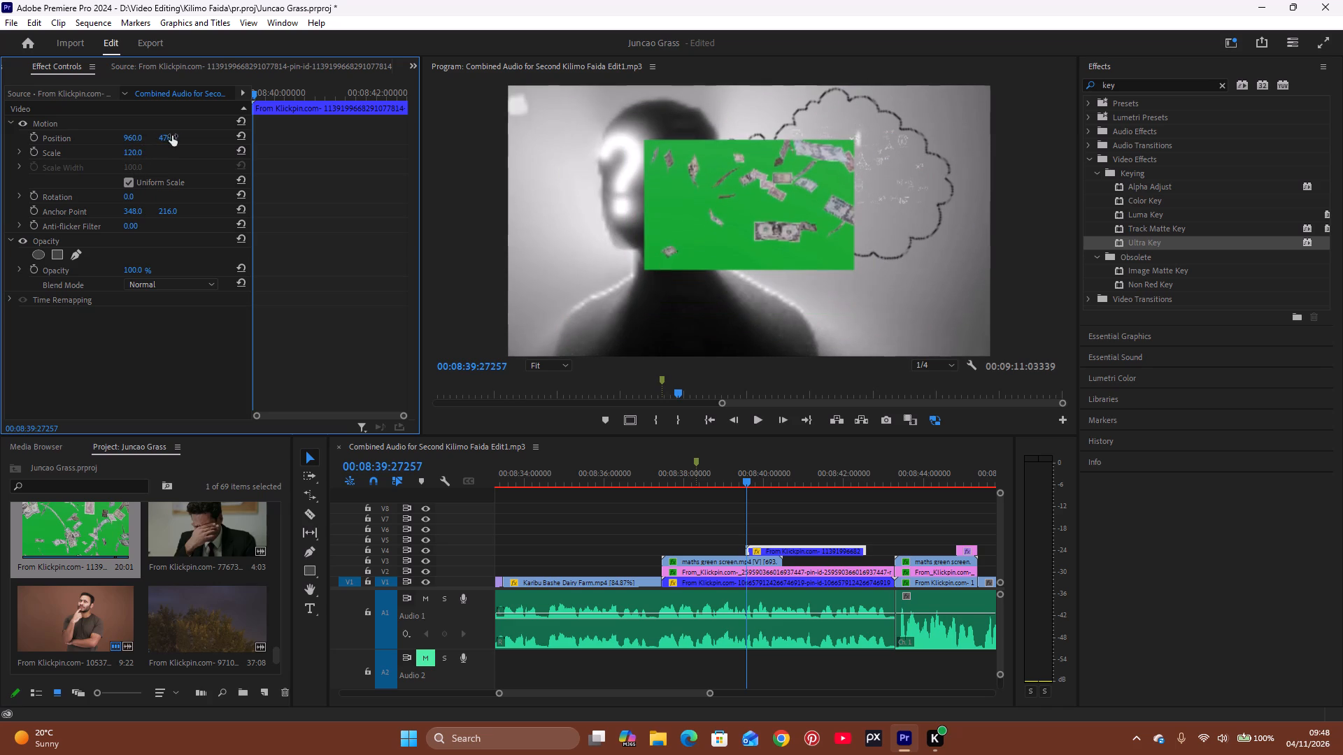
drag(132, 136, 469, 87)
drag(136, 153, 114, 178)
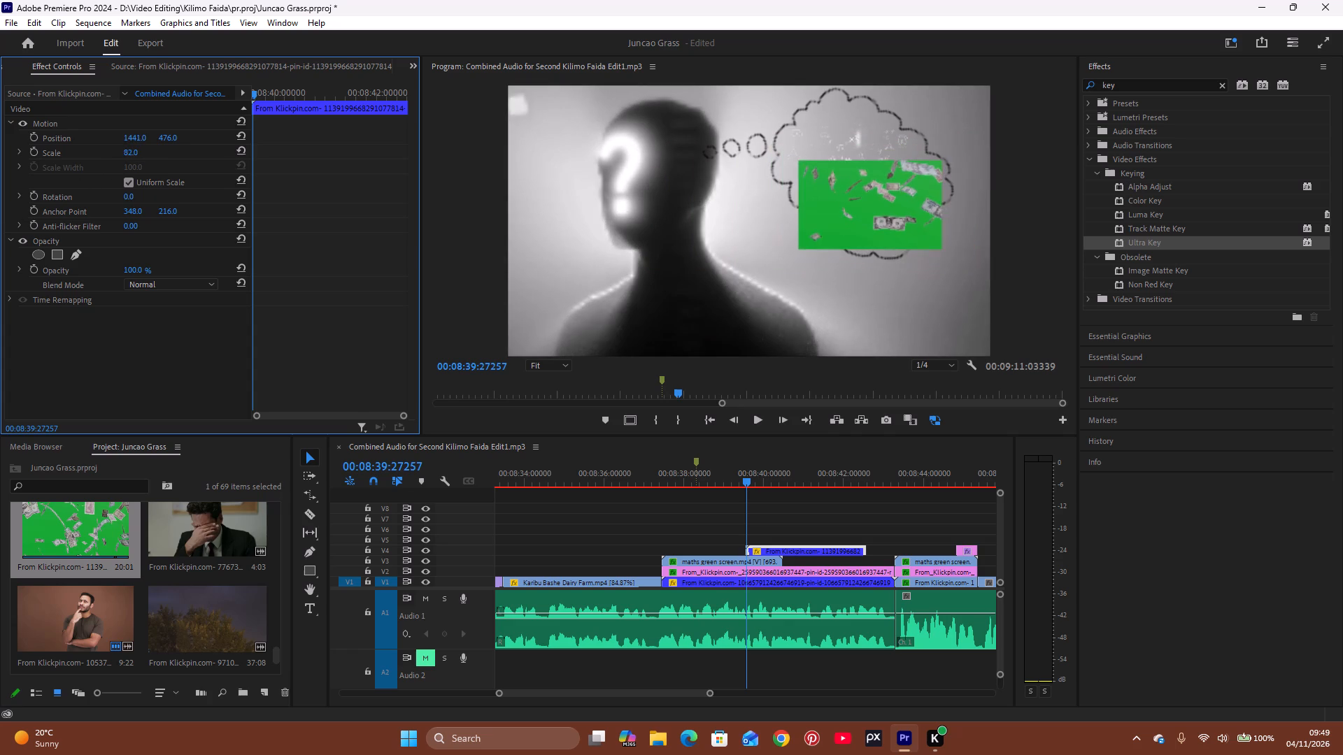
drag(114, 178, 111, 184)
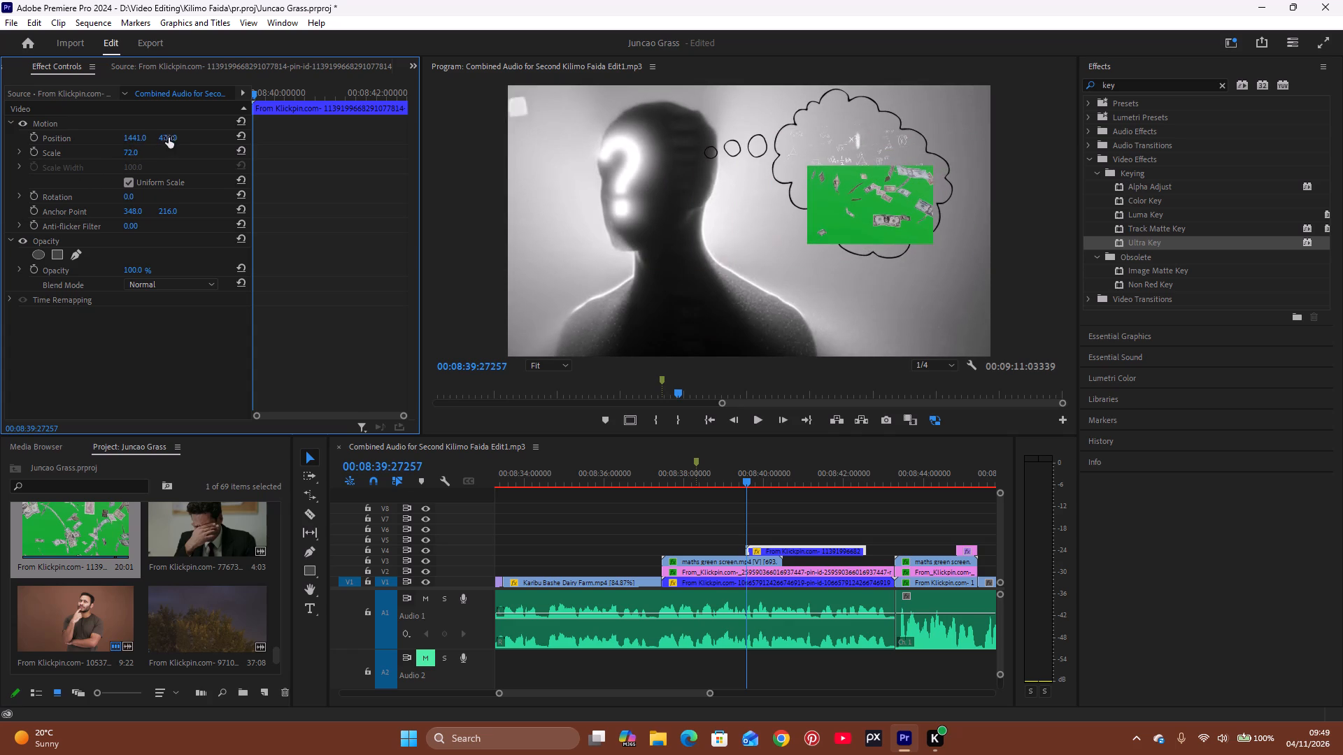
drag(171, 136, 112, 215)
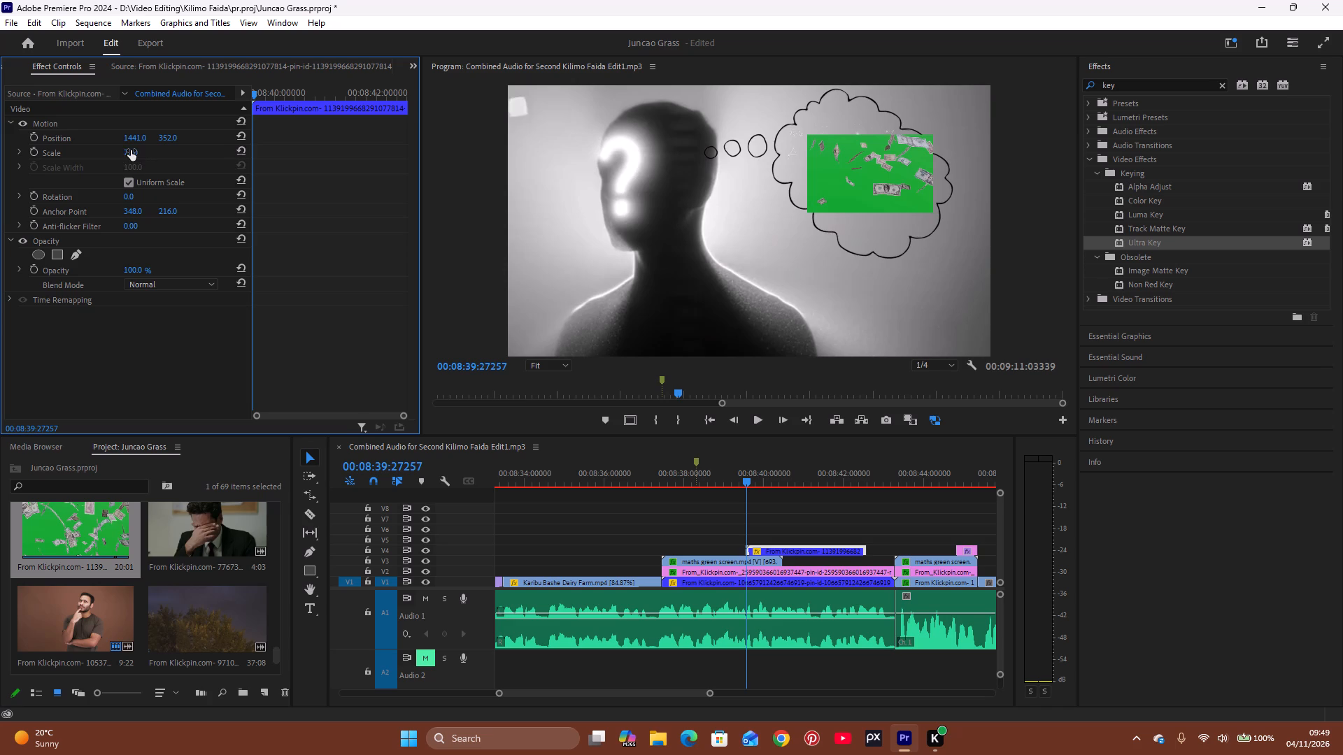
drag(131, 150, 147, 150)
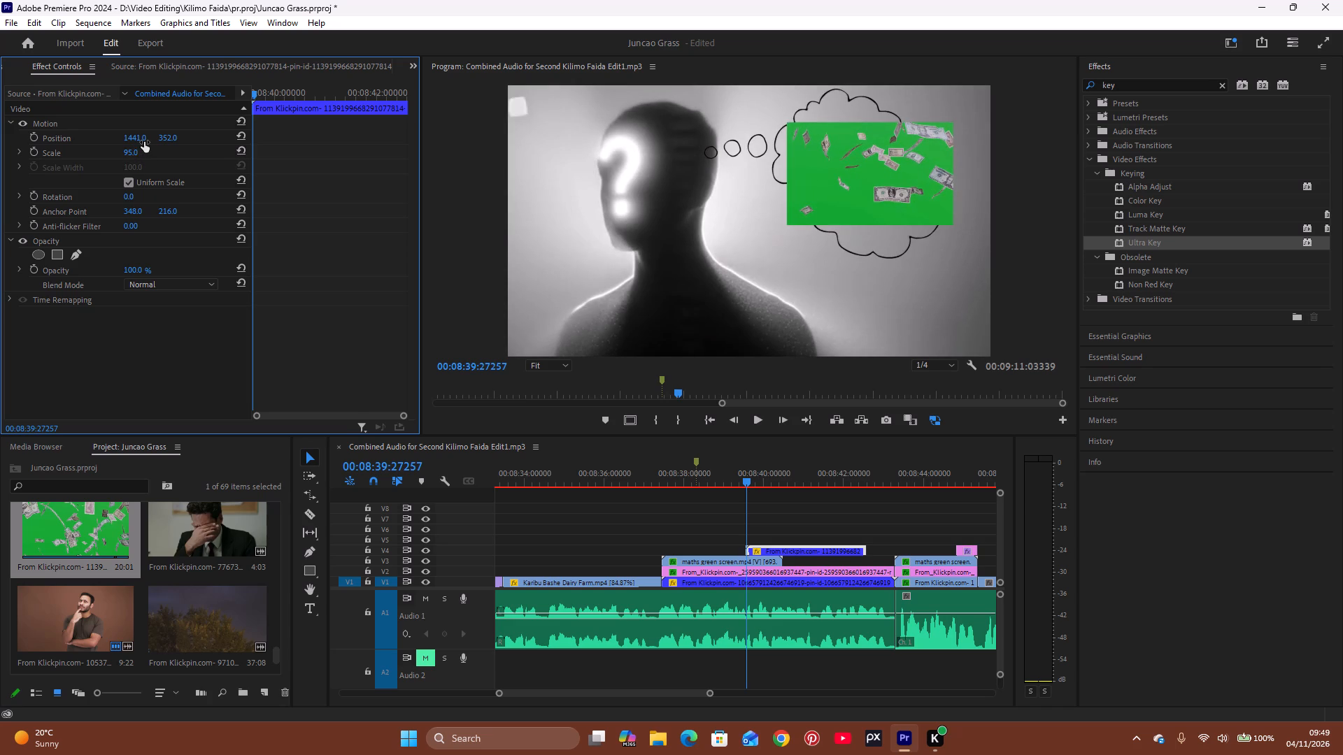
drag(145, 138, 100, 151)
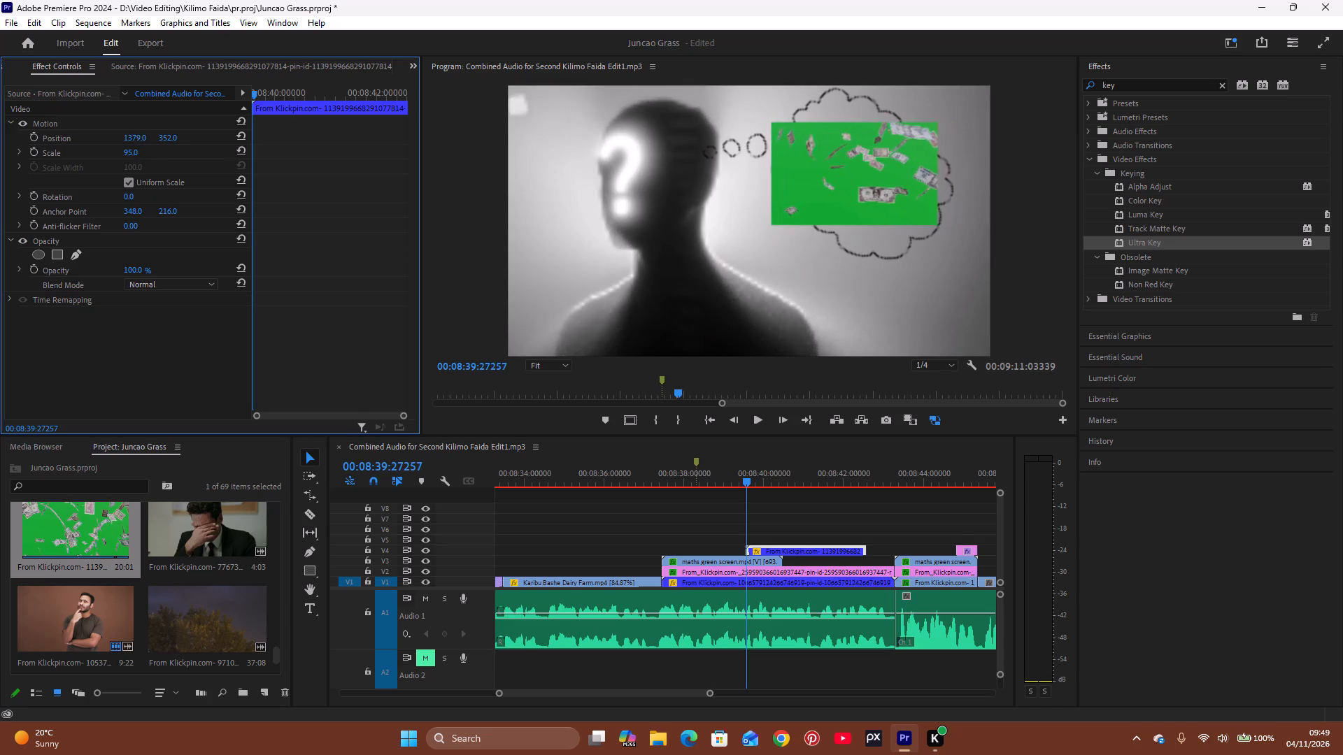
drag(100, 151, 117, 154)
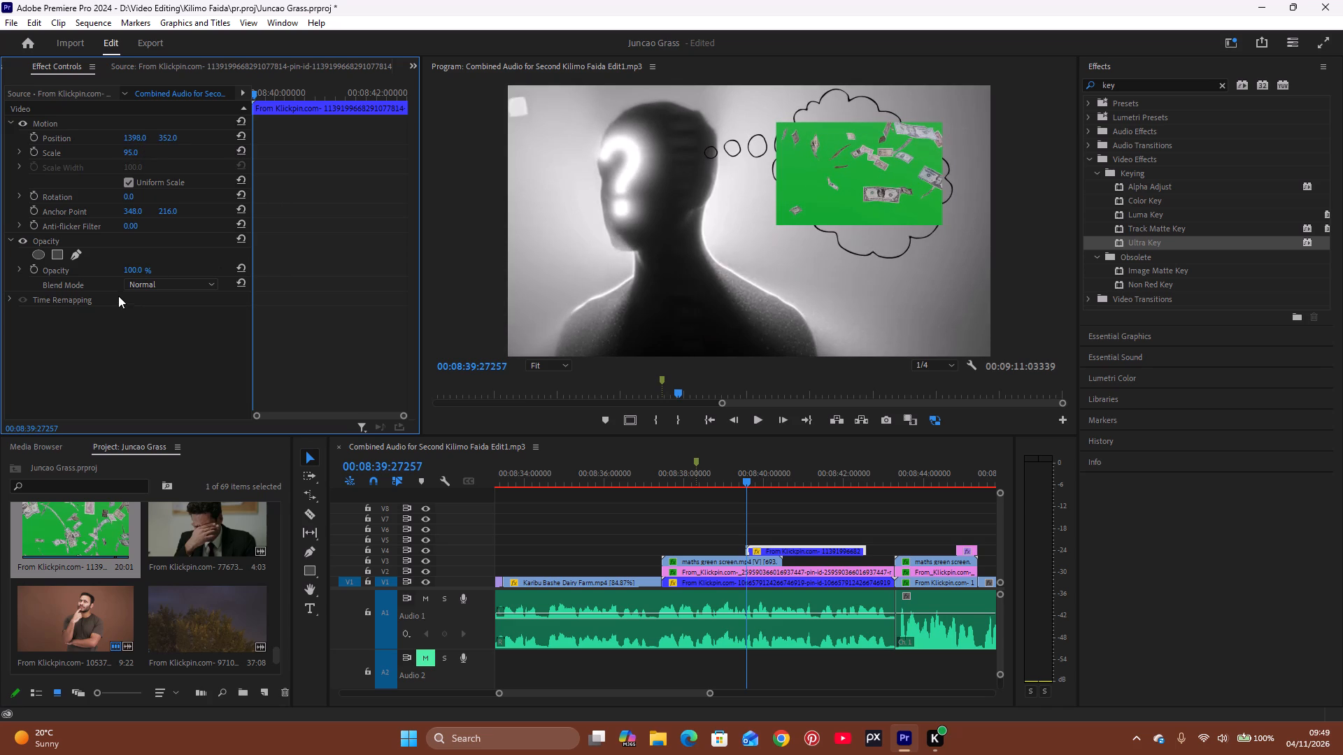
Apply Ultra Key to the banknotes clip on V4 and sample its green background as the key colour.
drag(1187, 241, 1131, 268)
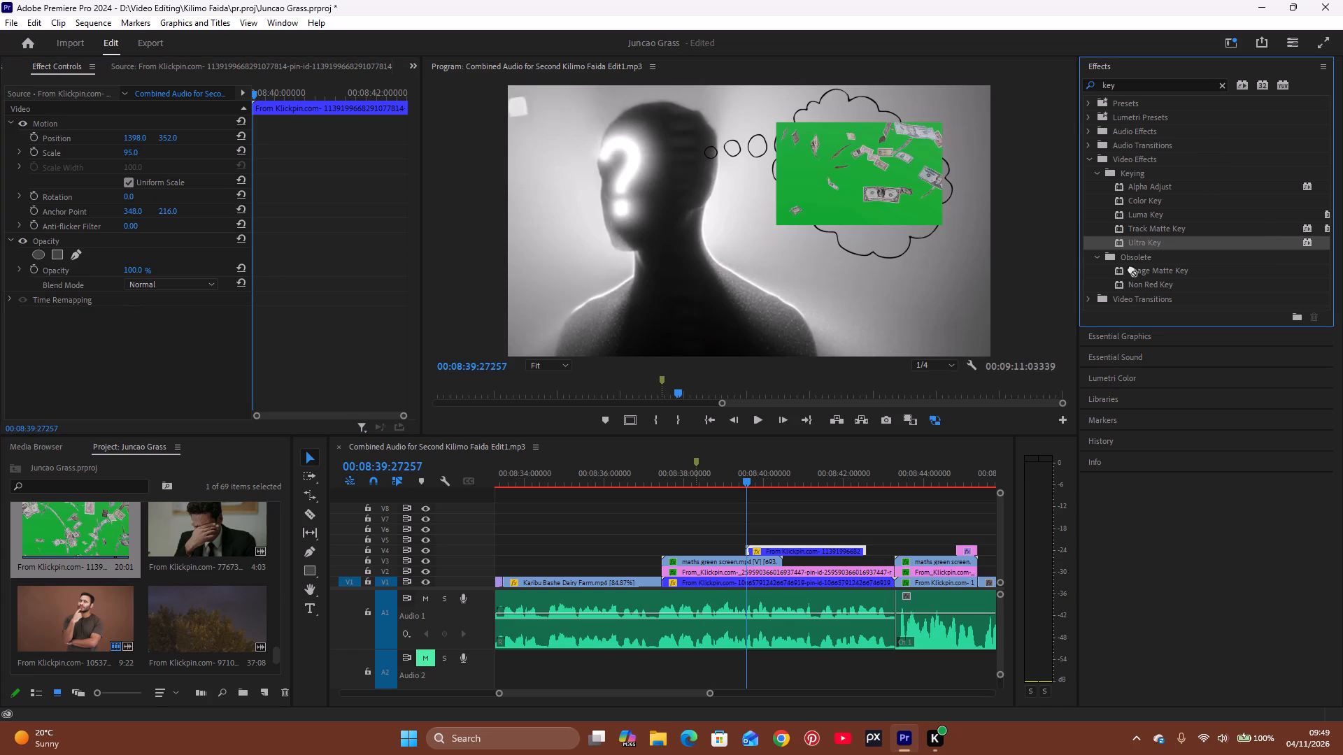
drag(1131, 268, 803, 549)
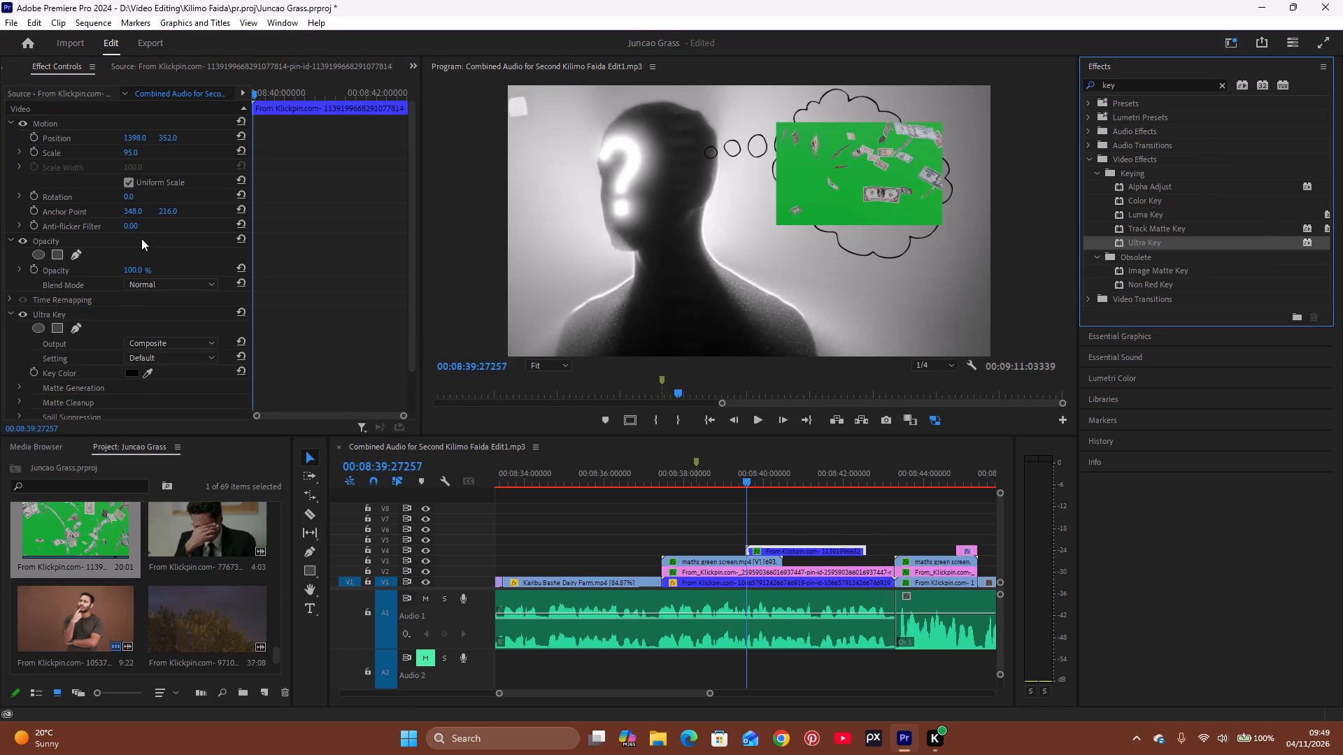
click(150, 373)
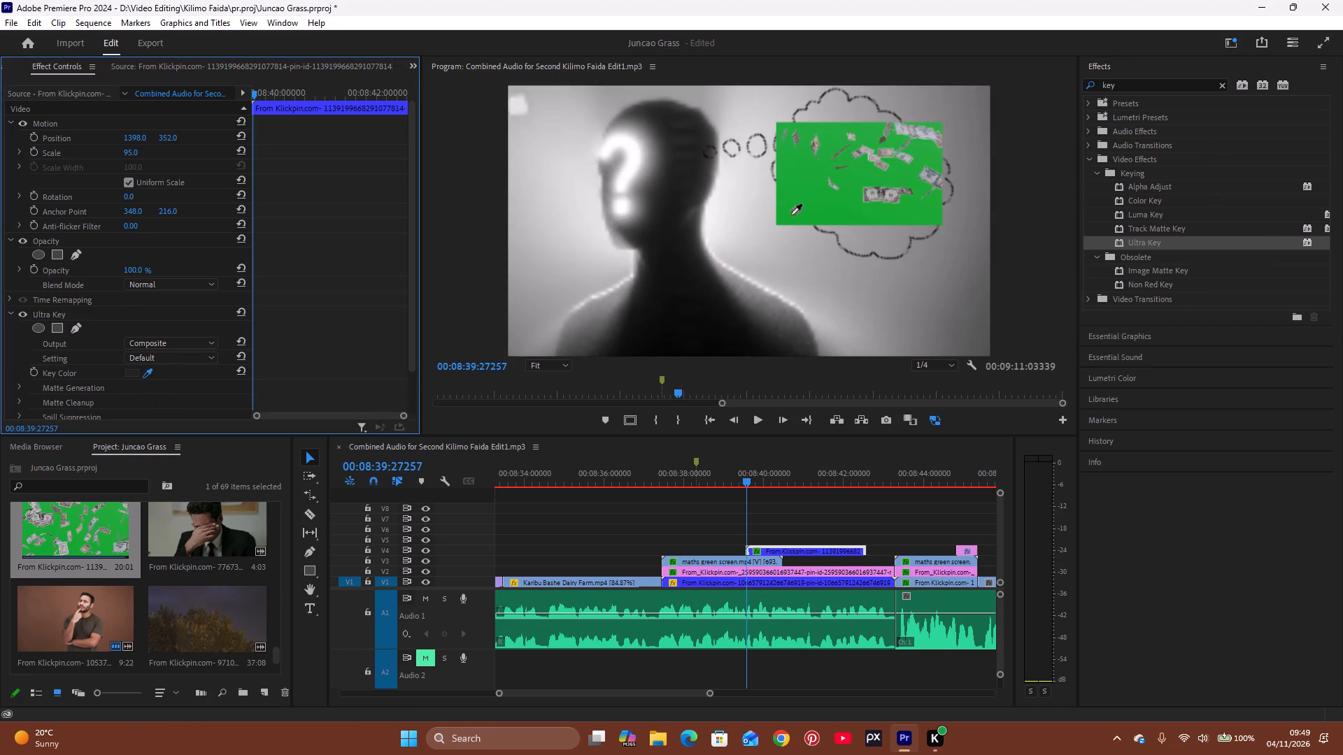
click(841, 208)
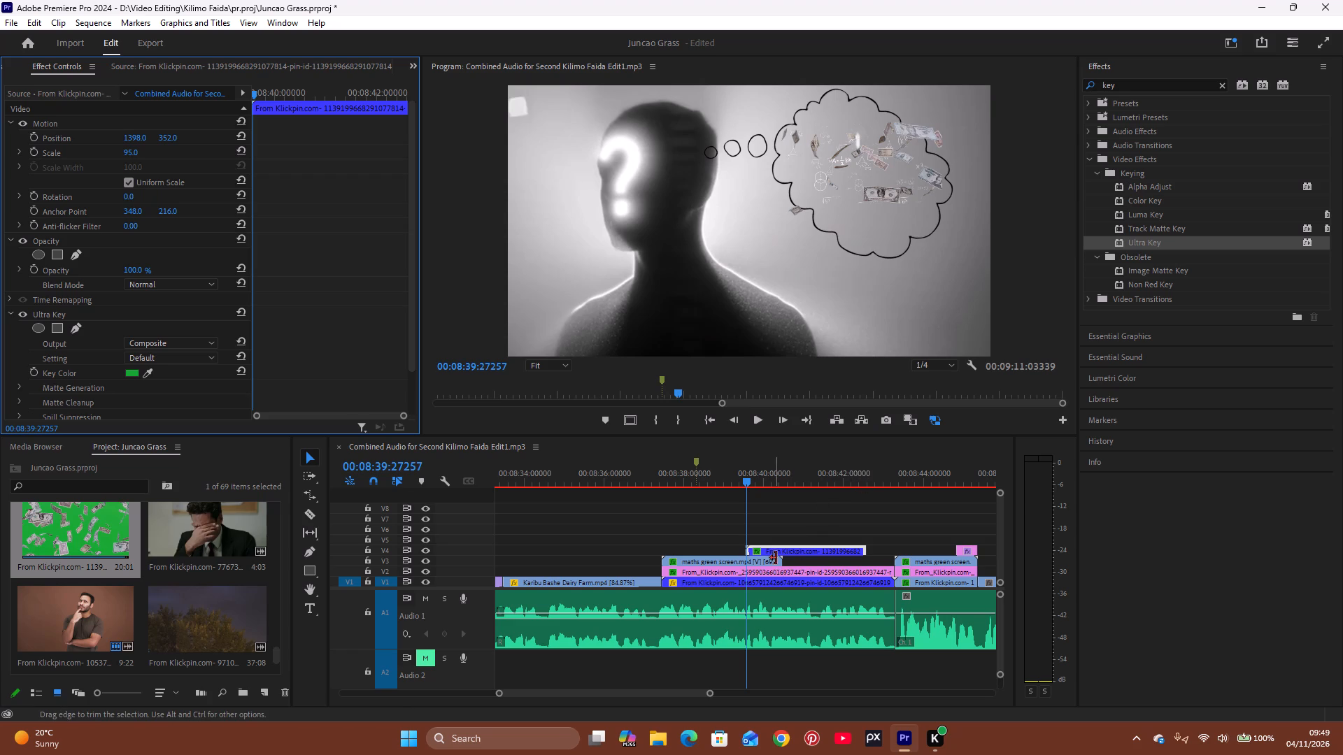
Rate-stretch the first maths clip on V3 so it ends where the banknotes clip starts, at 00:08:39:27257.
drag(779, 561, 737, 563)
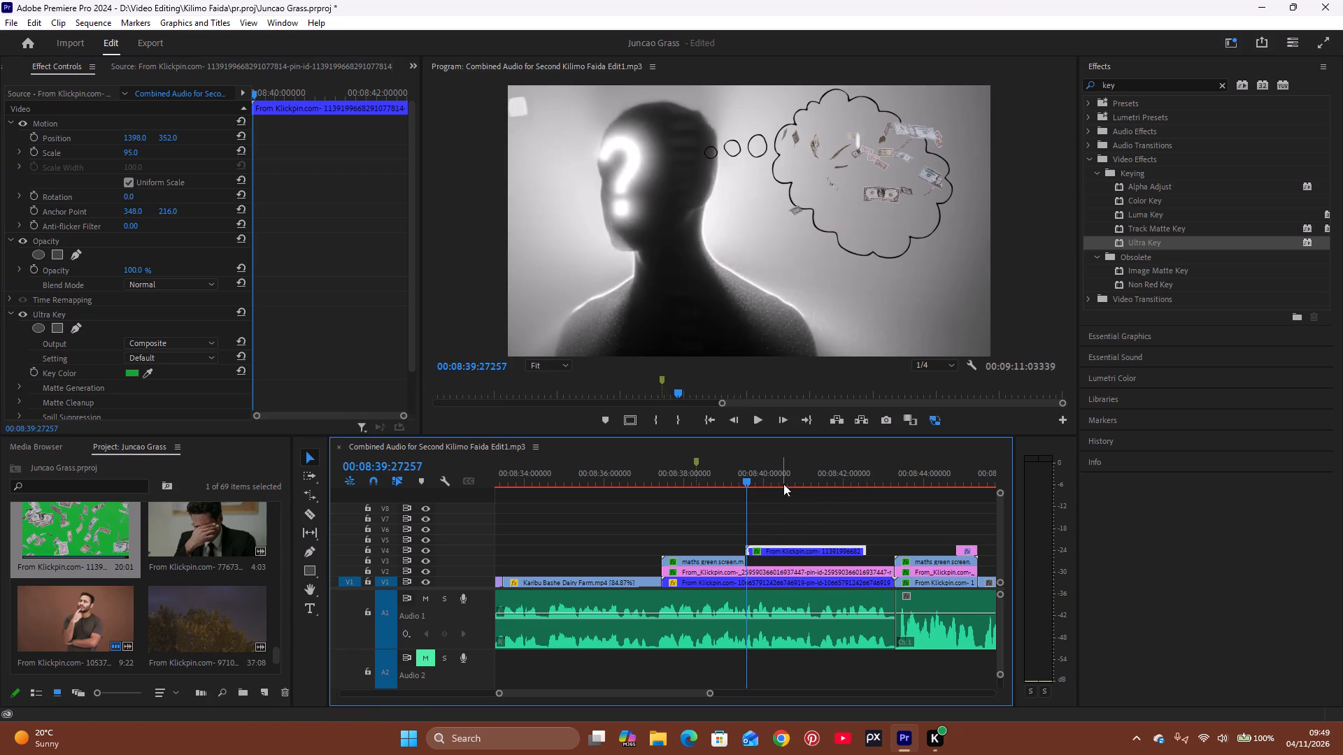
key(ctrl+z)
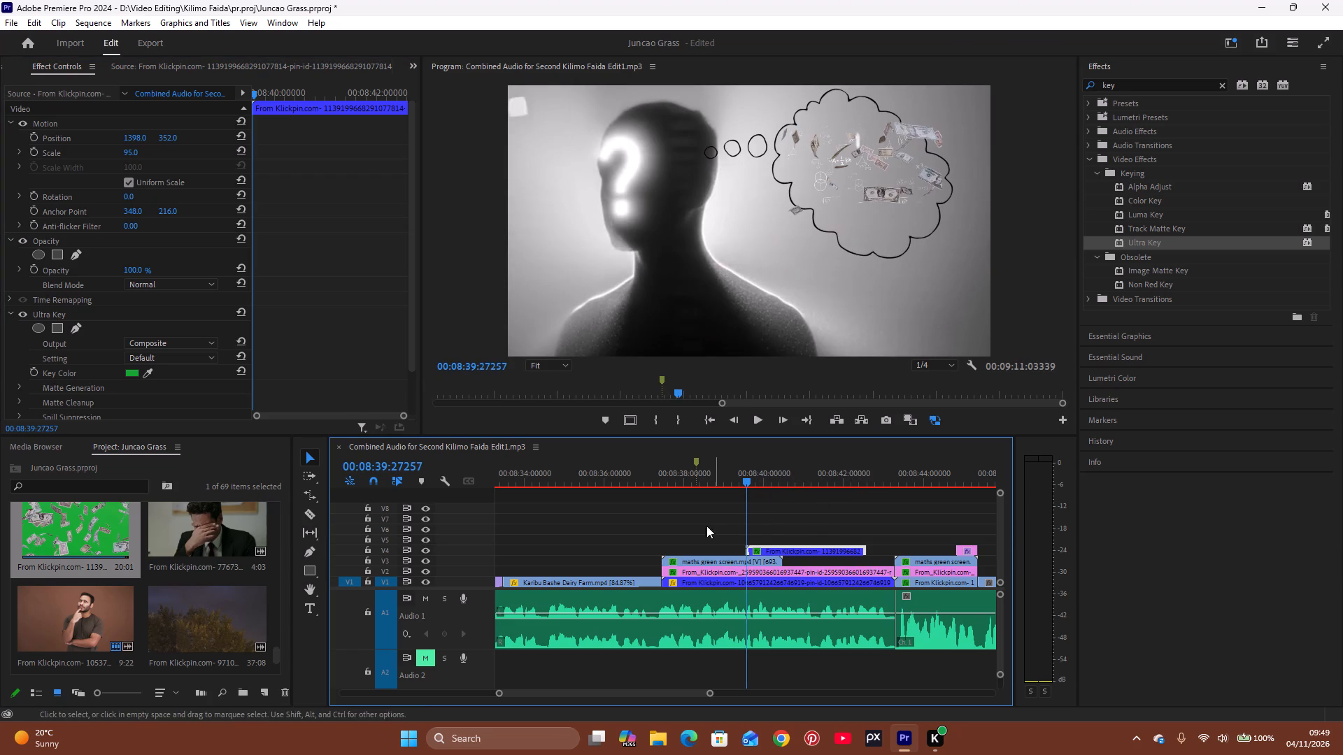
click(308, 491)
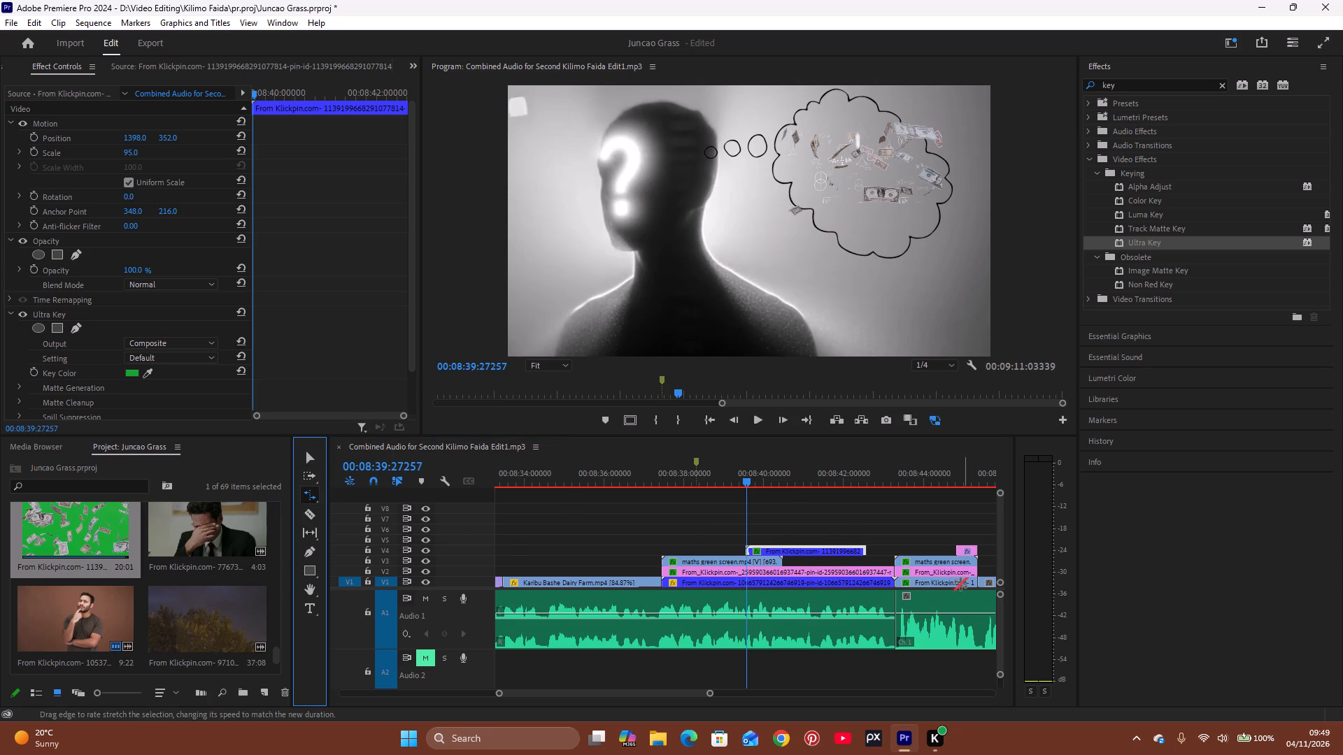
click(774, 561)
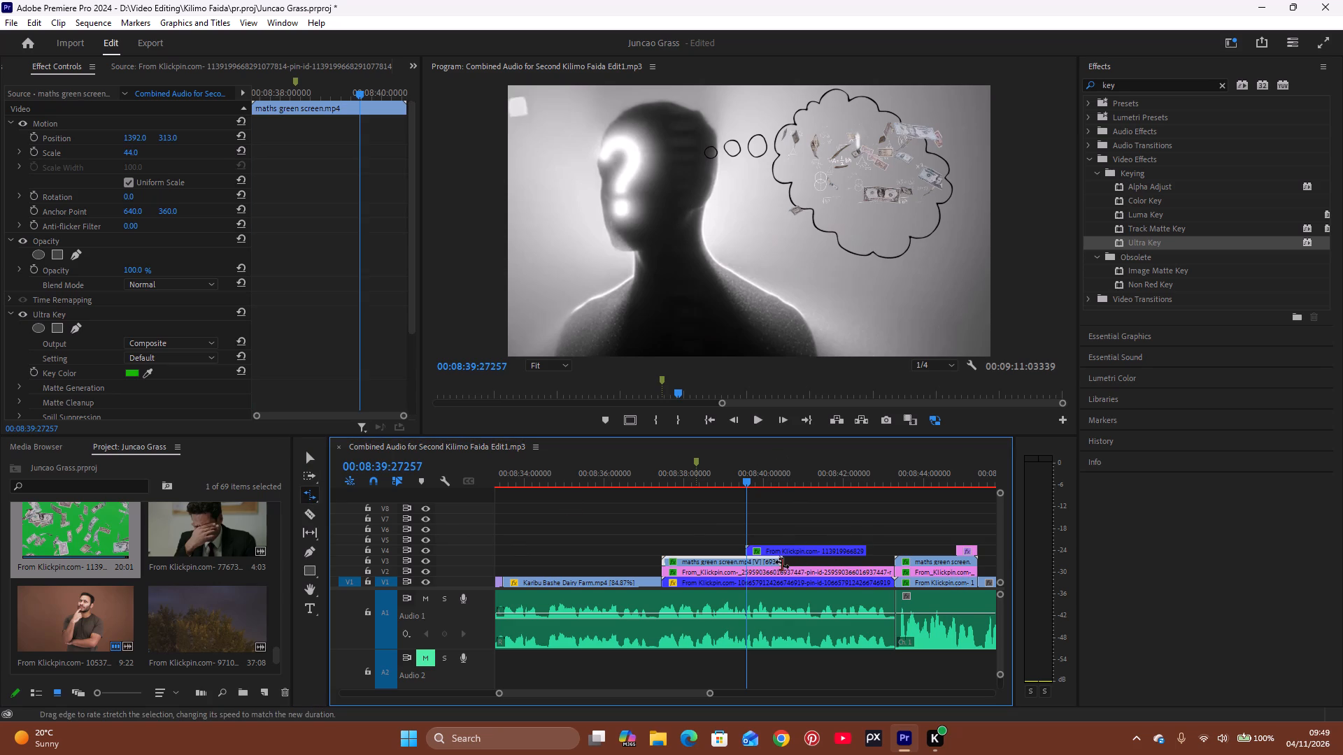
drag(779, 562, 730, 563)
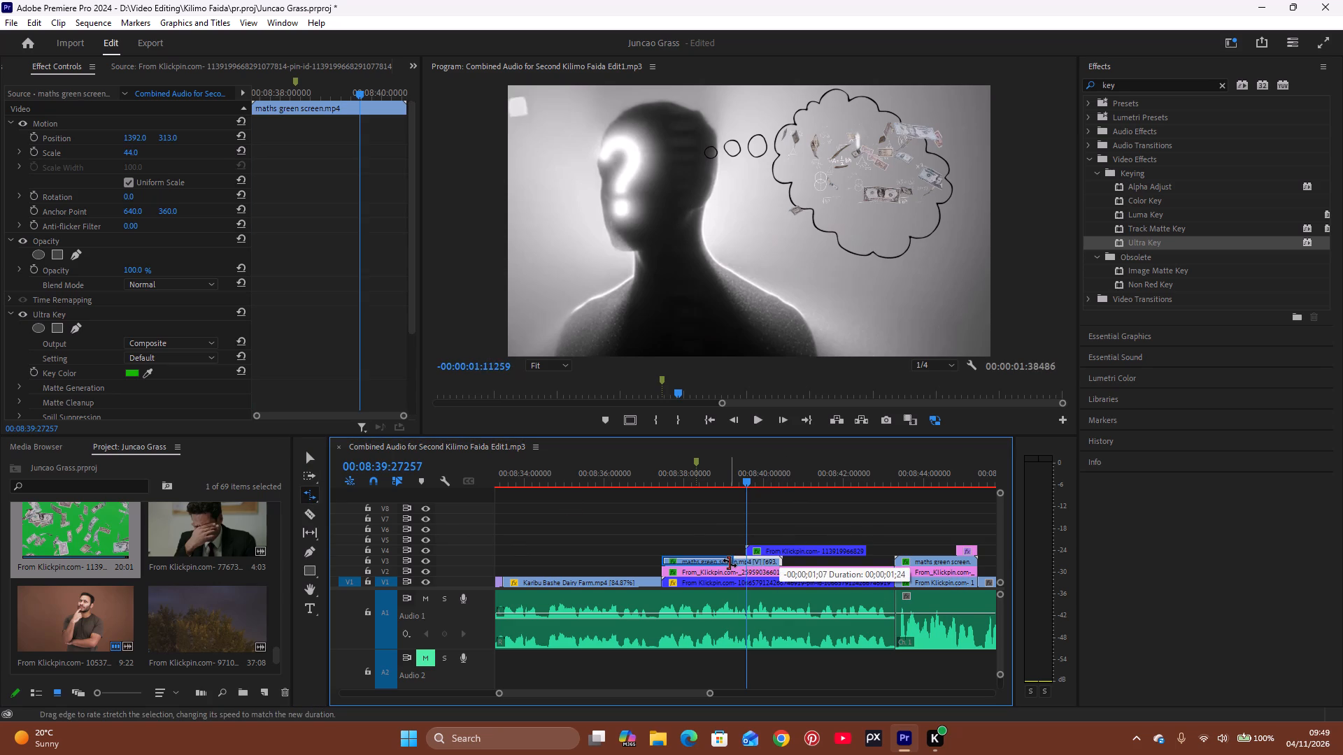
drag(730, 563, 747, 564)
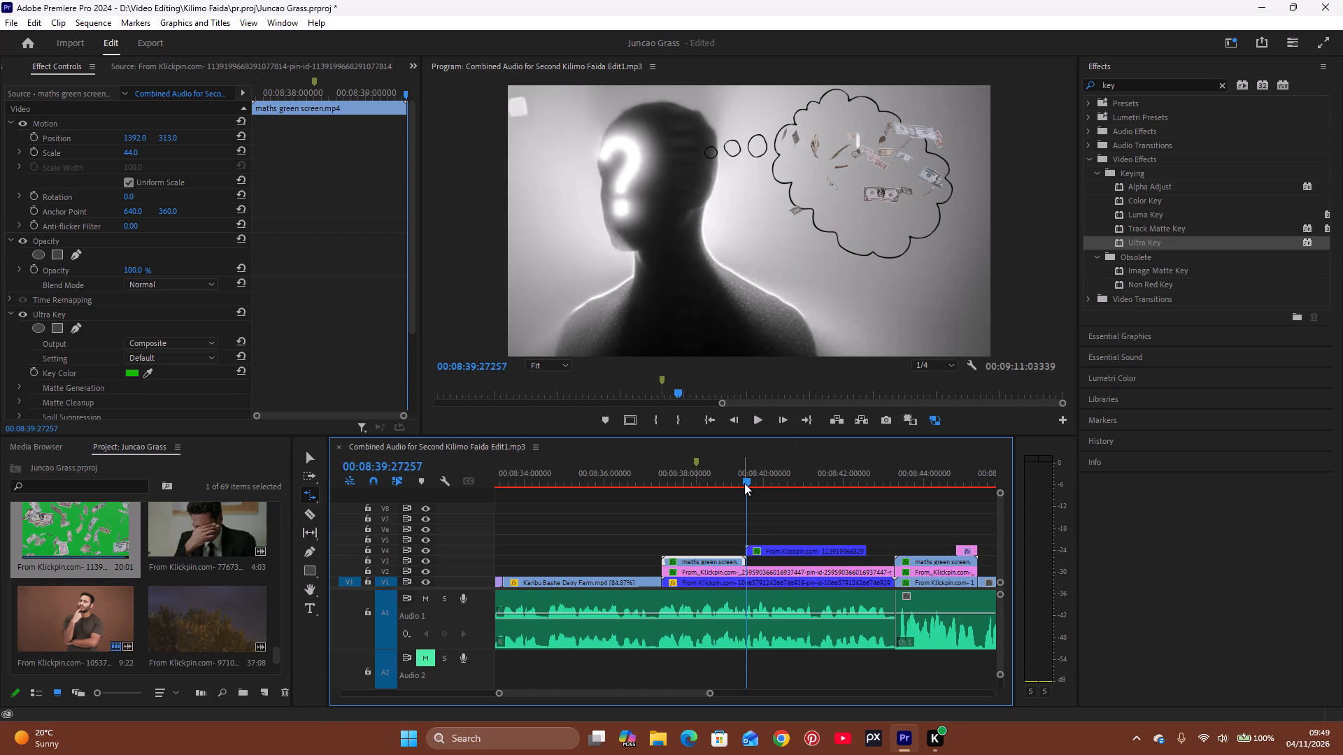
key(v)
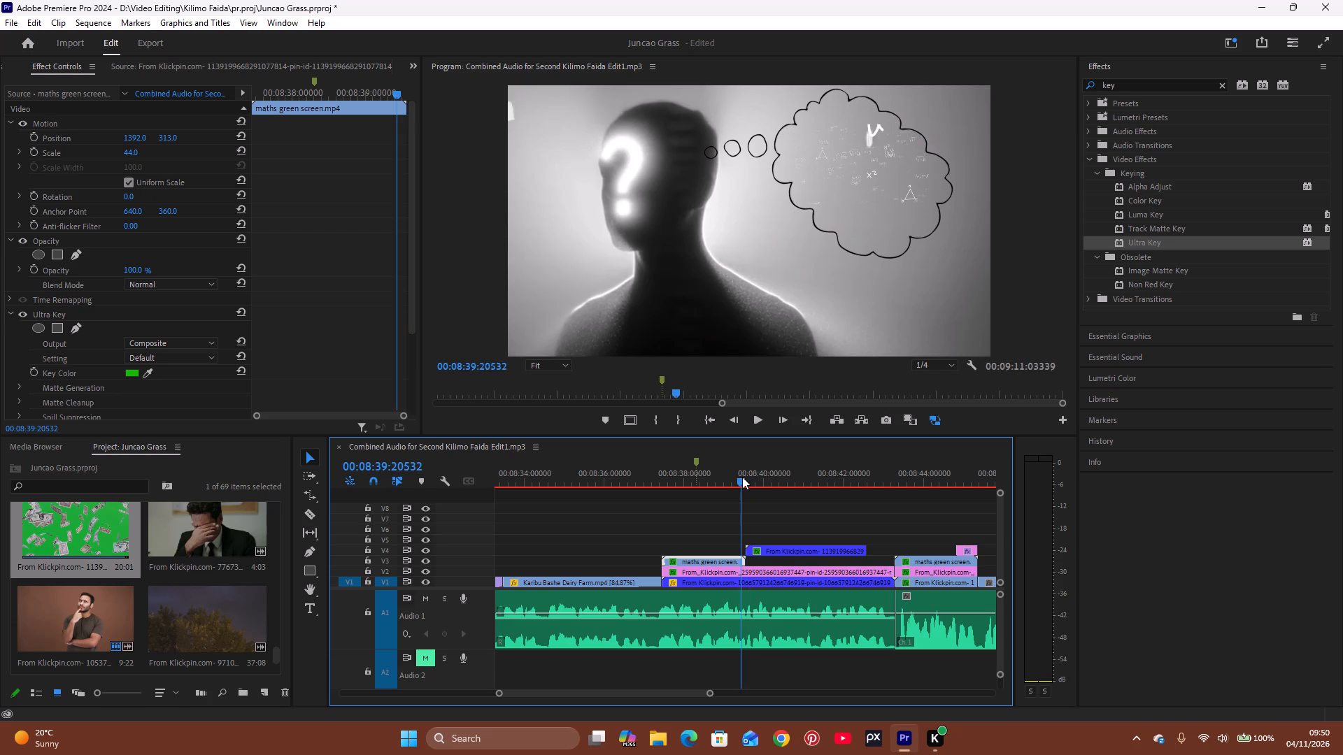
Play the change from formulas to banknotes and reduce the silhouette clip's opacity on V1 to 72%.
key(space)
key(space)
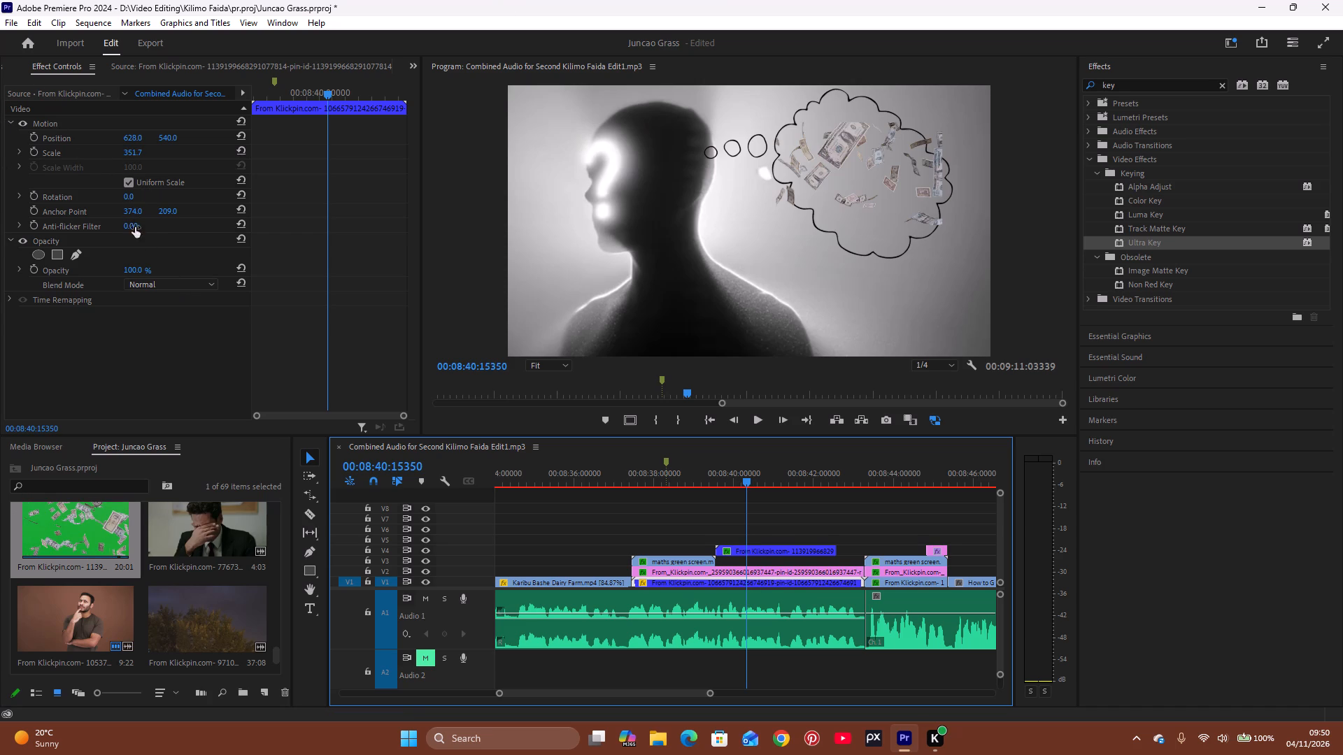
drag(135, 270, 125, 286)
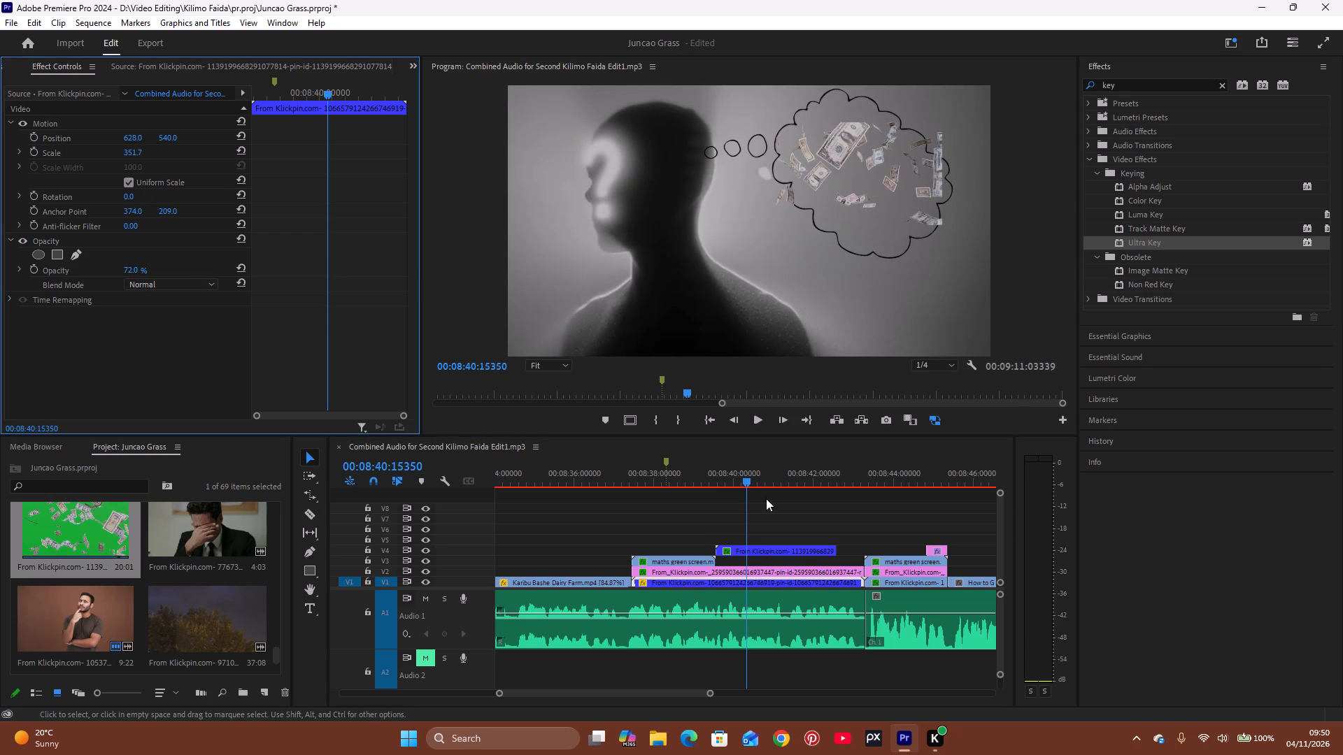
Play through the thinking shot and trim the end of the banknotes clip on V4 to 00:08:41:39422.
click(616, 481)
key(space)
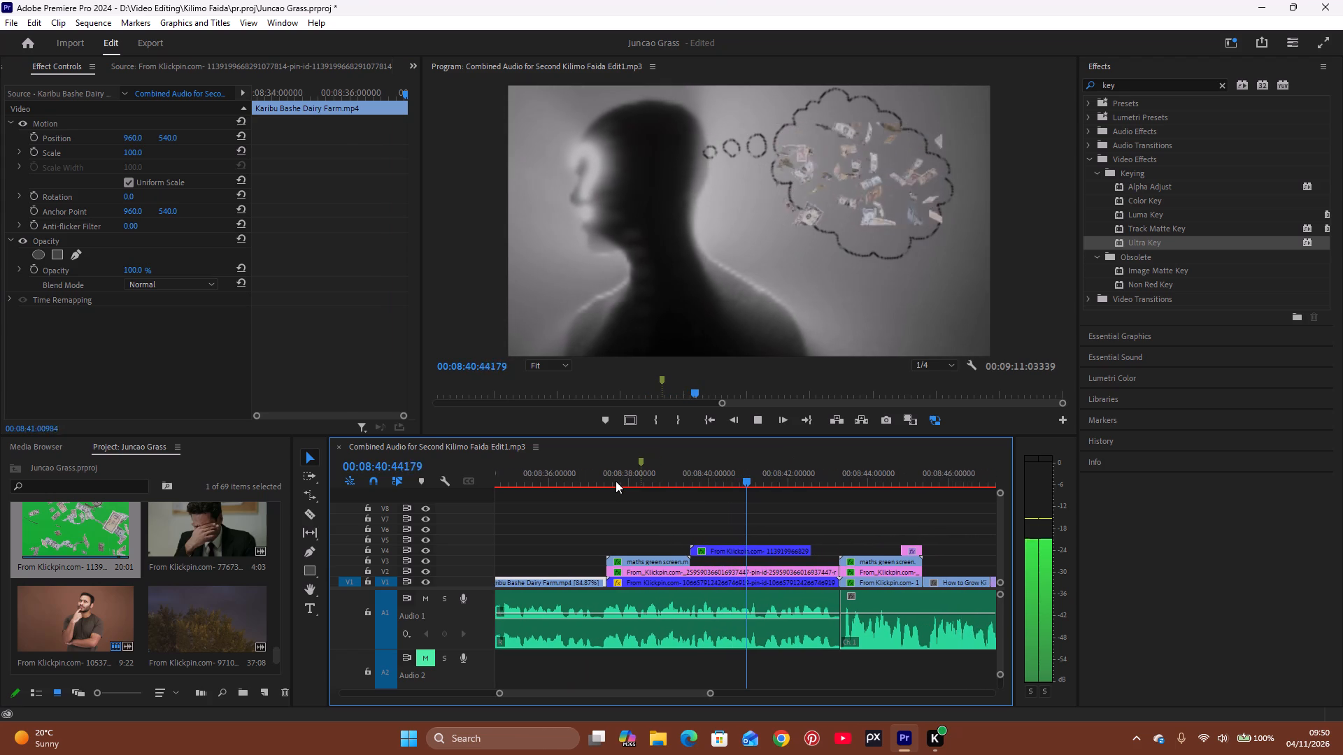
key(space)
key(space)
key(space)
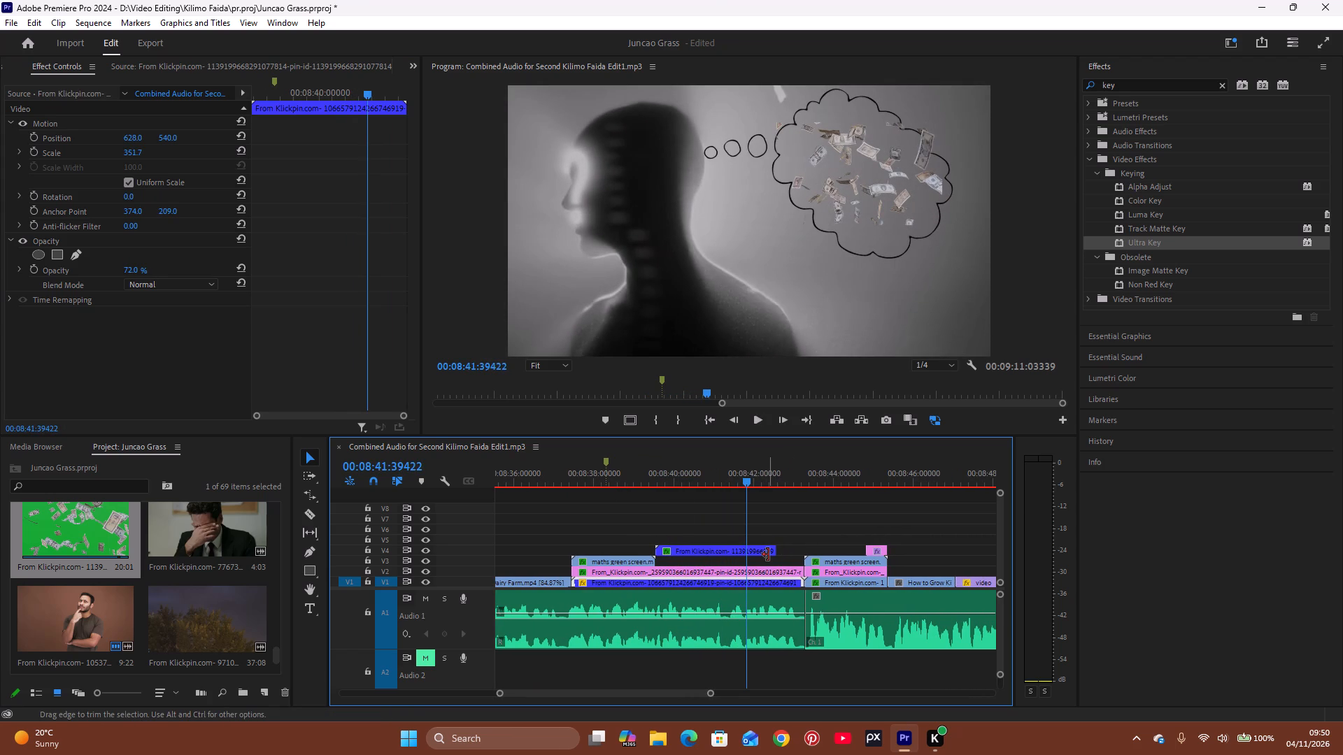
drag(768, 554, 745, 577)
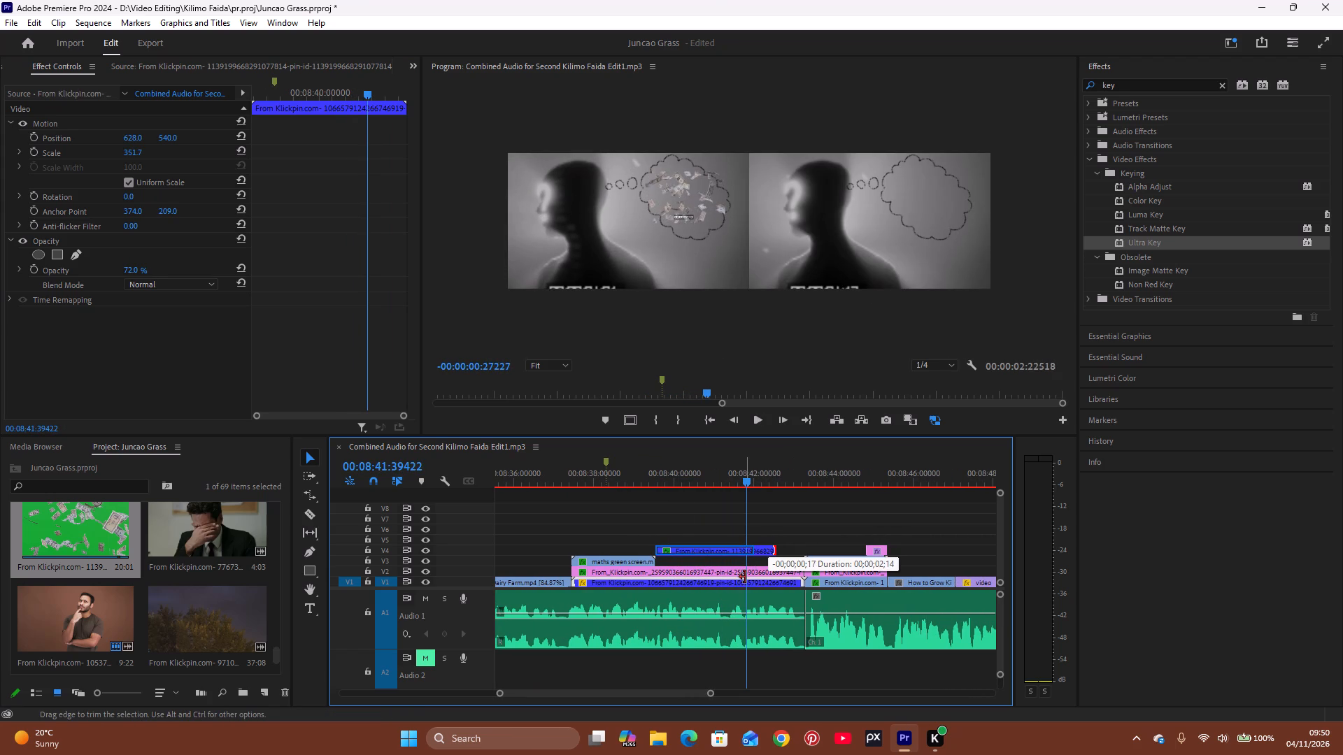
drag(745, 577, 742, 558)
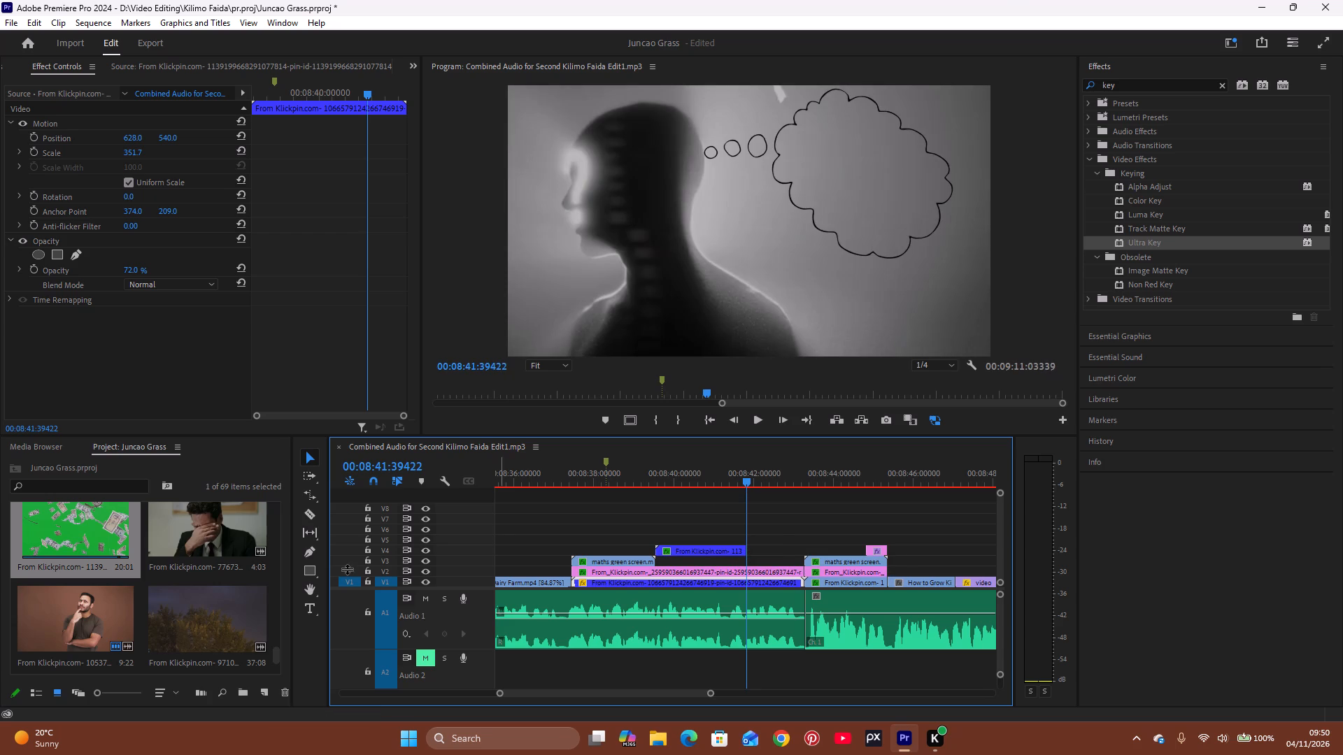
Find the clip of trees under a dark sky in the project and place its video on V6, starting at 00:08:41:39422.
scroll(282, 651, down, 5)
scroll(212, 626, down, 12)
scroll(197, 620, up, 1)
scroll(197, 620, down, 2)
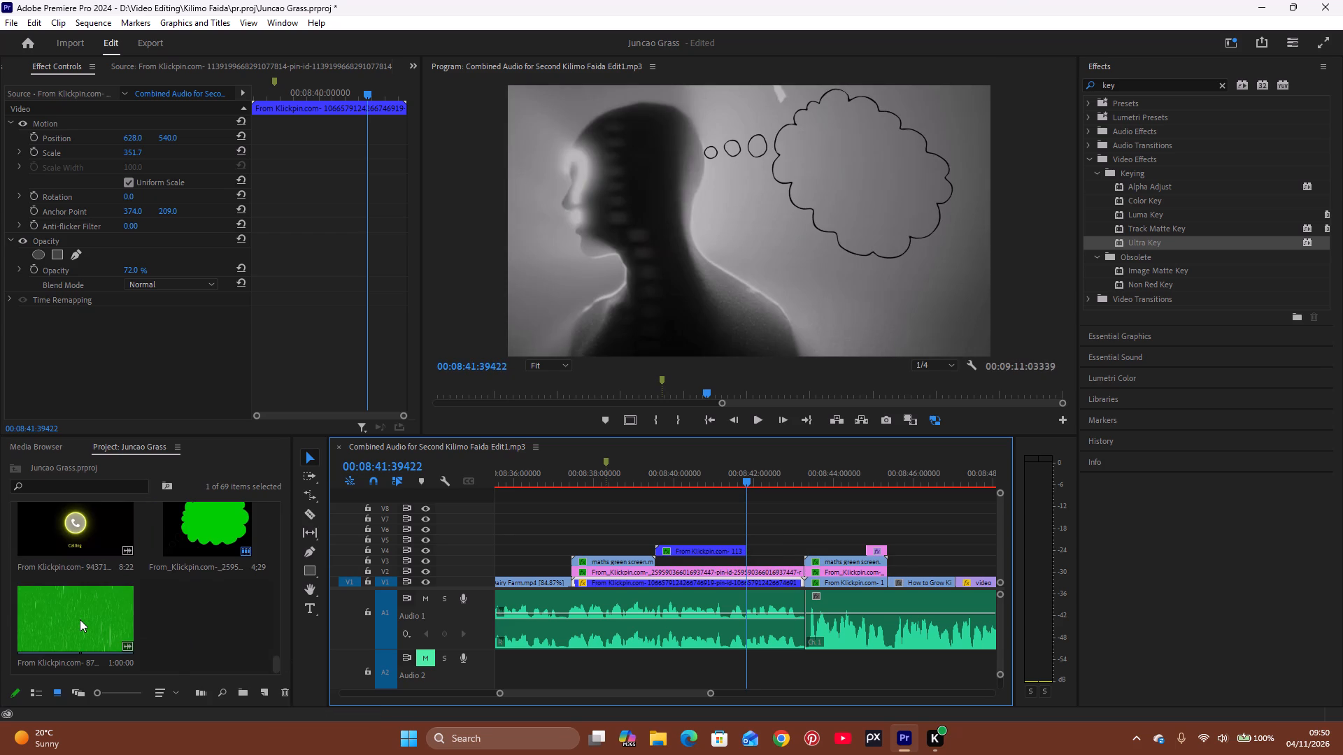
scroll(115, 588, up, 1)
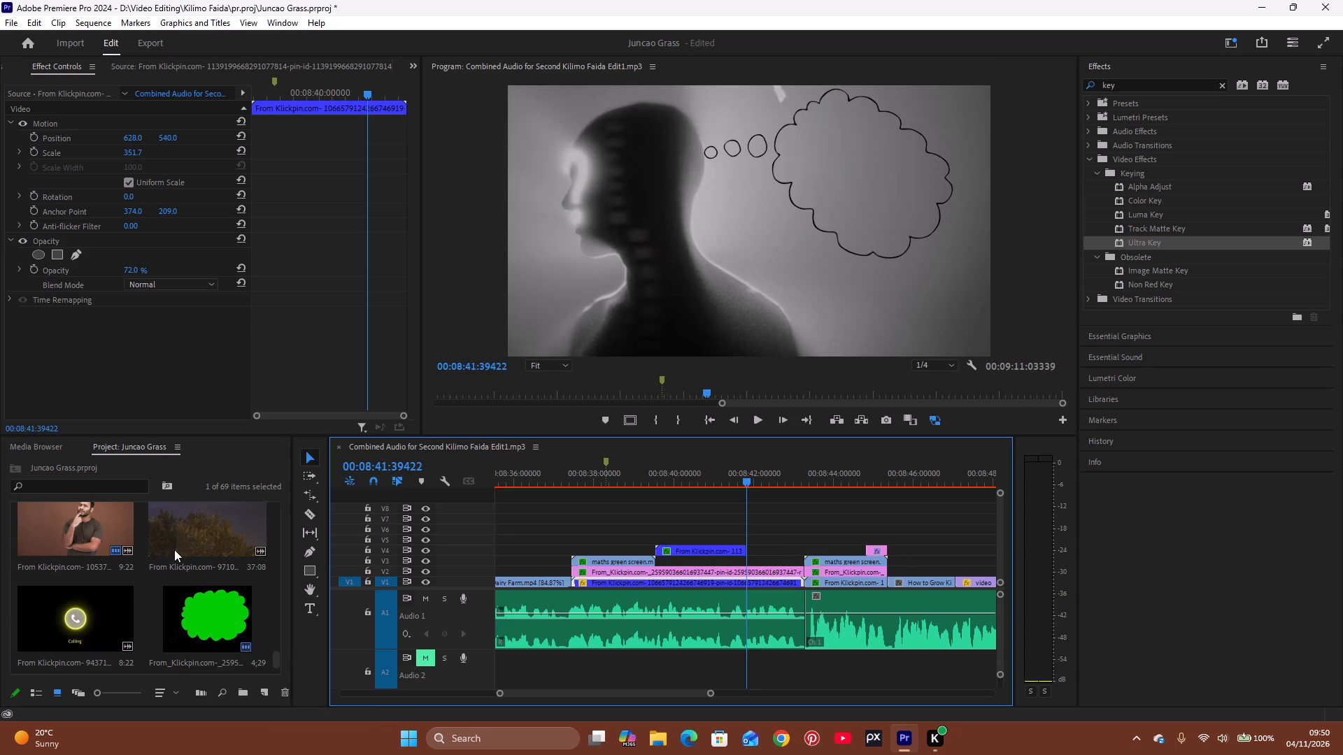
drag(185, 529, 714, 527)
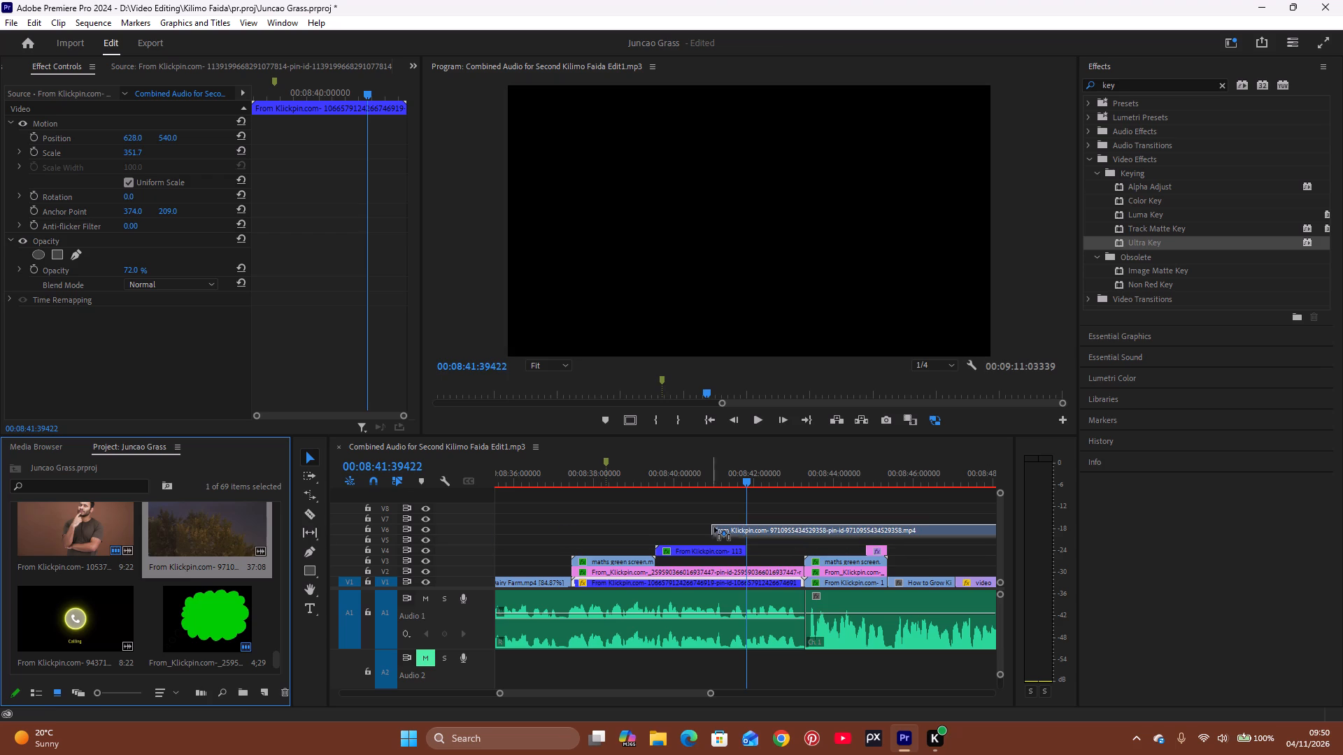
drag(714, 527, 746, 528)
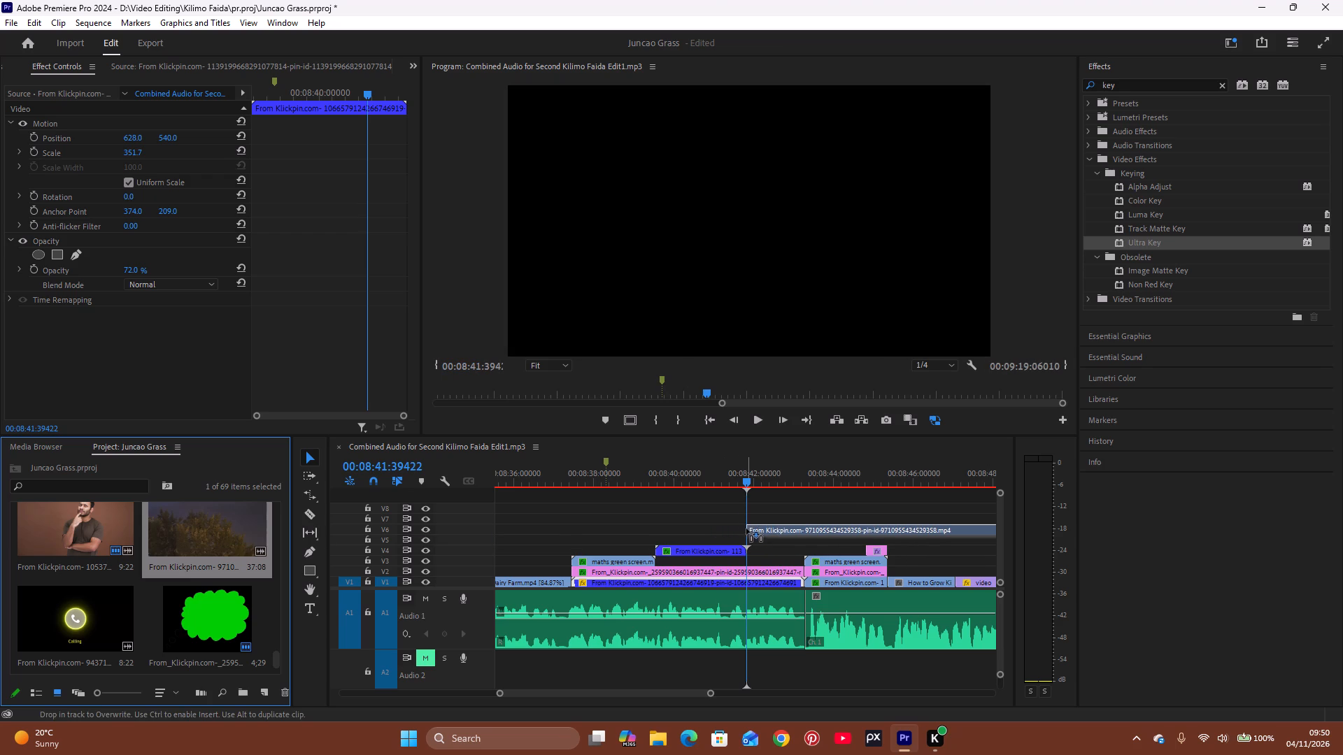
drag(746, 528, 745, 533)
drag(709, 693, 709, 693)
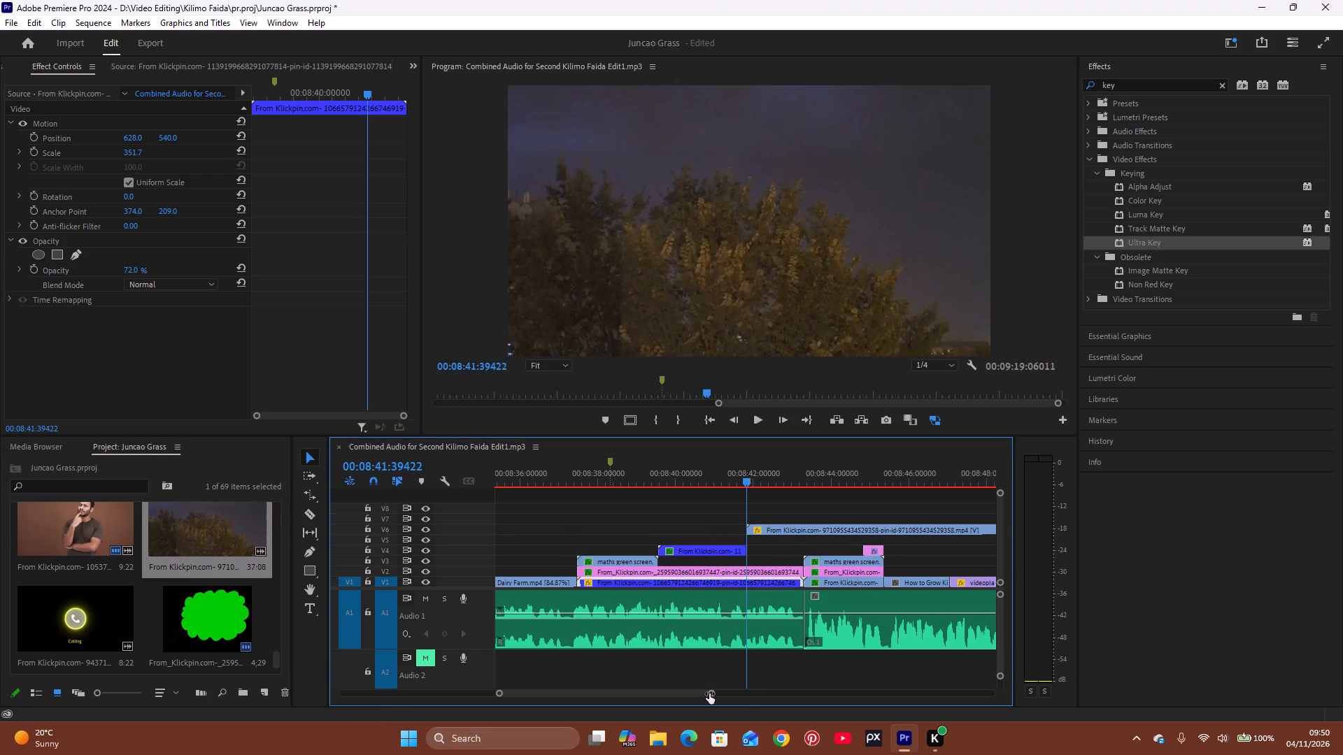
drag(709, 693, 782, 698)
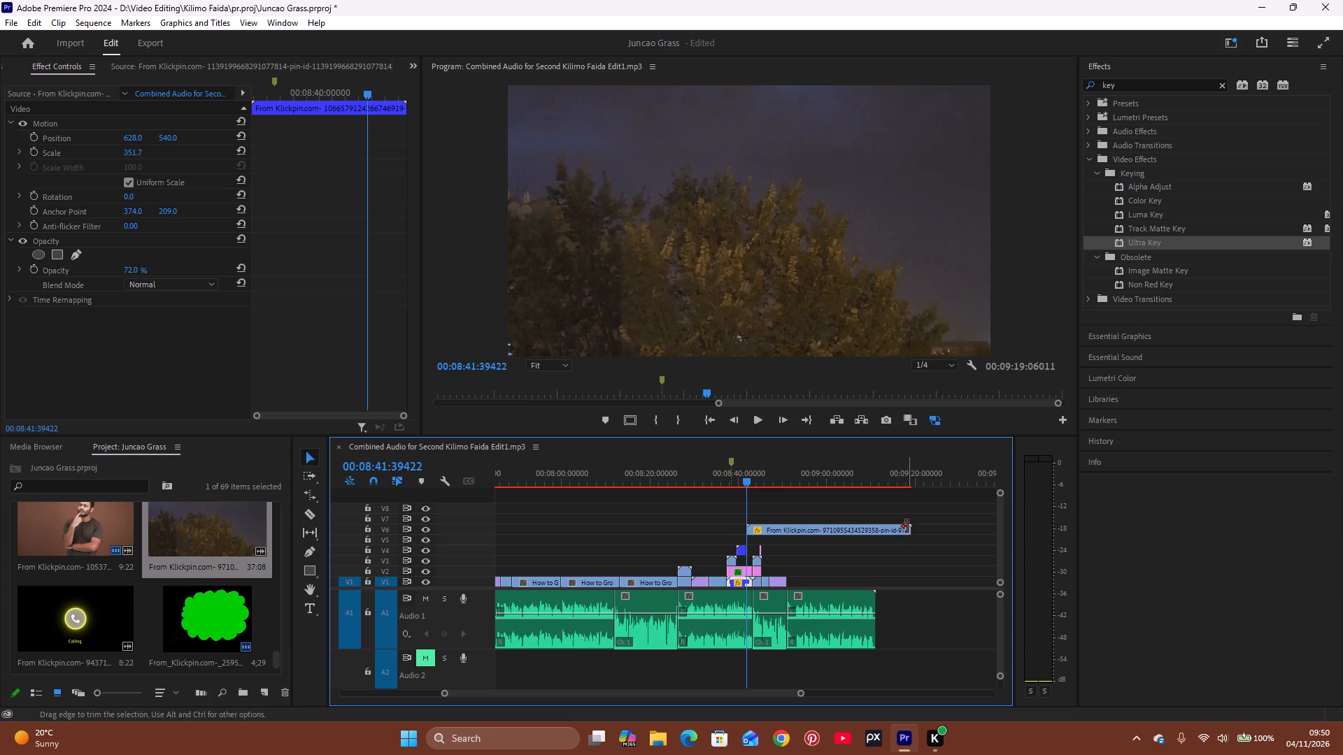
Rate-stretch the dark-sky tree clip on V6 so it ends at 00:08:43:08, where the silhouette clip on V1 ends.
click(311, 491)
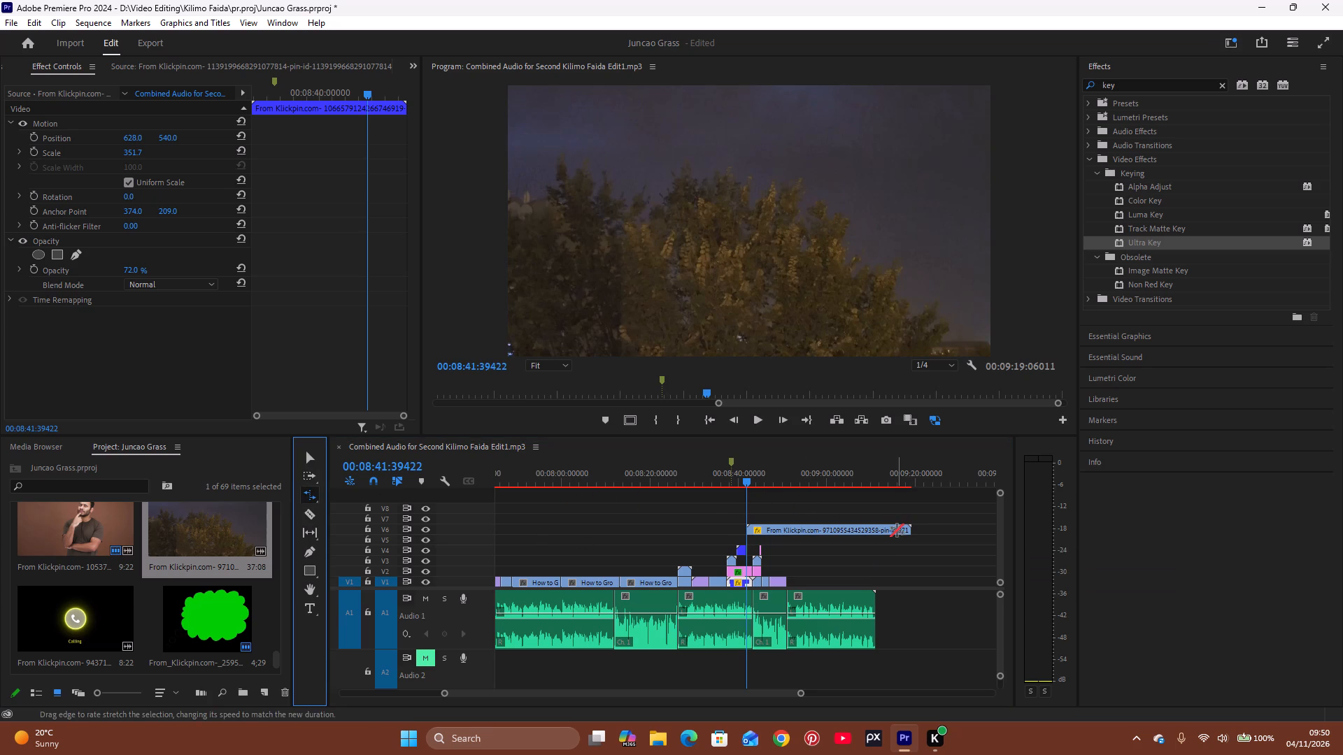
drag(907, 527, 801, 533)
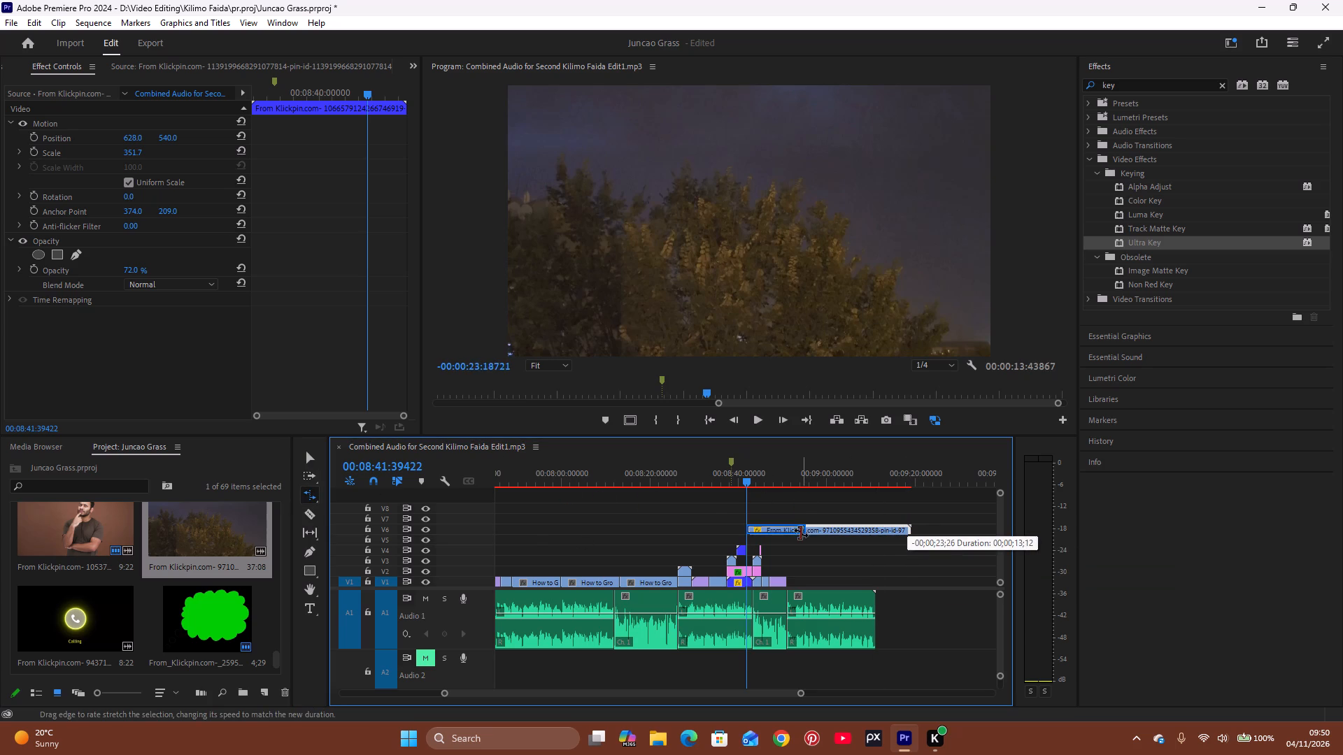
drag(801, 533, 748, 535)
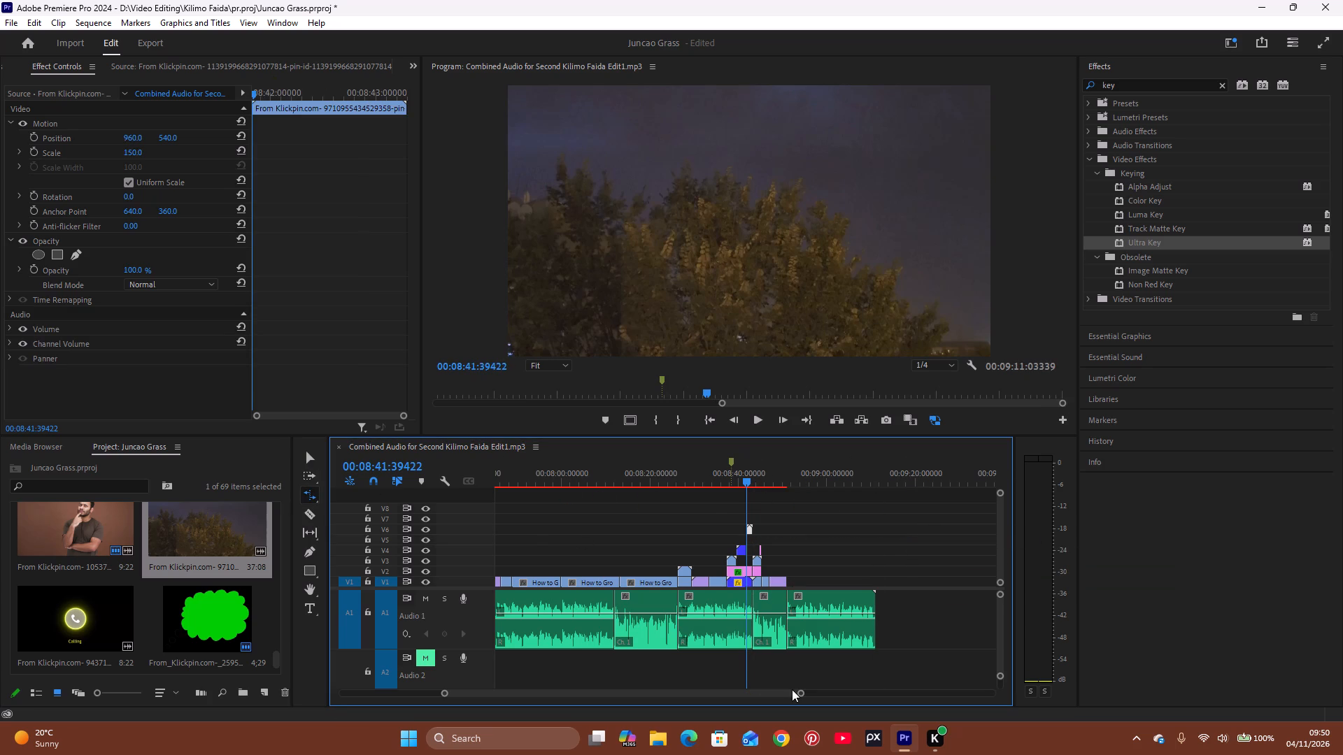
drag(802, 691, 692, 724)
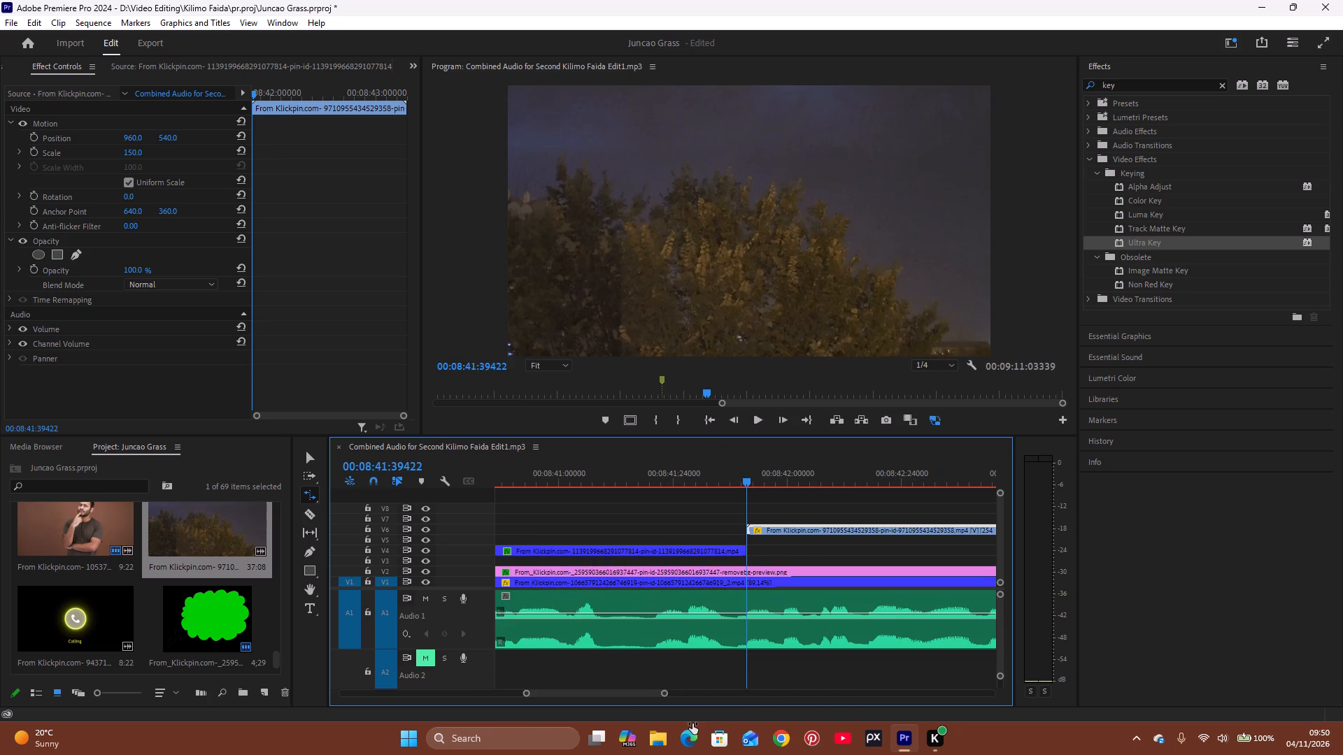
drag(692, 724, 708, 723)
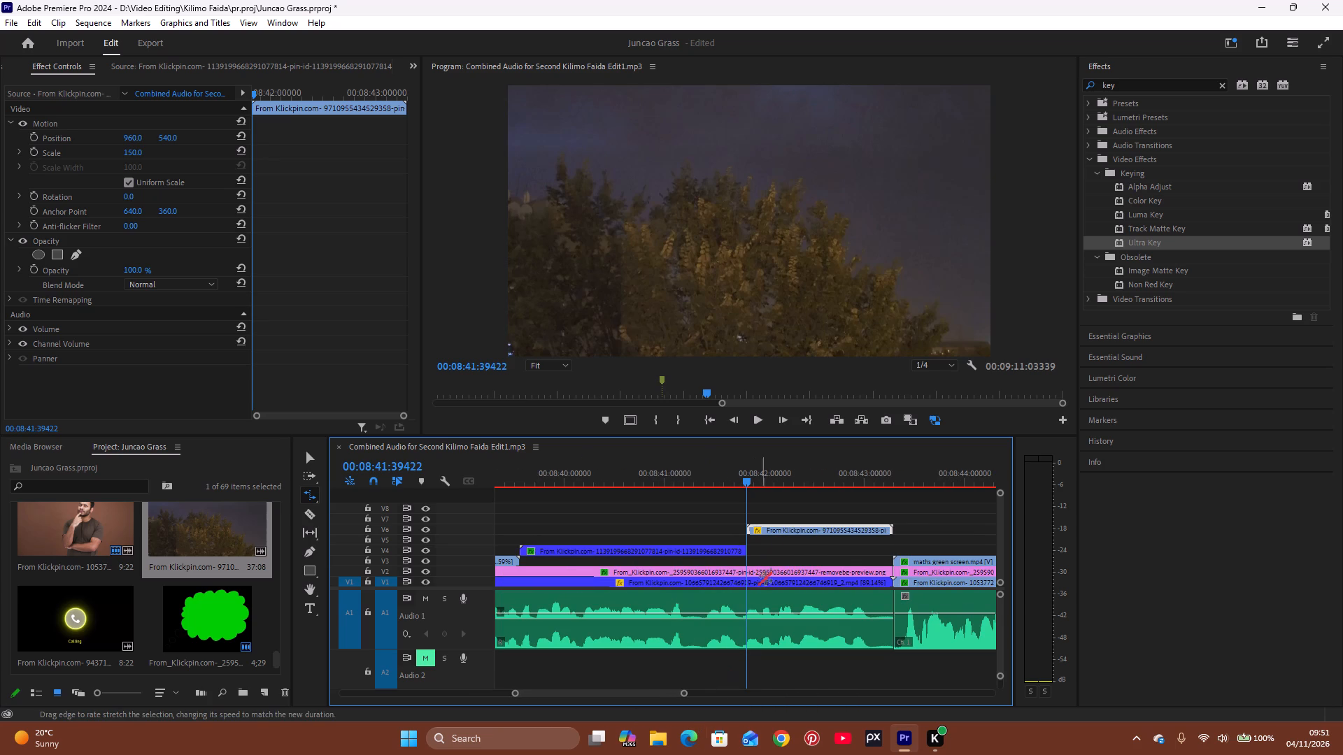
Move the tree clip from V6 down to V3, keeping its start at 00:08:41:39422, and play through it.
key(v)
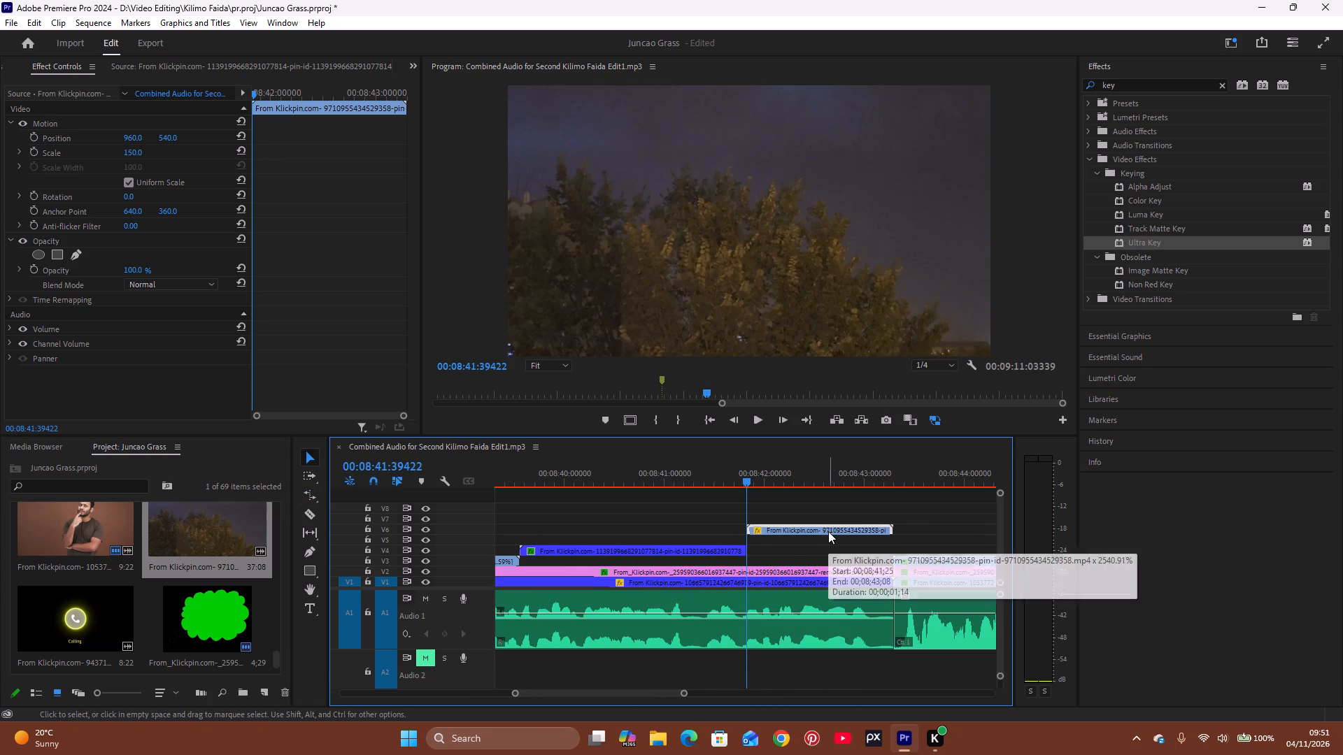
drag(806, 526, 805, 545)
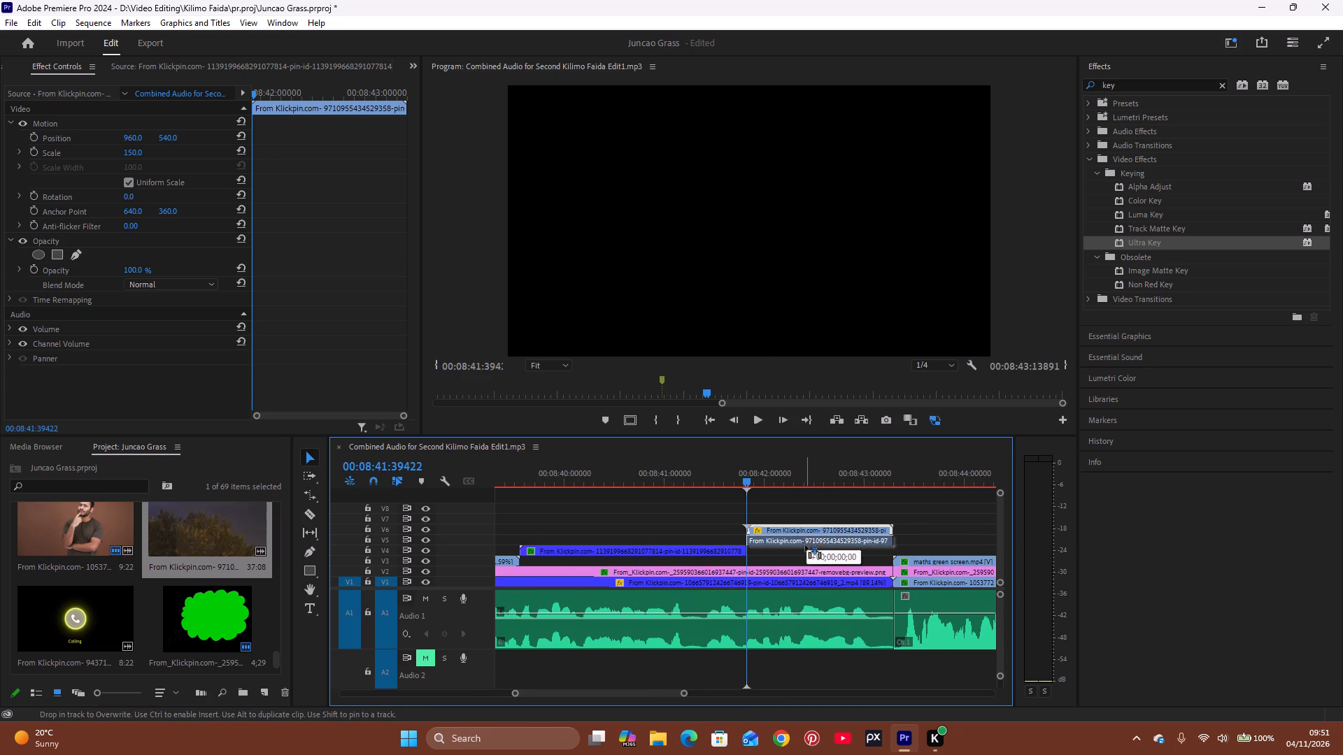
drag(805, 545, 803, 559)
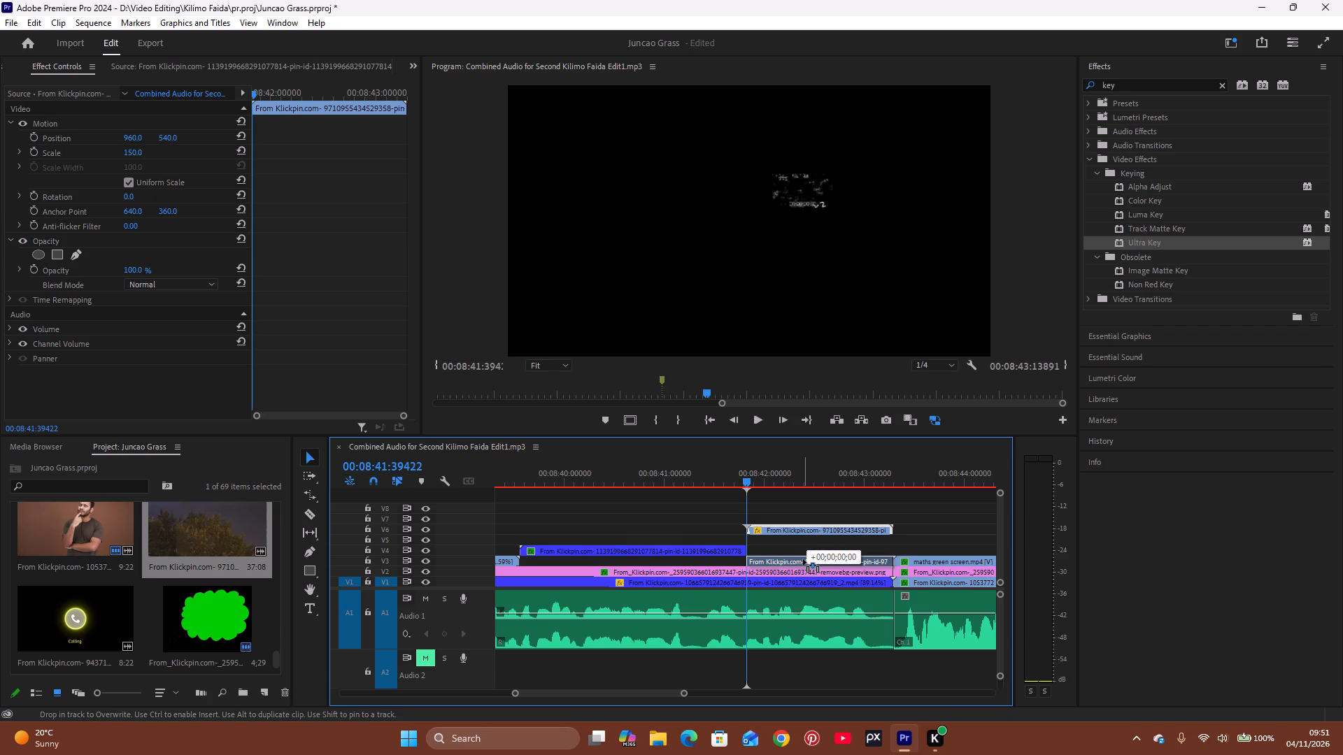
drag(803, 559, 800, 558)
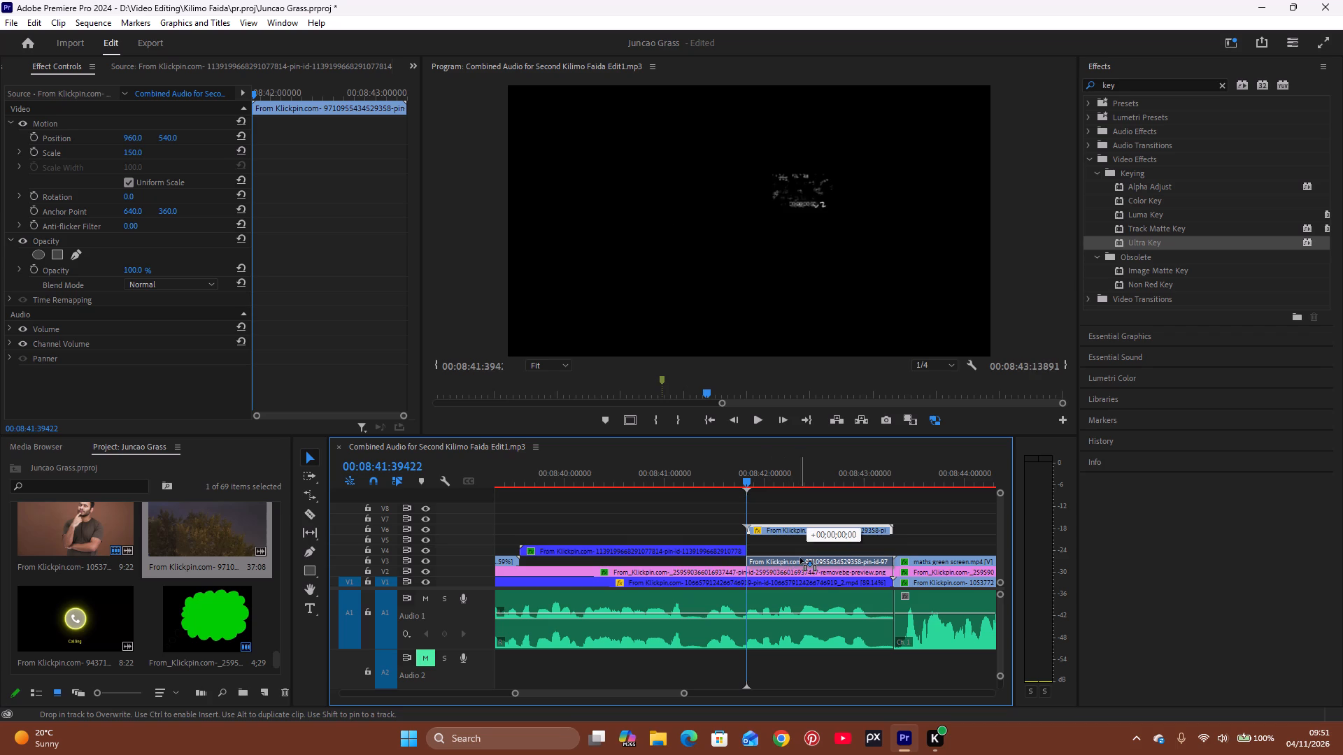
drag(800, 558, 781, 555)
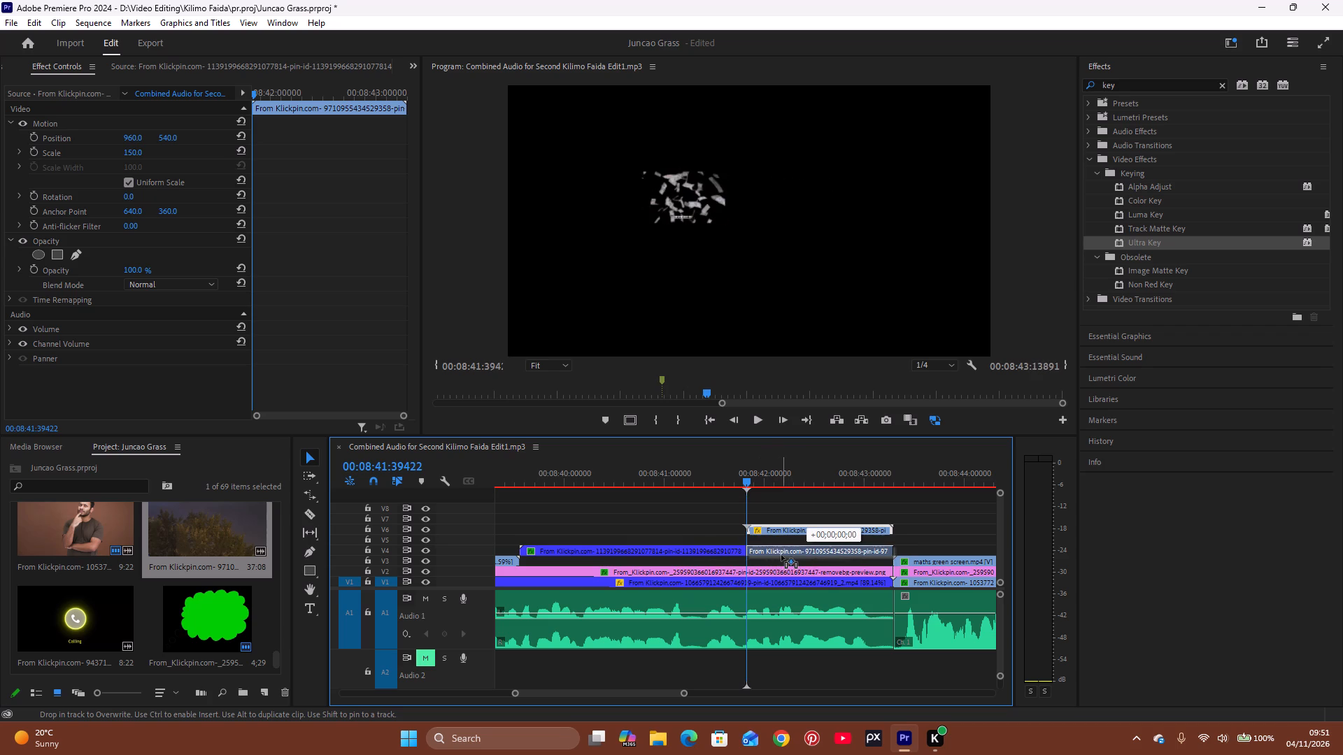
drag(781, 555, 781, 558)
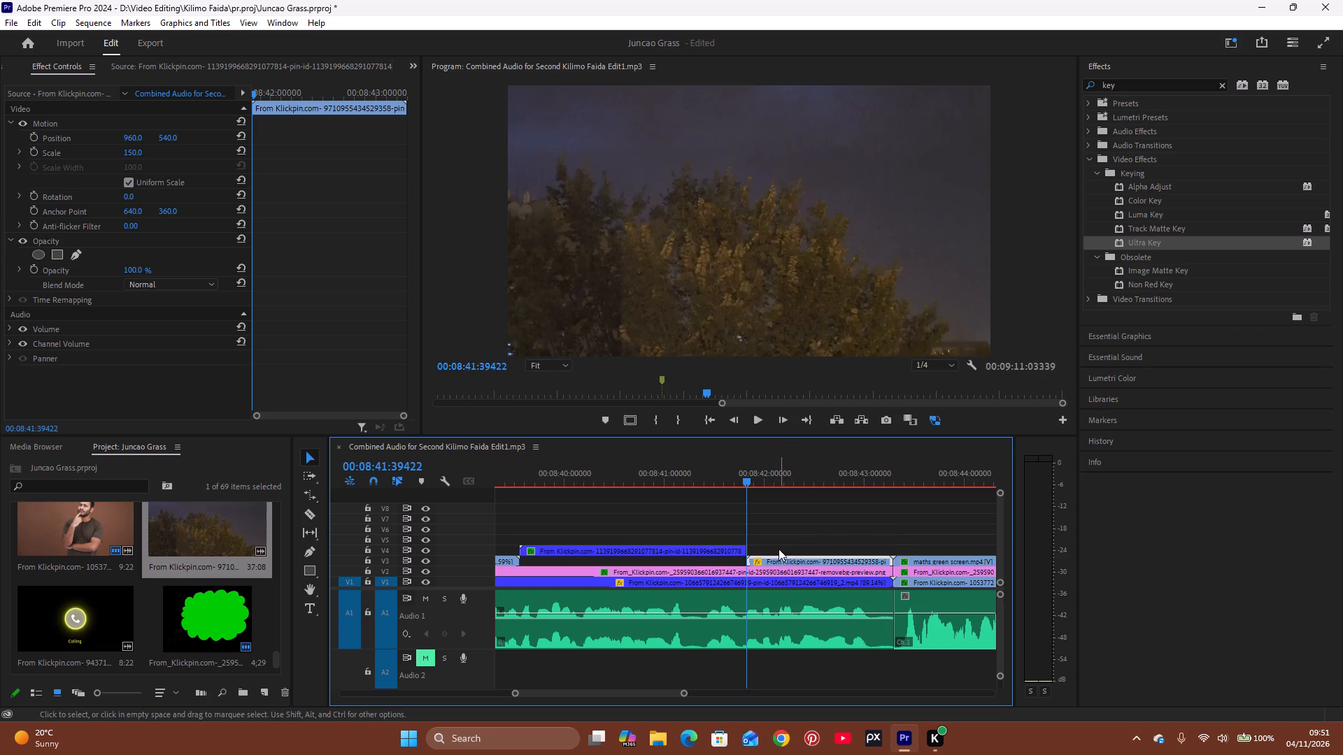
key(space)
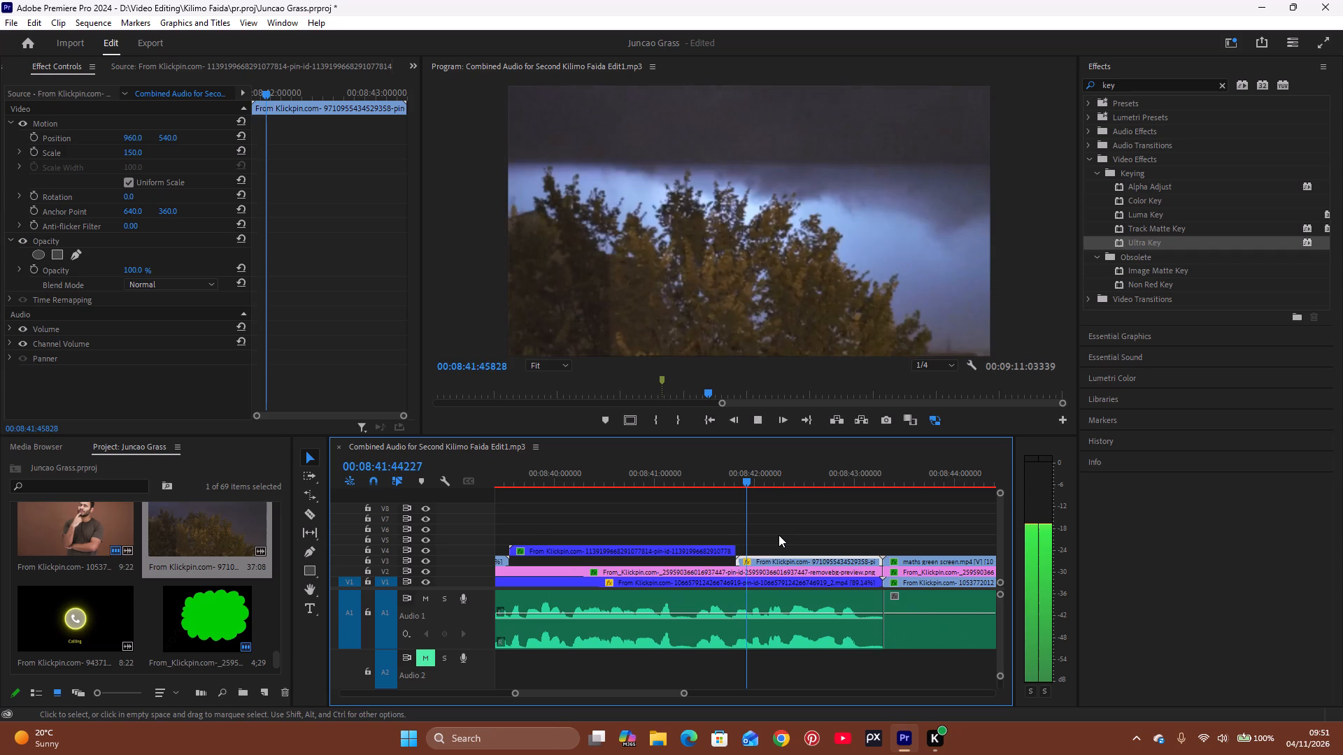
key(space)
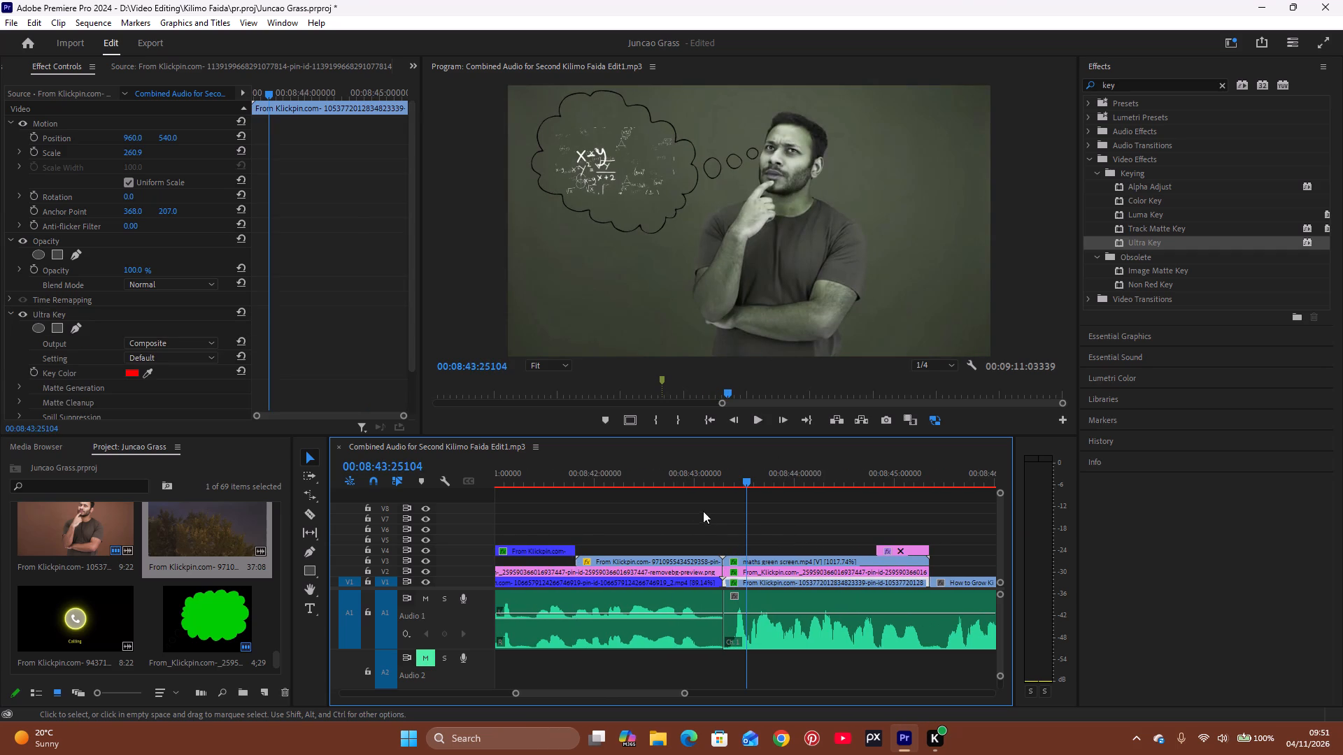
At 00:08:42:37882, reduce the scale of the tree clip on V3 to 60.
click(675, 473)
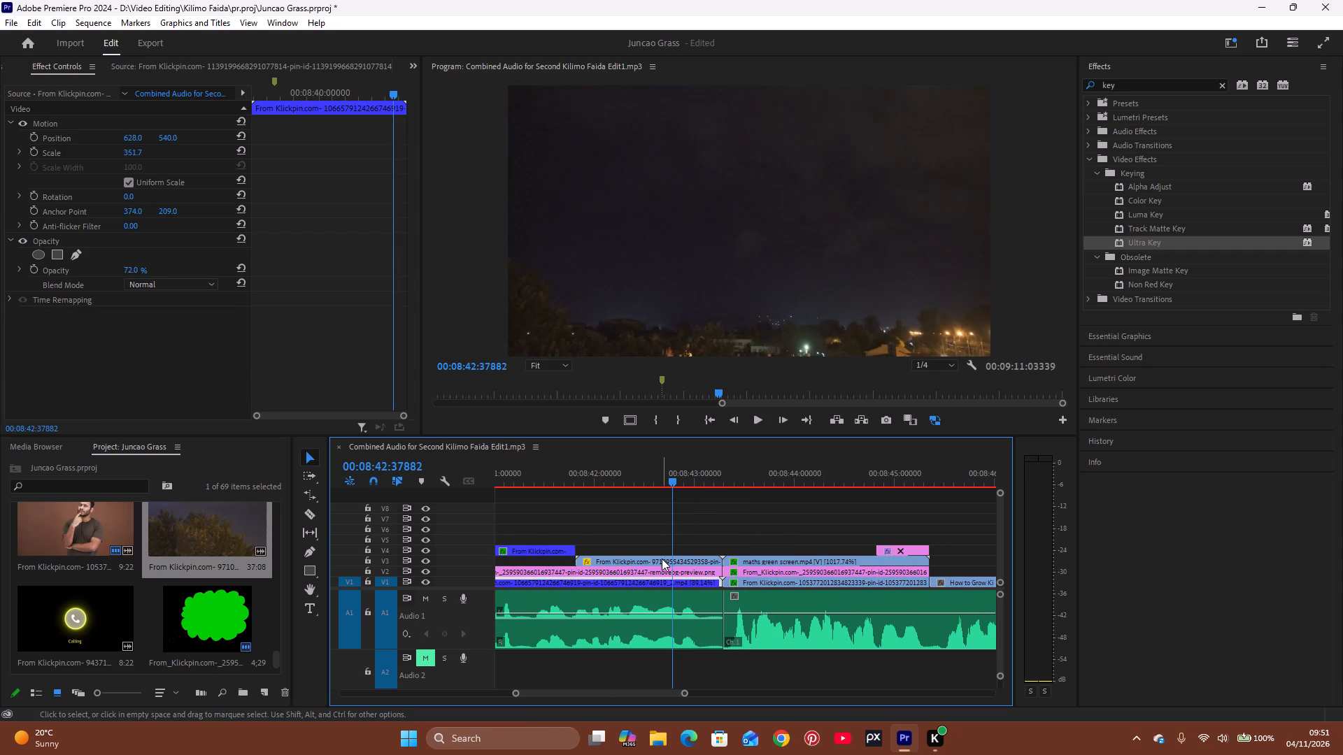
click(662, 559)
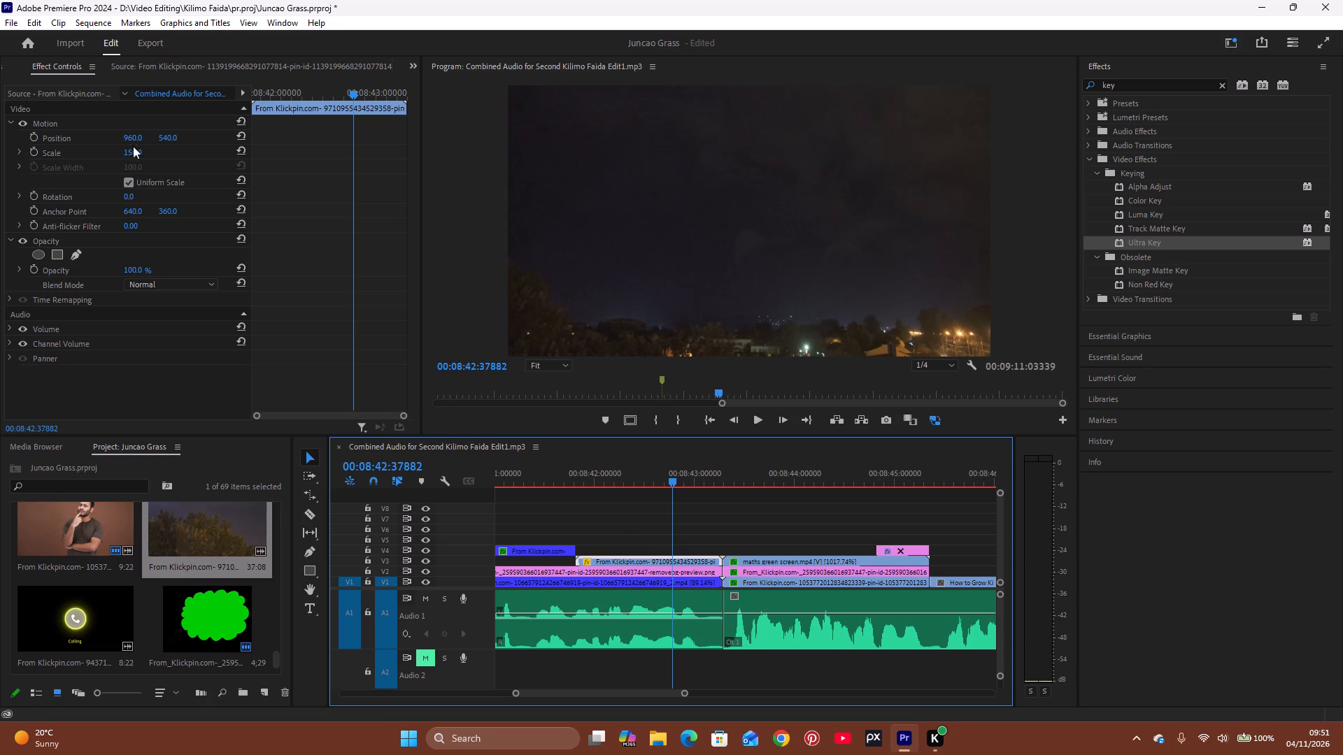
drag(134, 154, 92, 185)
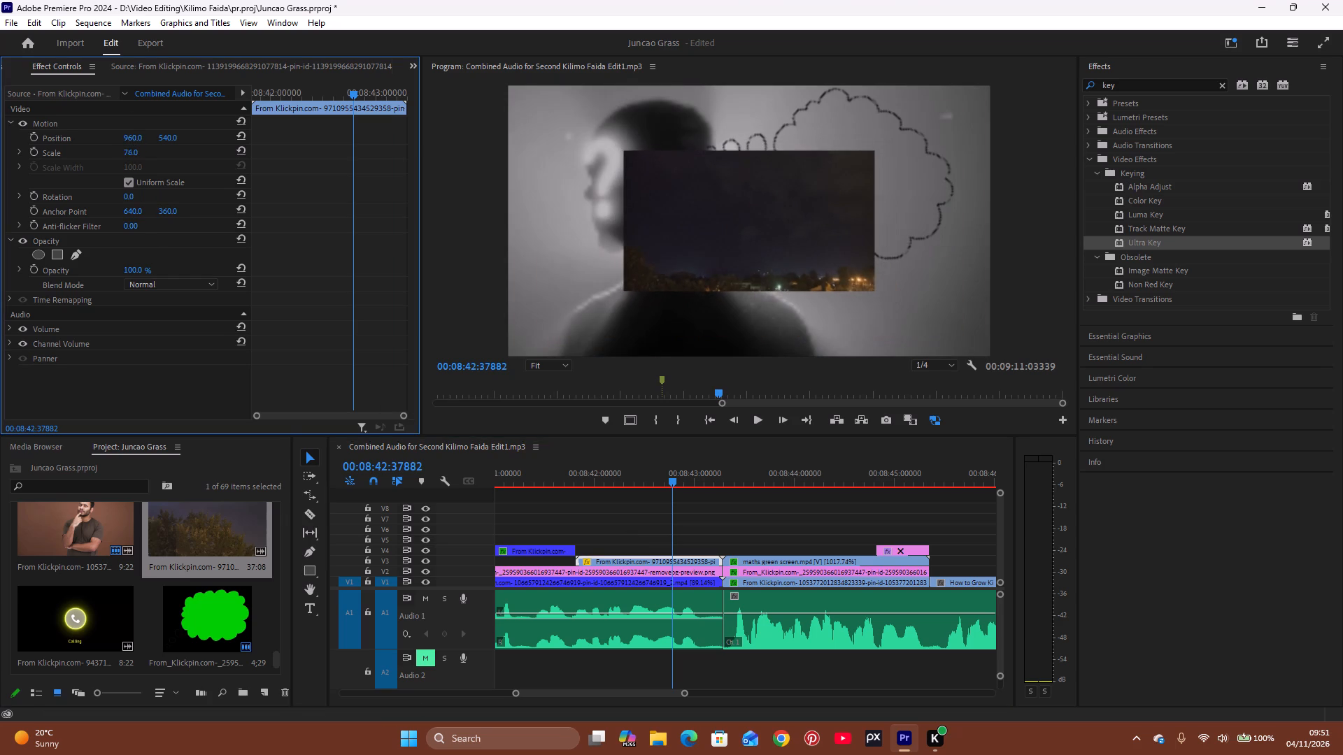
drag(92, 185, 90, 192)
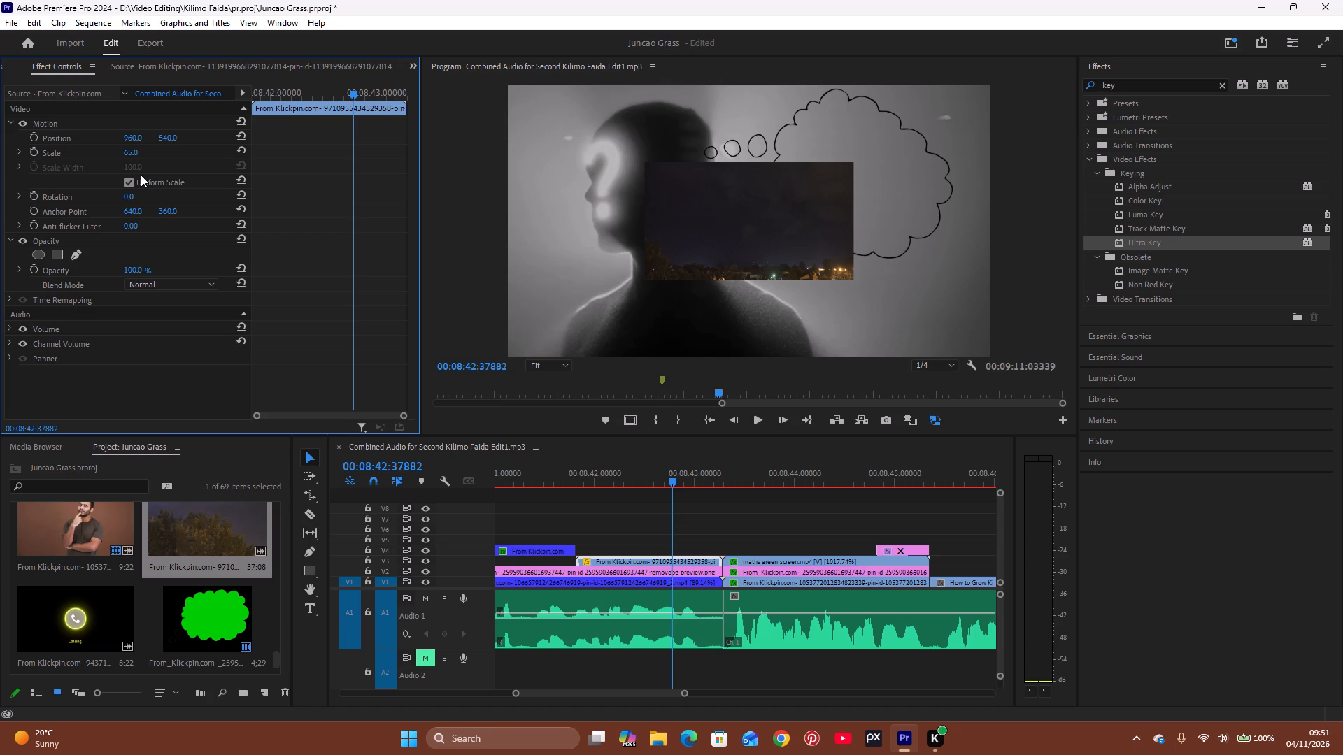
drag(132, 150, 131, 157)
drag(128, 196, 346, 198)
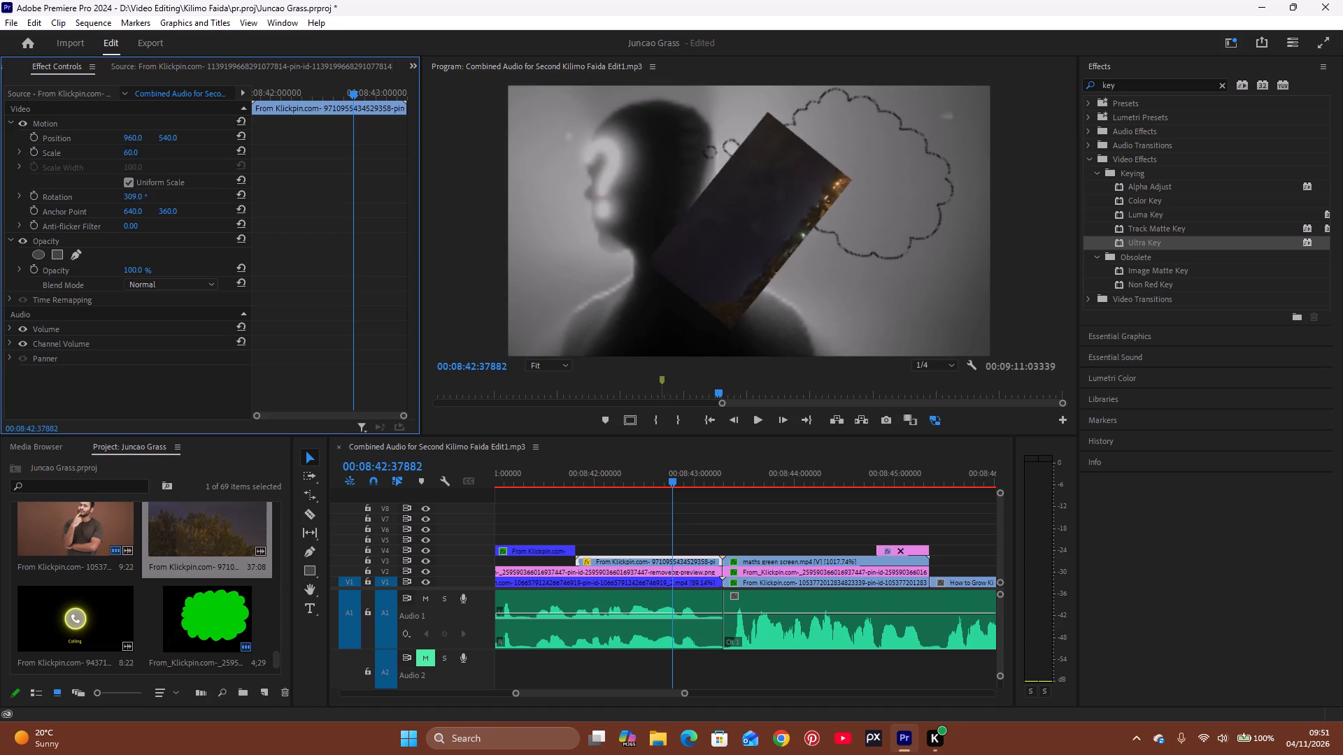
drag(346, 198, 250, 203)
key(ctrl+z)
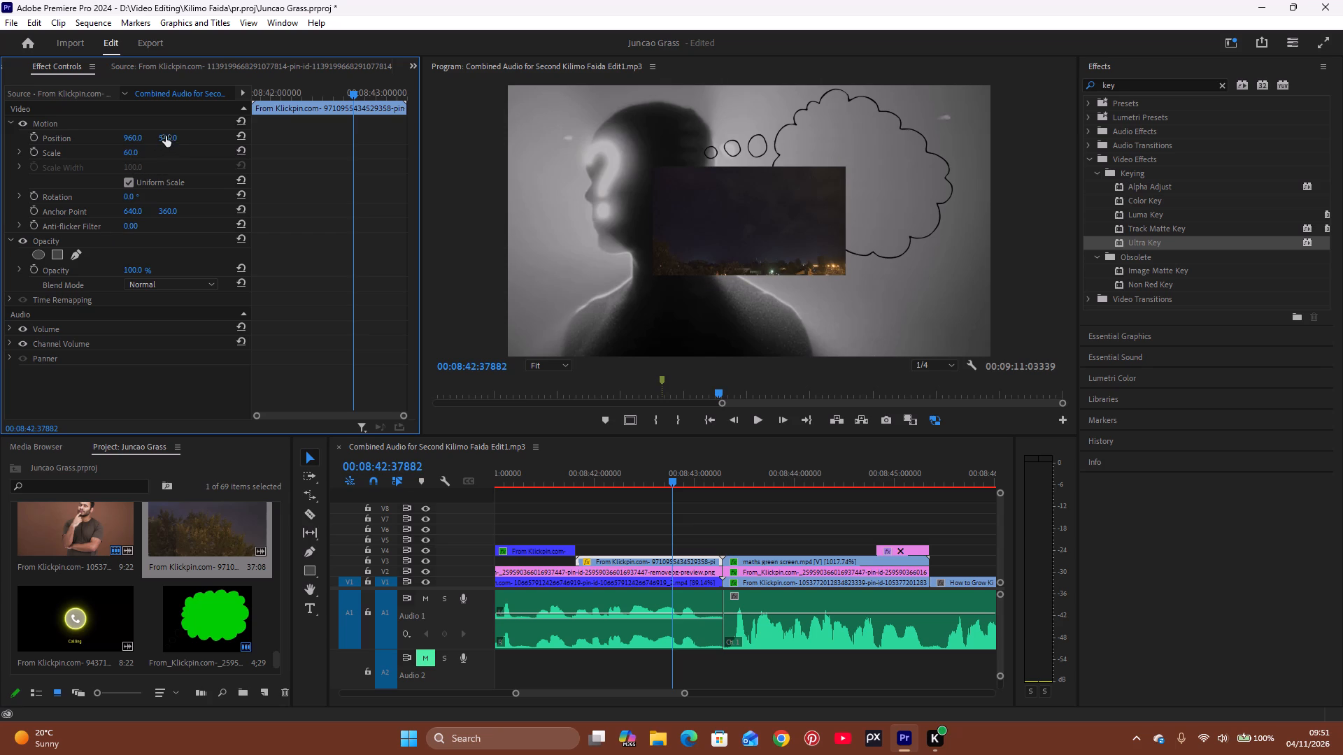
Position the tree clip over the thought bubble at 1372, 356 and set its scale to 81.
drag(166, 136, 254, 148)
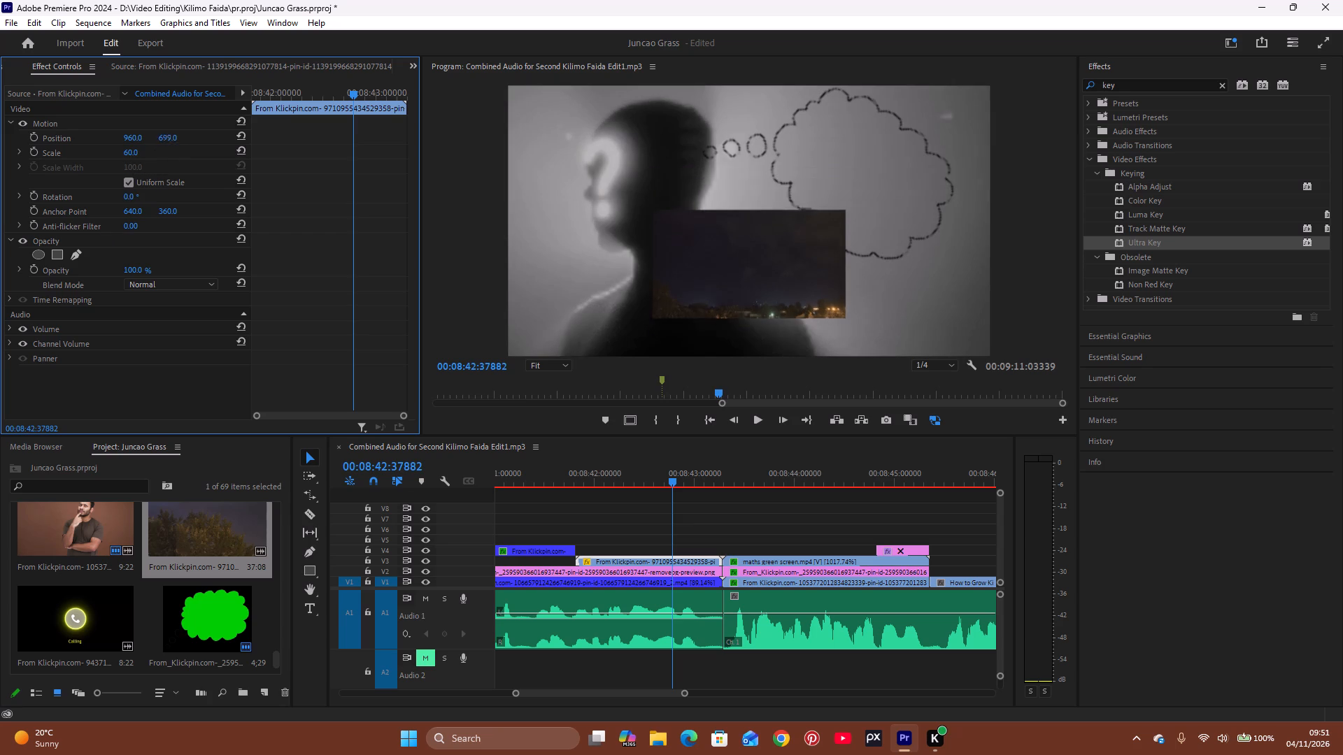
drag(254, 148, 113, 173)
drag(128, 136, 303, 125)
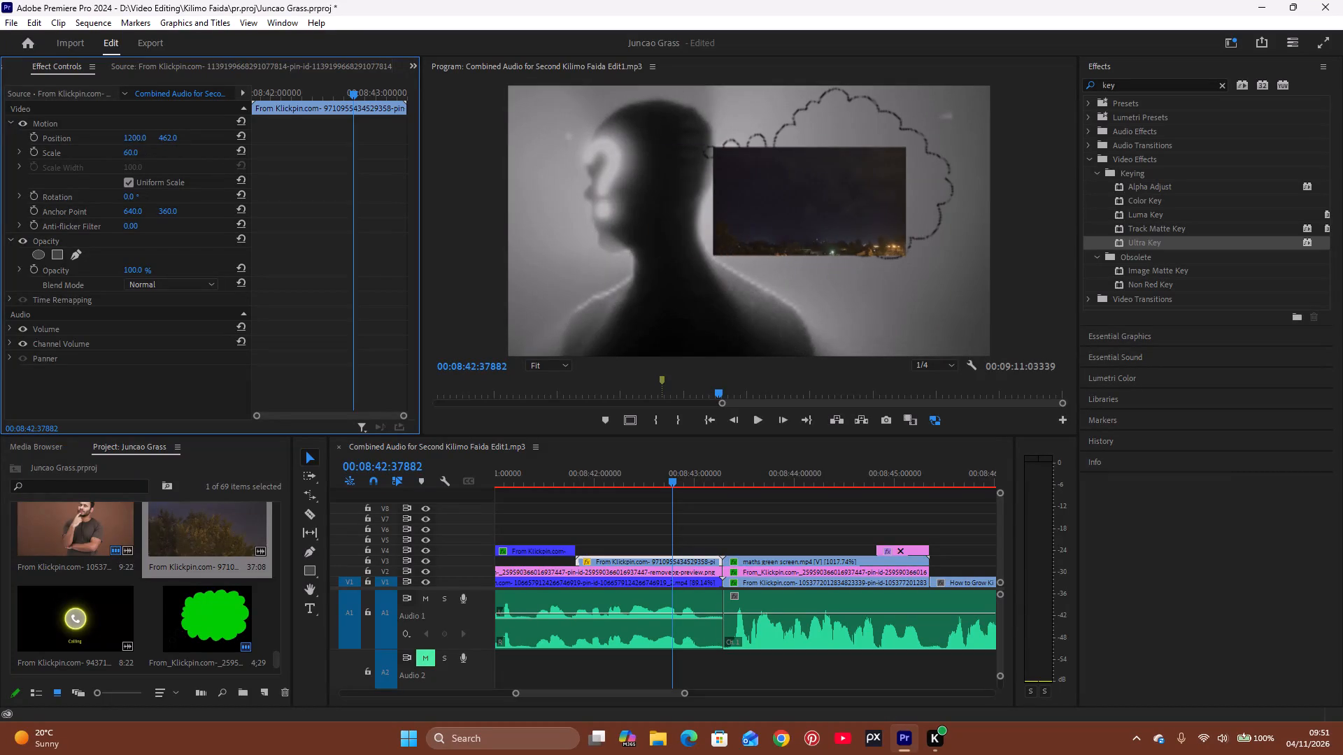
drag(303, 125, 416, 87)
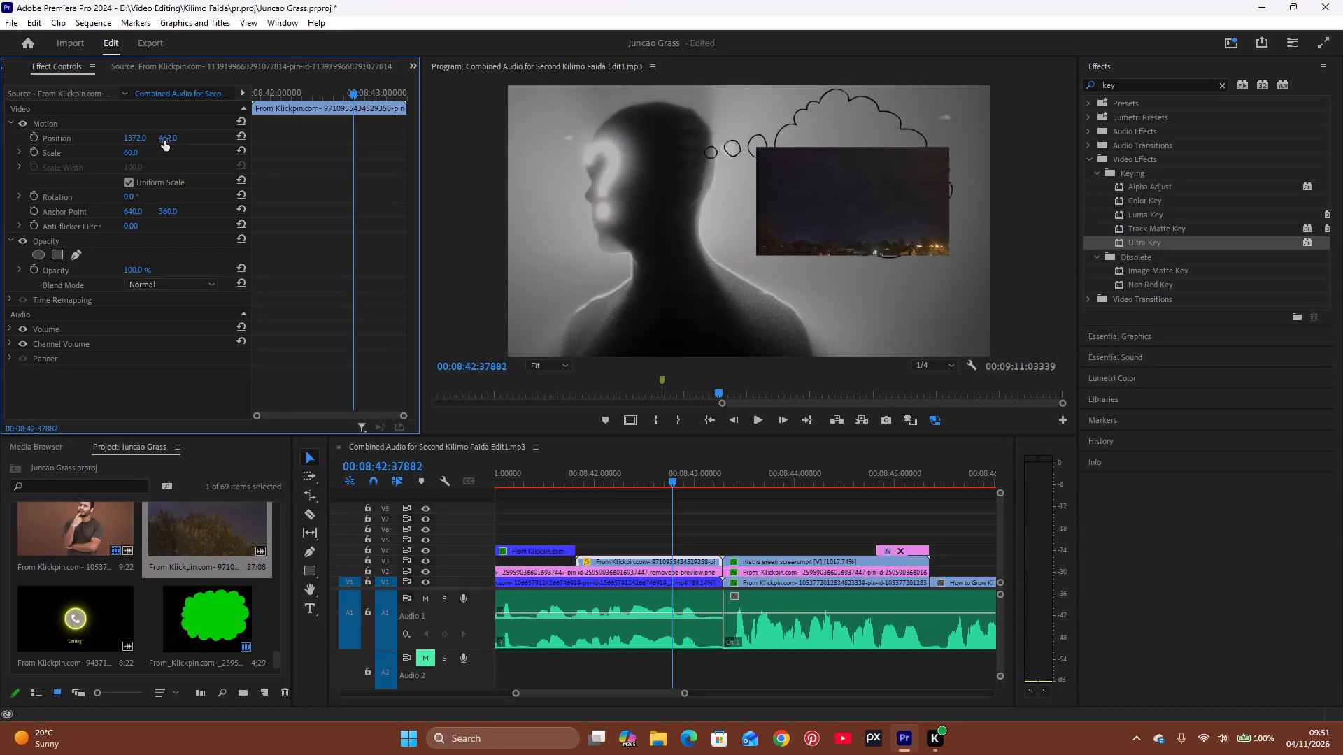
drag(165, 137, 99, 185)
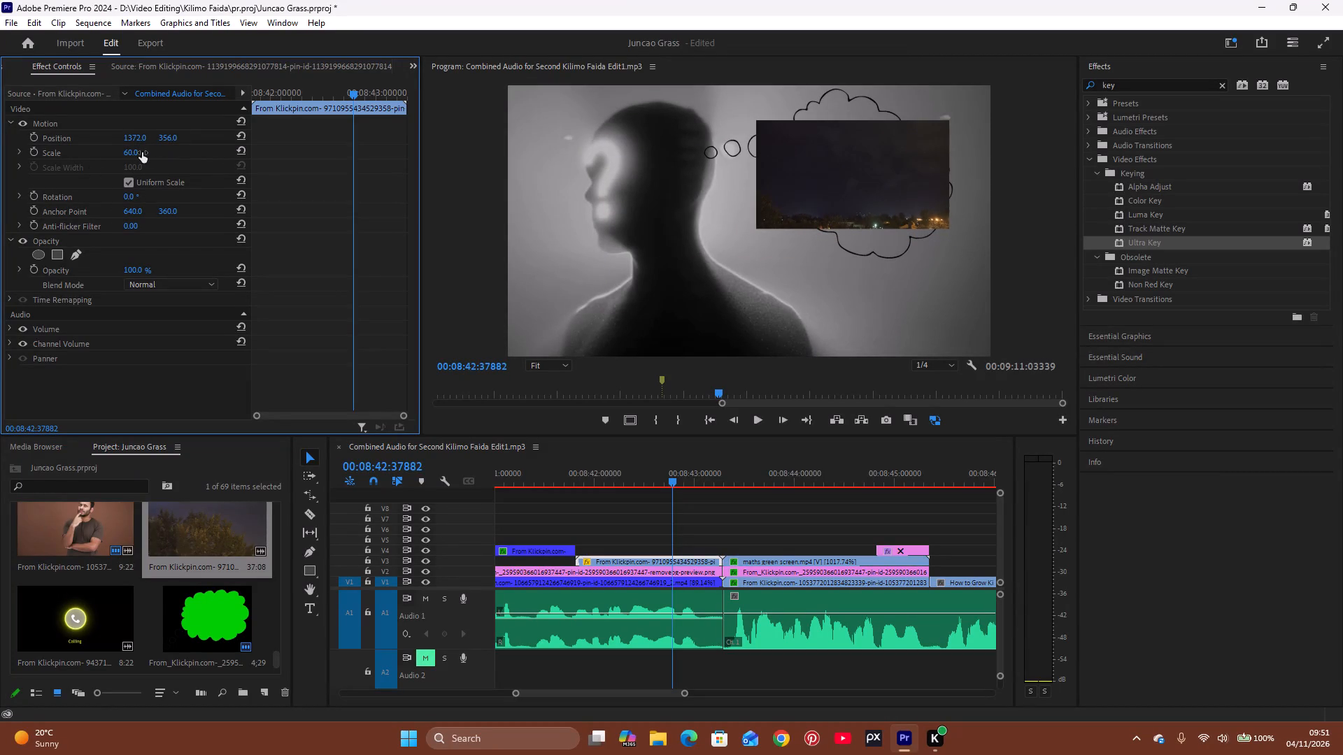
drag(127, 152, 142, 152)
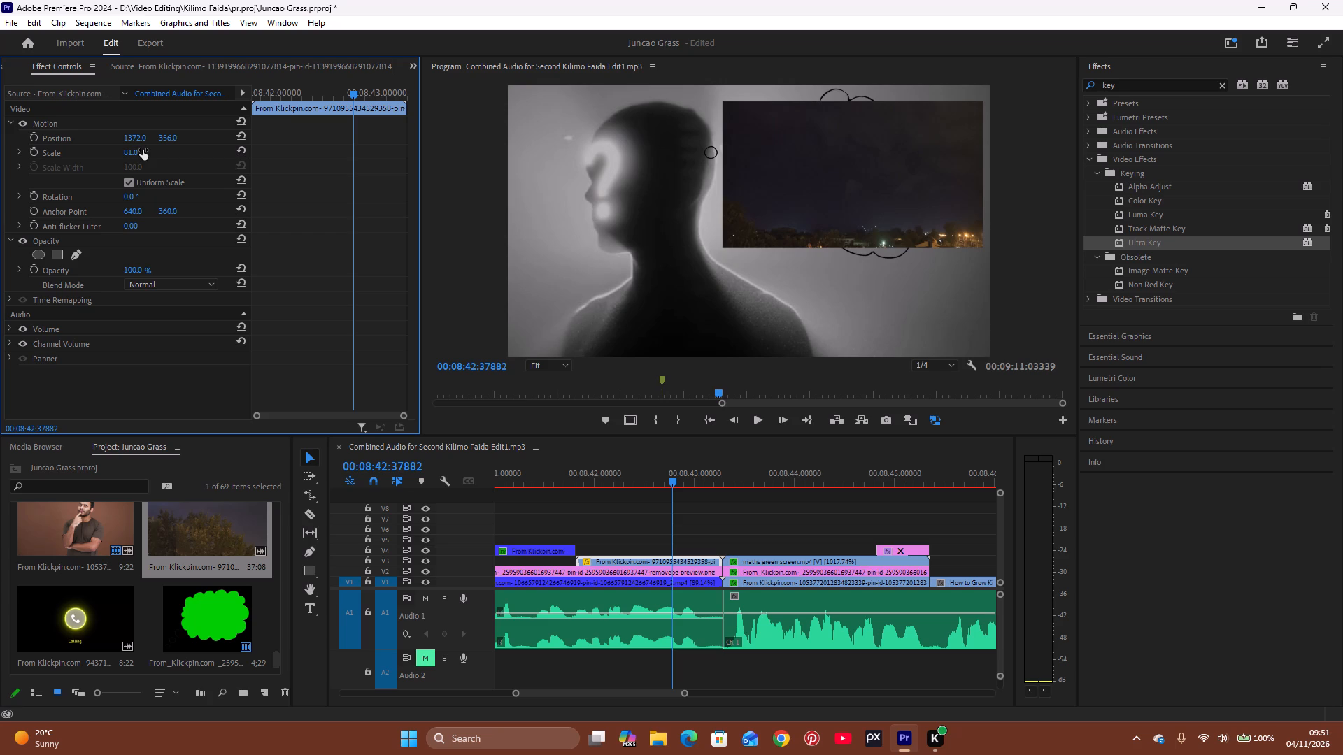
Add an elliptical opacity mask to the tree clip and move it against the thought bubble's left edge.
click(41, 259)
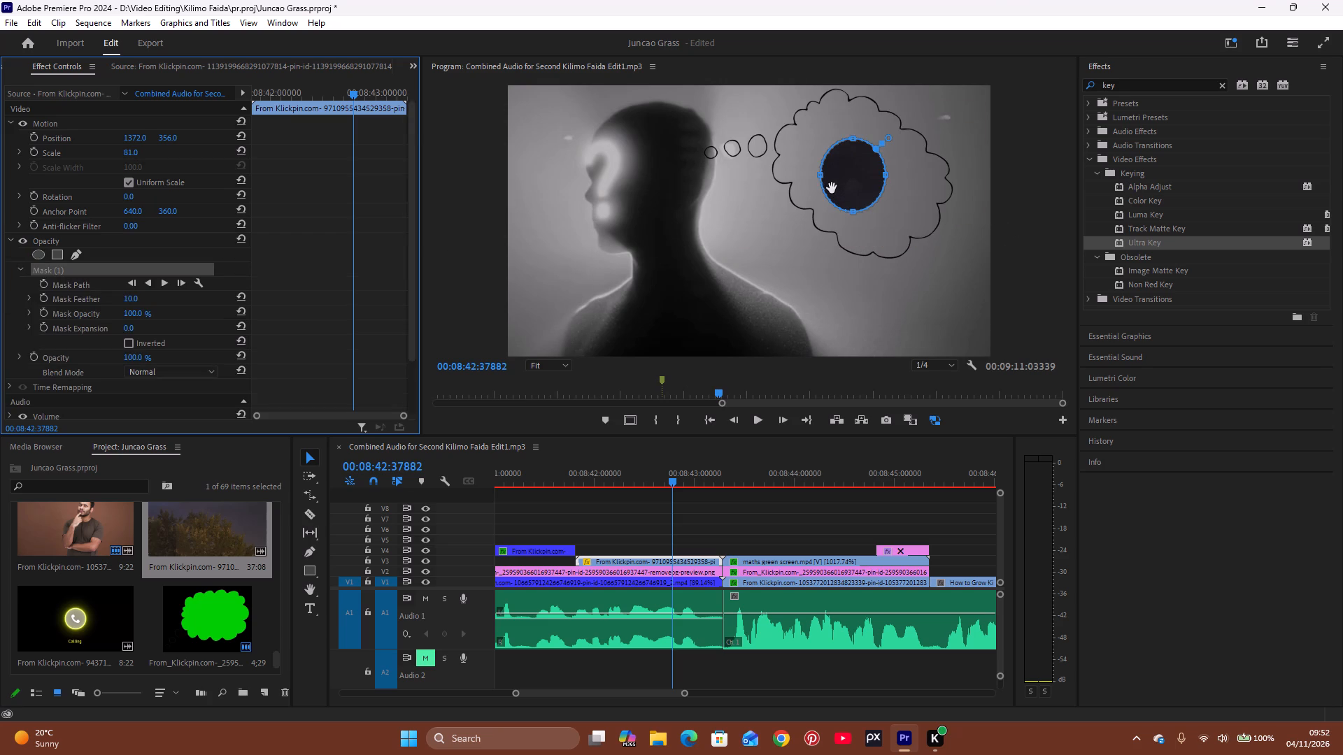
drag(827, 180, 781, 178)
Add a point on the lower right of the ellipse mask and pull it to the thought bubble's bottom edge.
drag(807, 208, 813, 212)
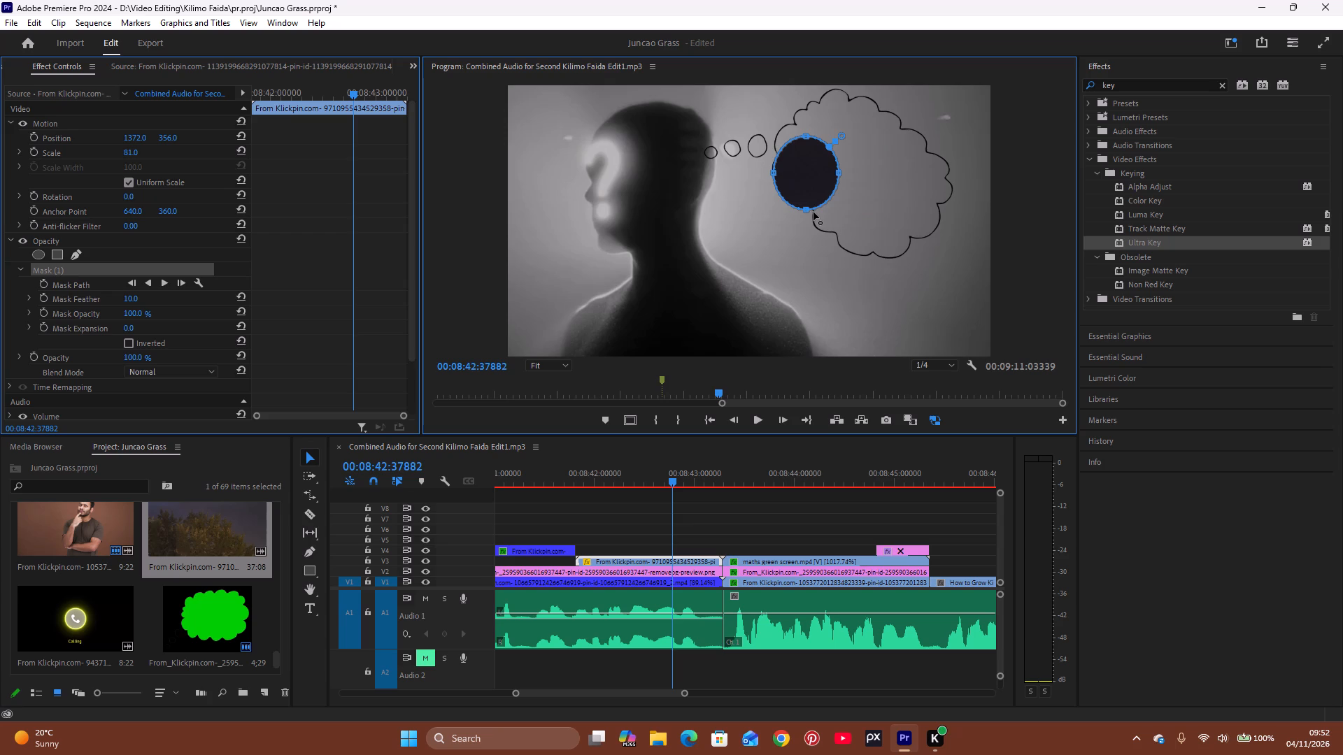
drag(813, 212, 815, 213)
click(820, 210)
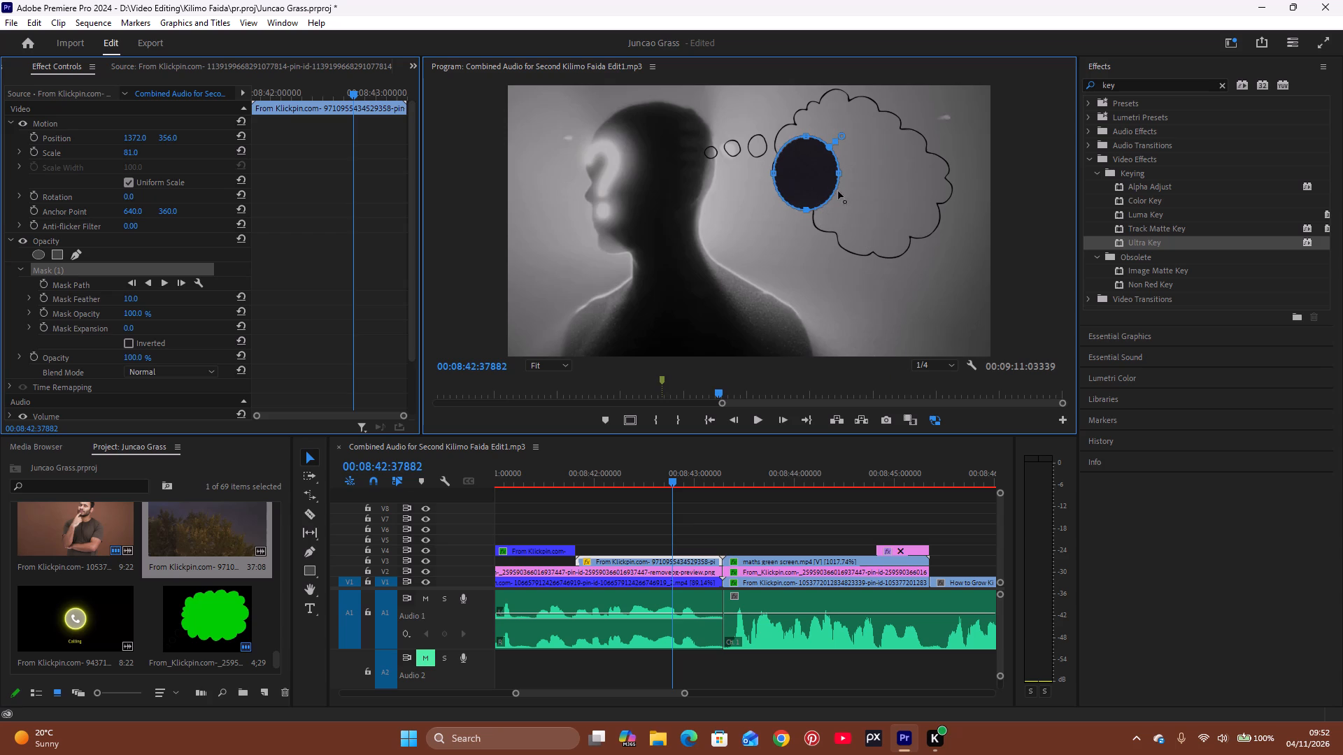
click(826, 203)
drag(826, 203, 837, 221)
drag(837, 221, 884, 257)
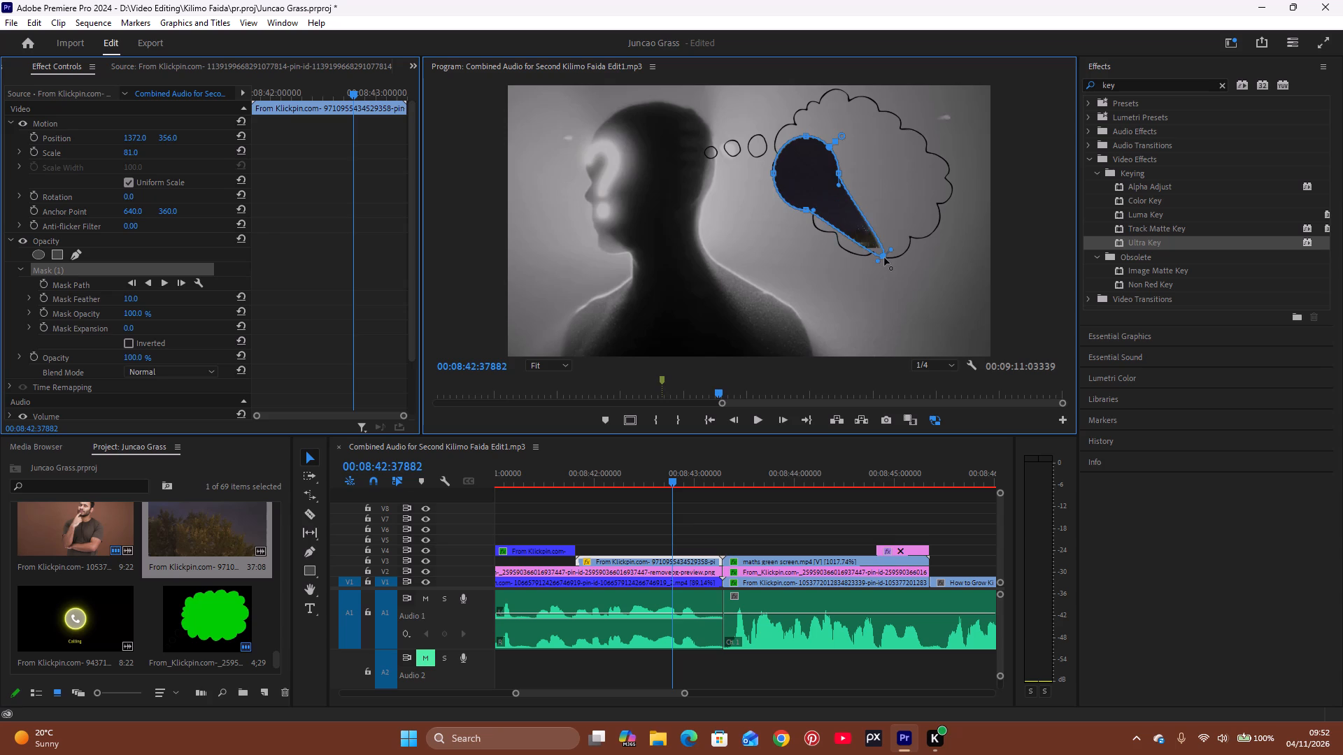
drag(884, 257, 885, 261)
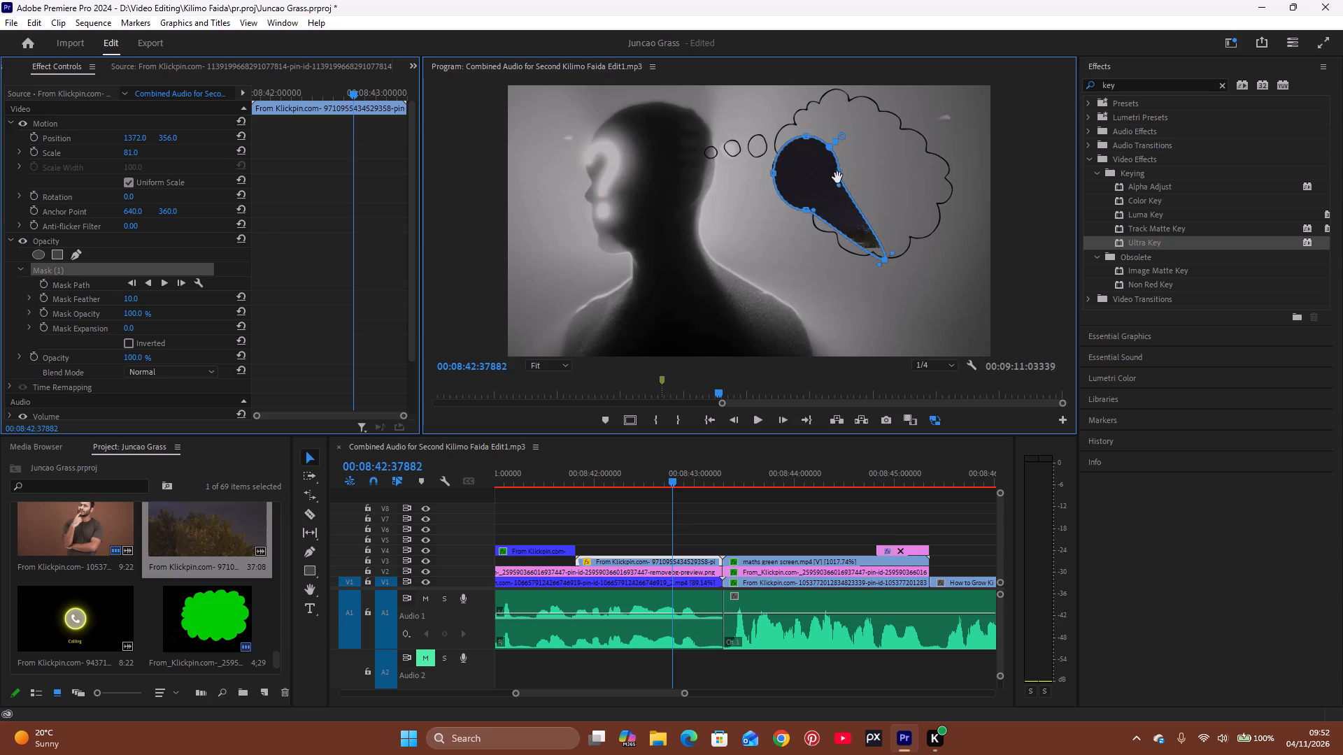
Add a point on the right side of the tree clip's mask and pull it out toward the thought bubble's upper right edge.
click(841, 173)
drag(843, 173, 848, 171)
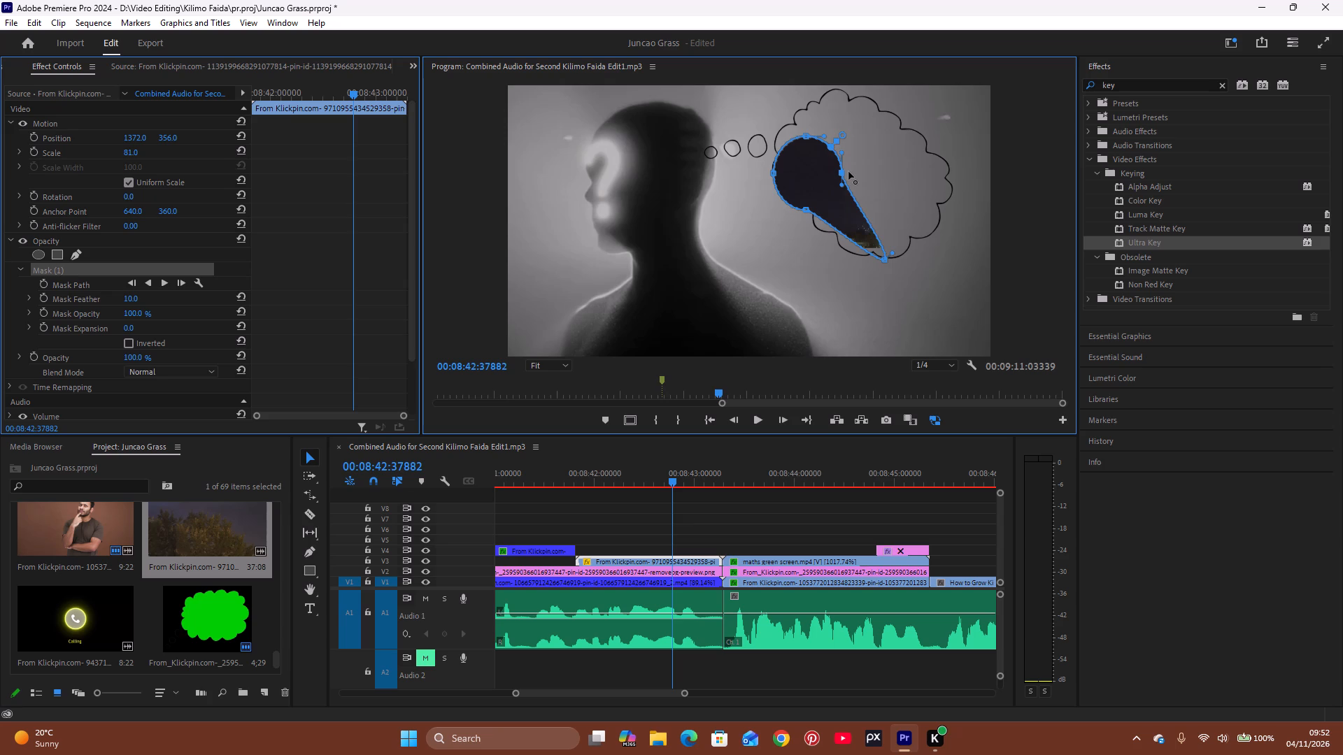
drag(848, 171, 910, 139)
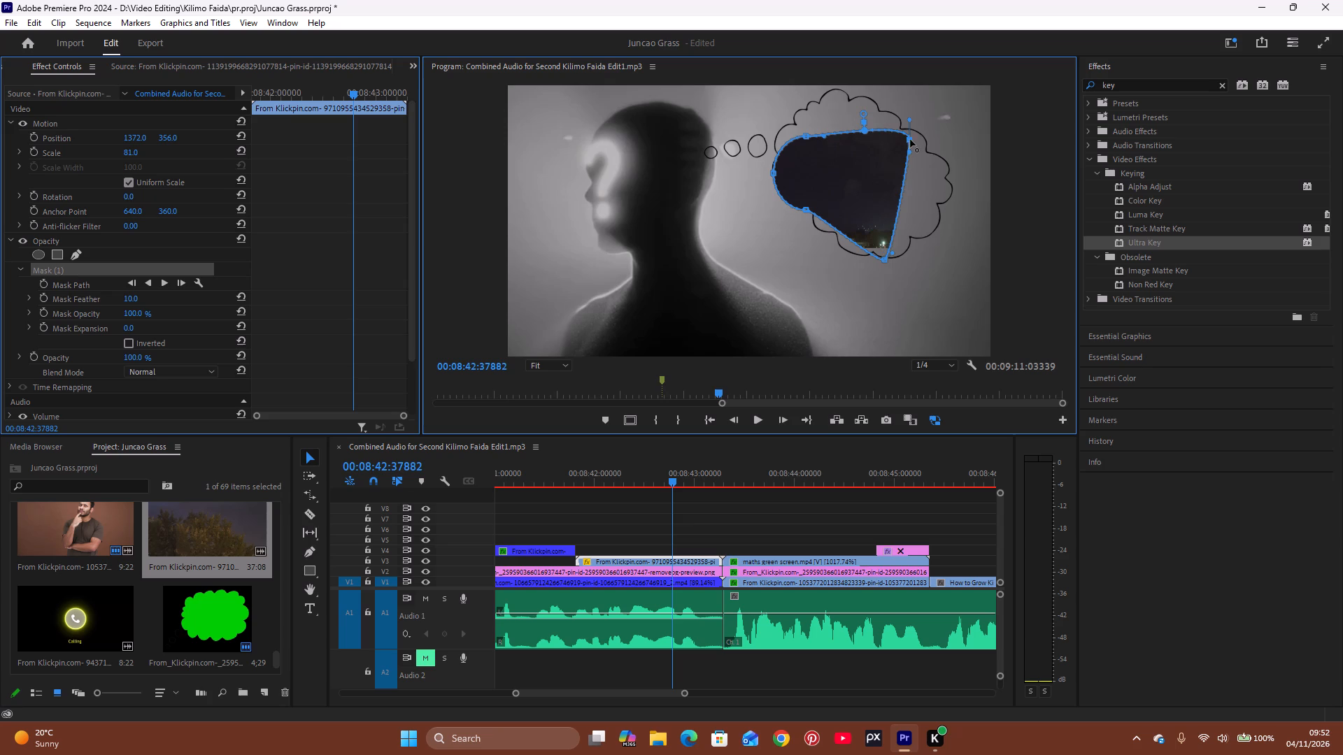
drag(910, 139, 924, 142)
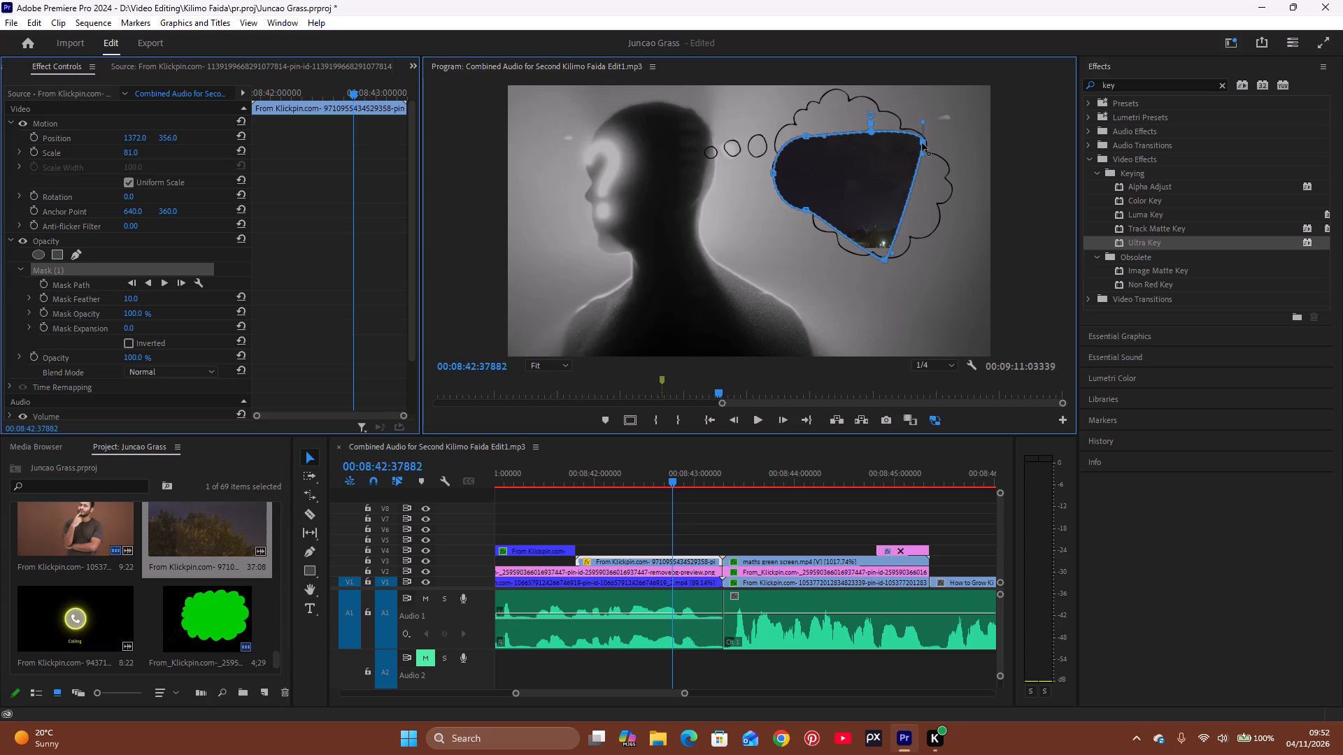
Curve the mask's top edge upward and, with the Pen tool, add a point there and pull it to the thought bubble's top edge.
click(828, 136)
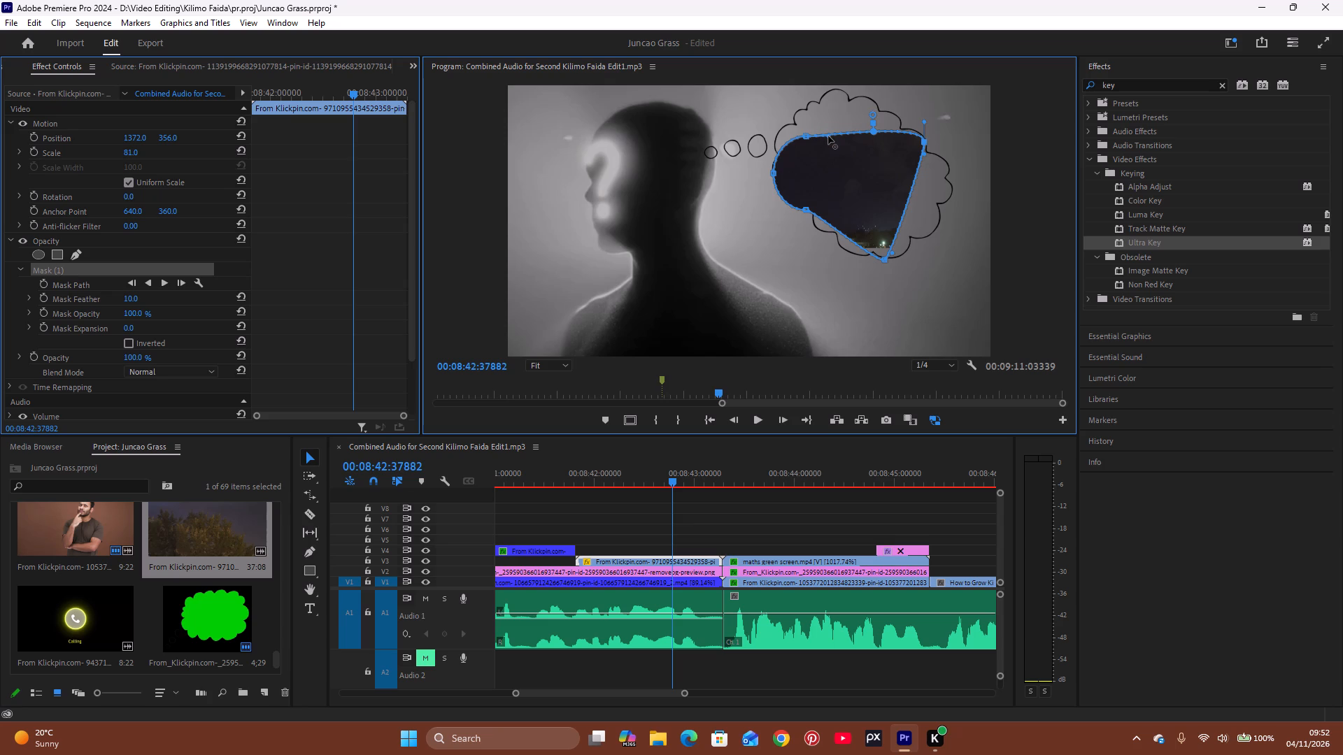
drag(828, 136, 826, 120)
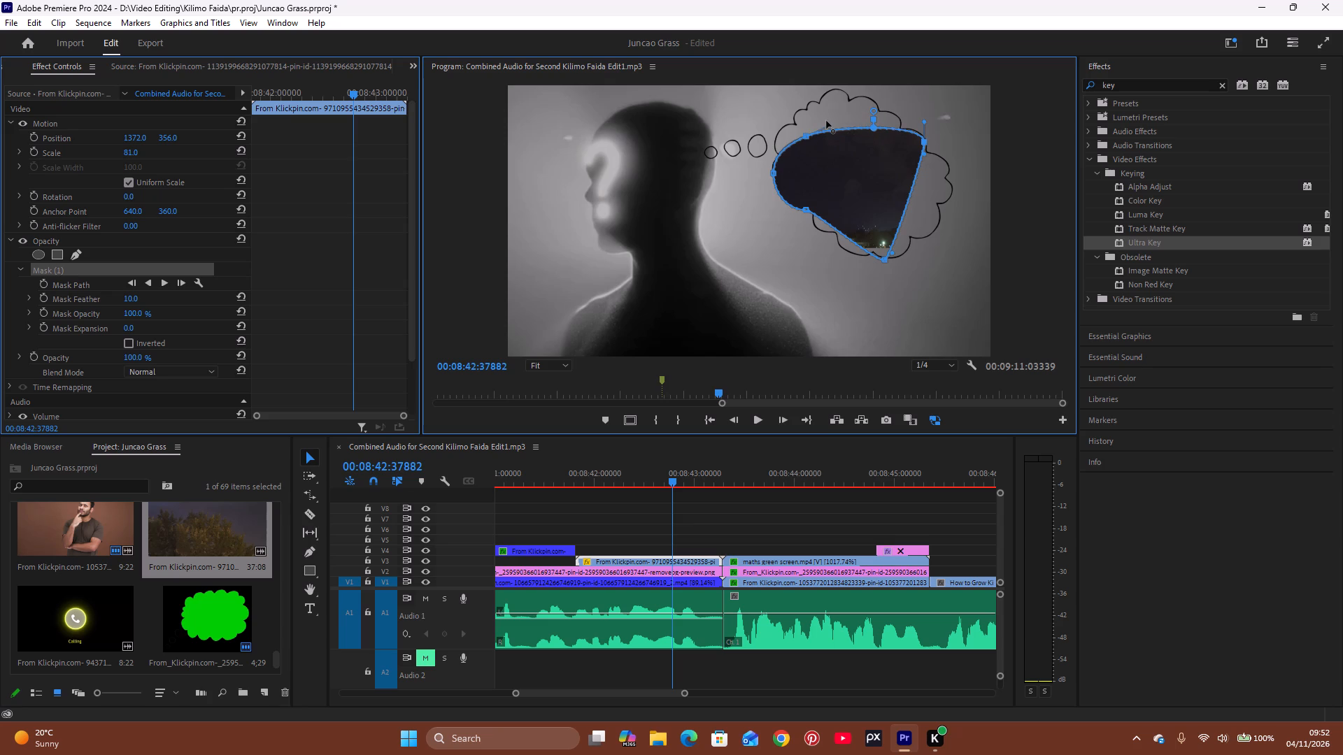
drag(826, 120, 823, 103)
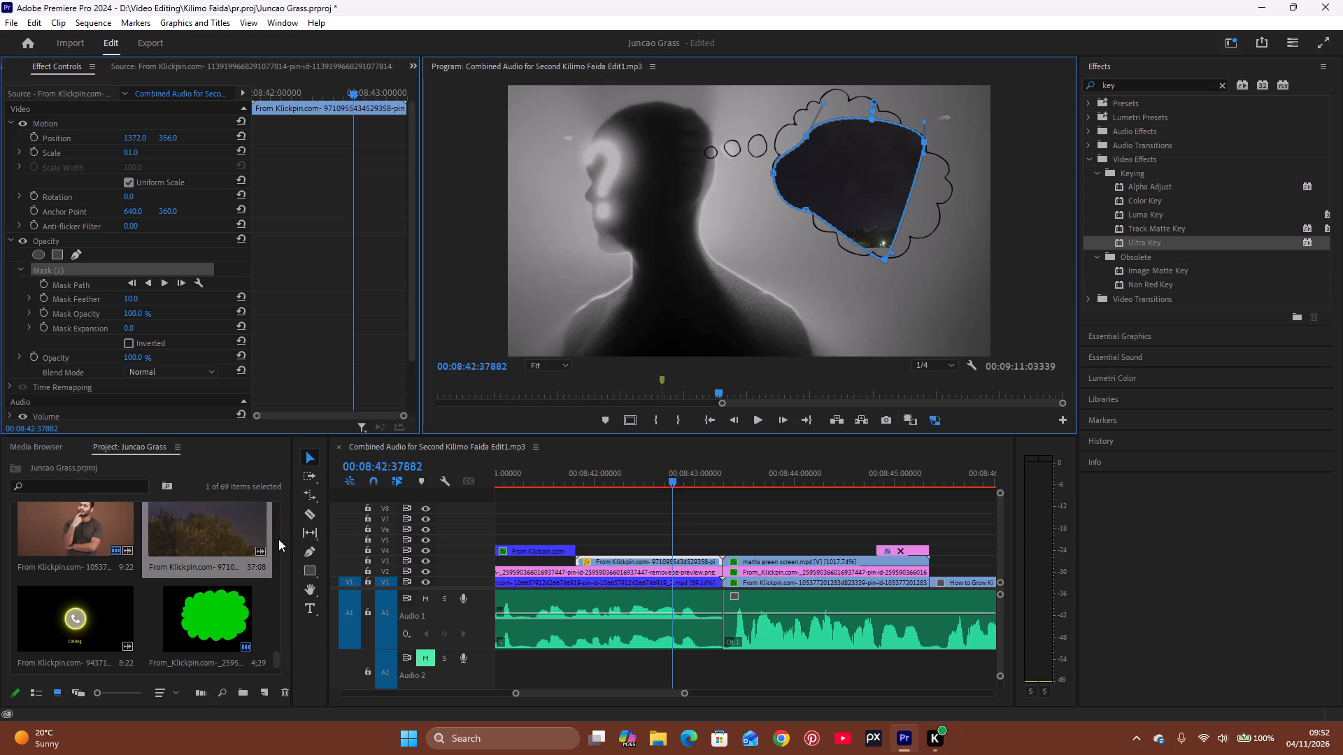
click(307, 554)
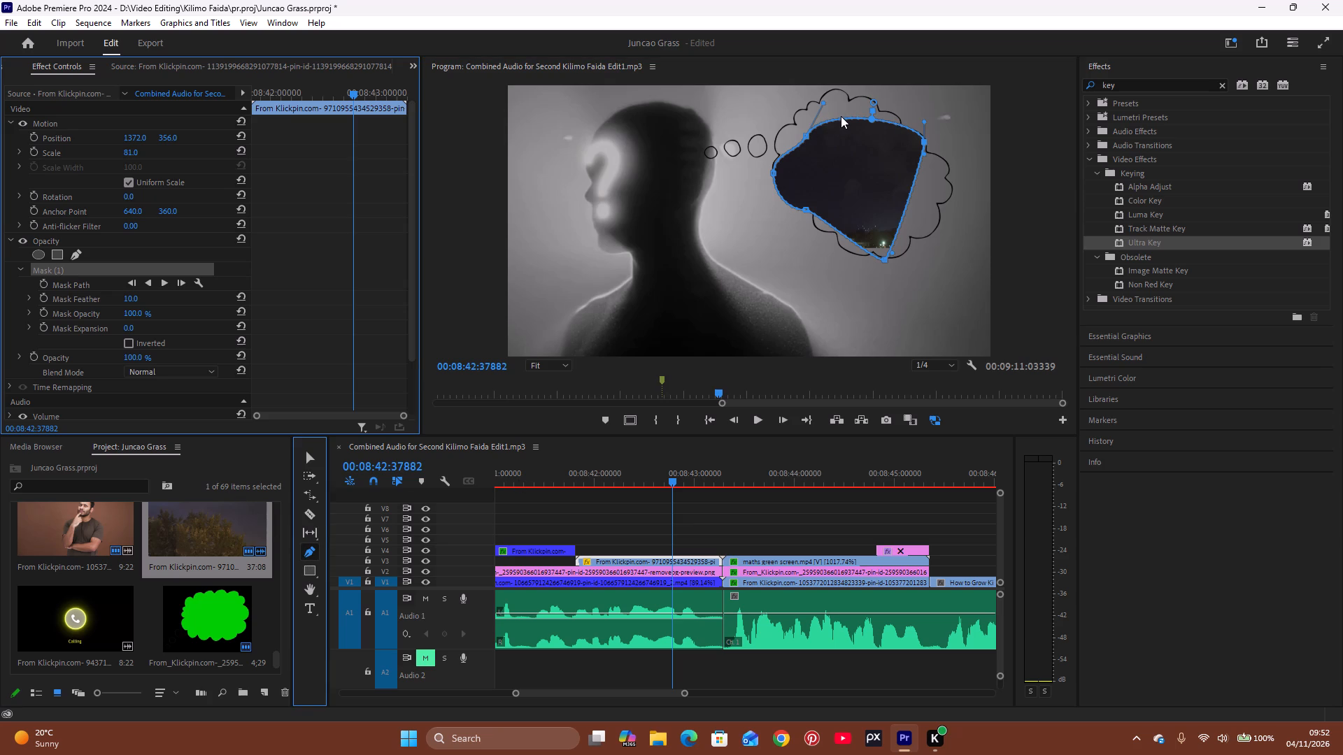
click(841, 120)
drag(841, 120, 835, 99)
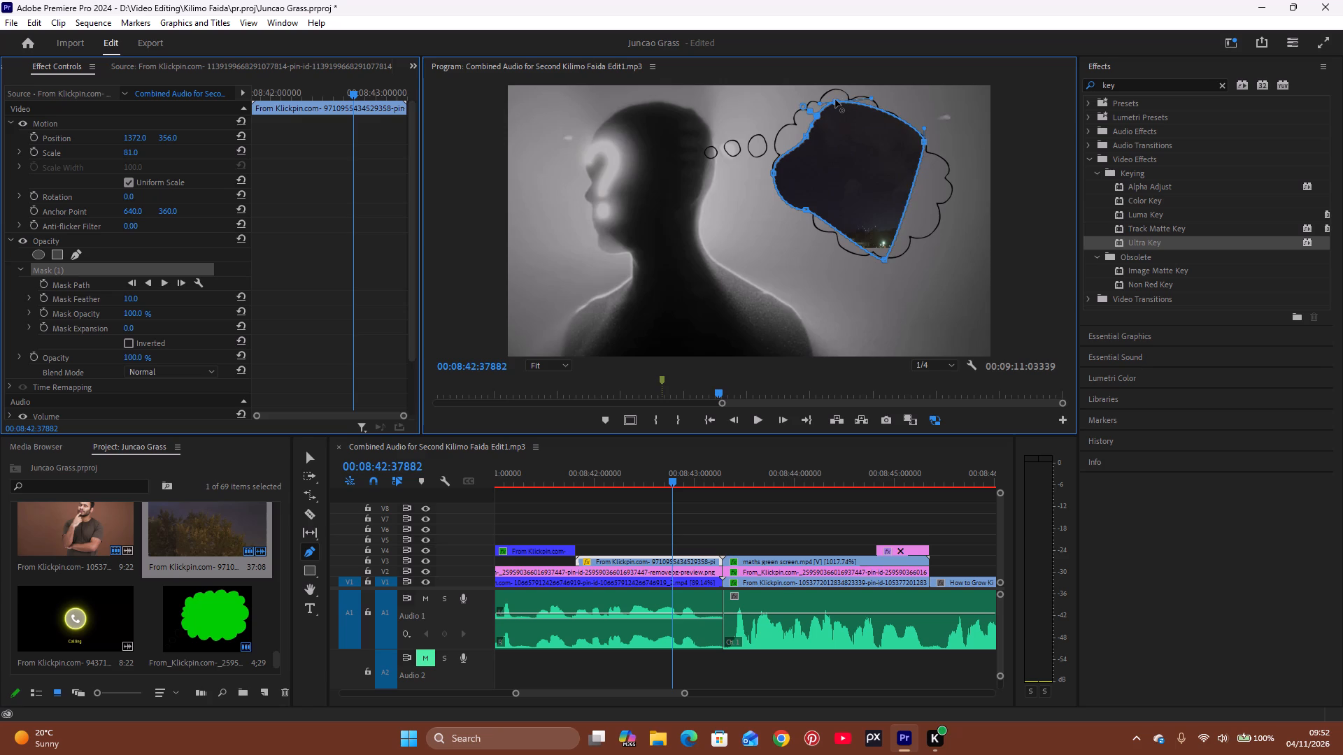
drag(835, 99, 834, 89)
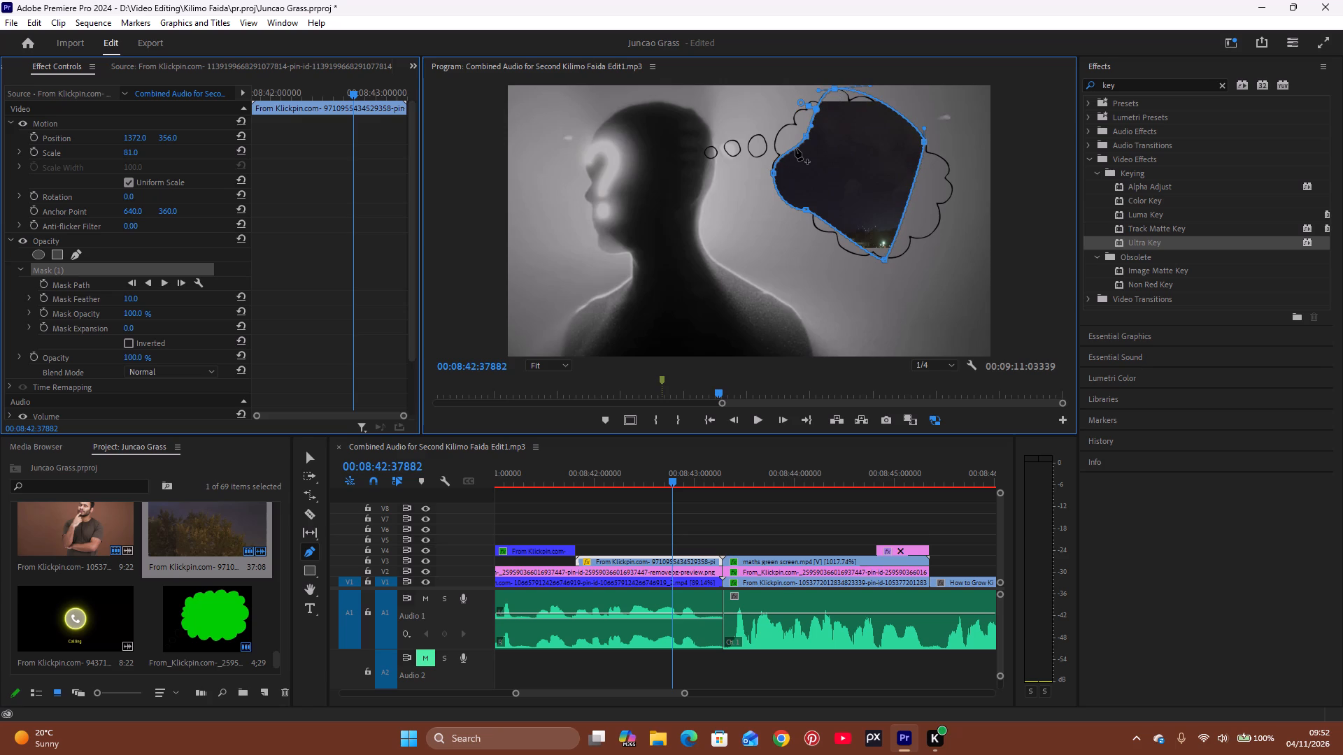
Add a point on the mask's upper left side, pull it to the bubble's left edge, and adjust the neighbouring point toward the outline.
click(795, 148)
drag(795, 148, 790, 140)
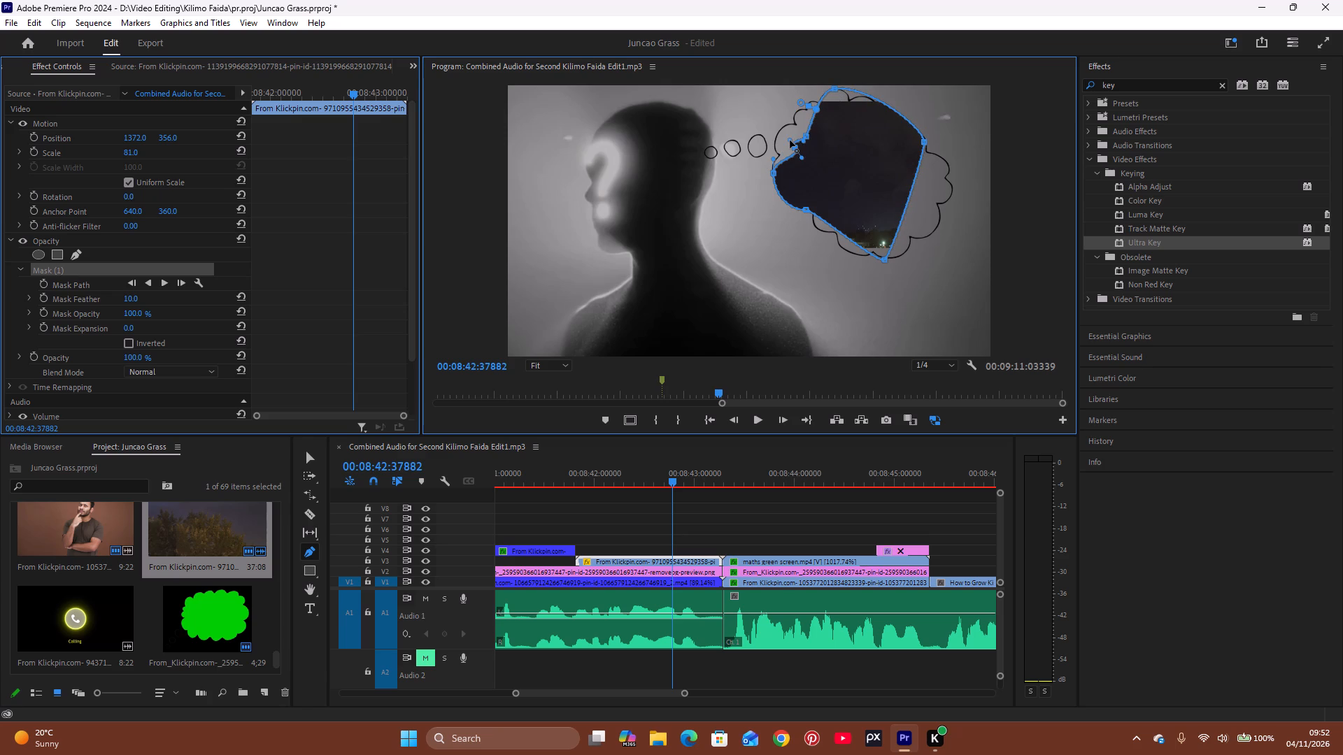
drag(790, 140, 789, 139)
drag(796, 150, 787, 146)
drag(787, 146, 773, 133)
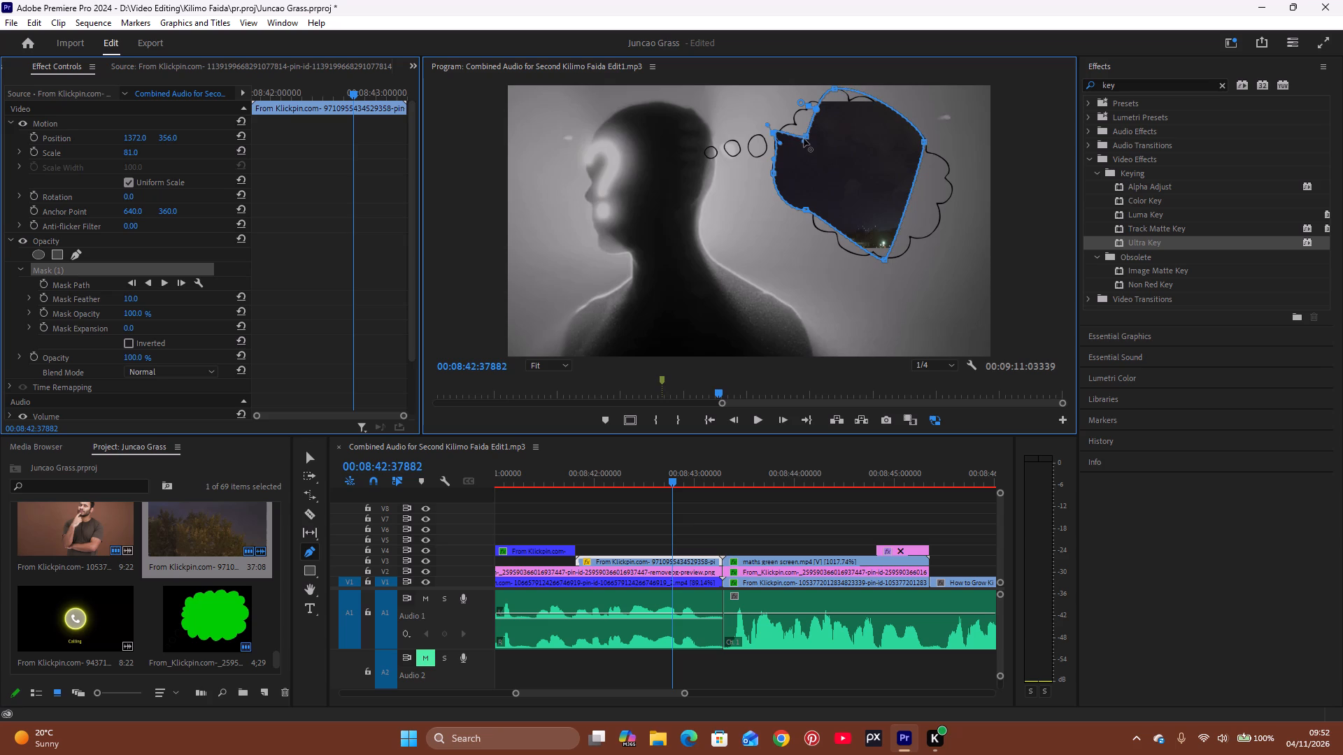
click(807, 138)
drag(807, 138, 800, 129)
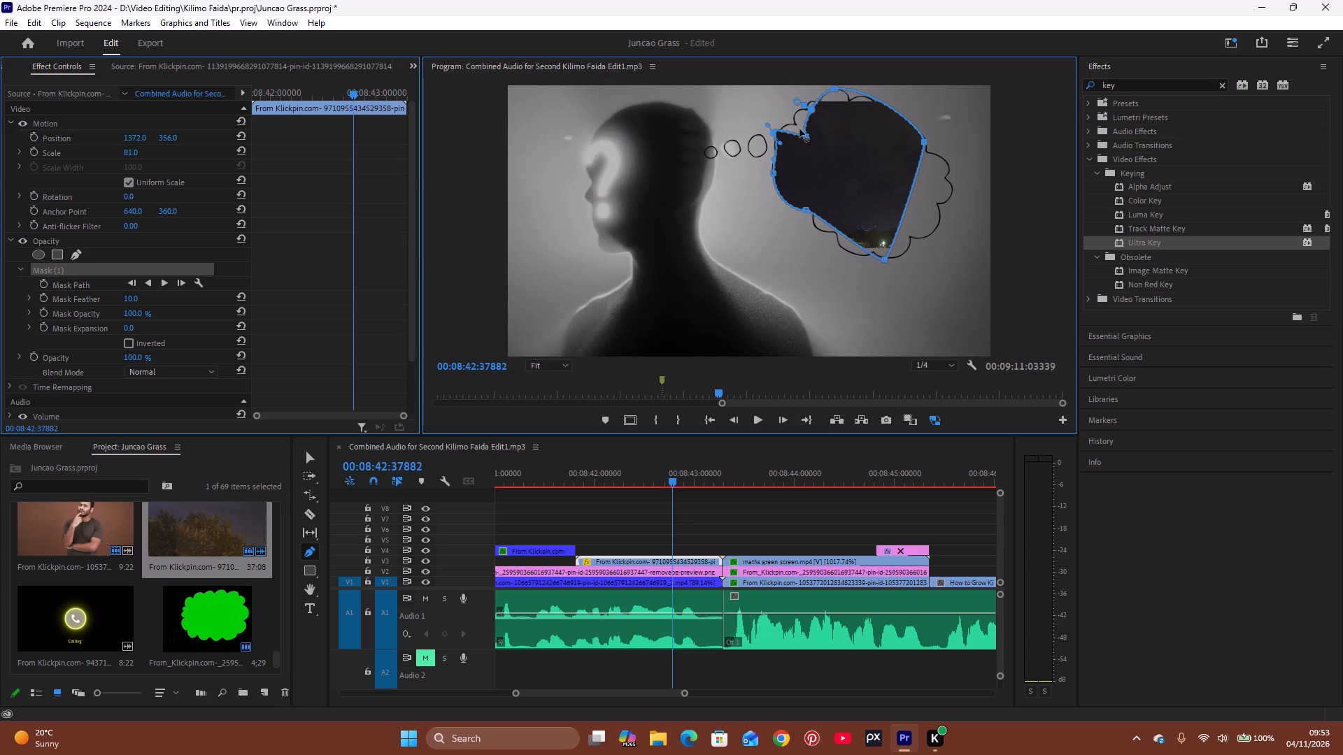
drag(800, 129, 798, 124)
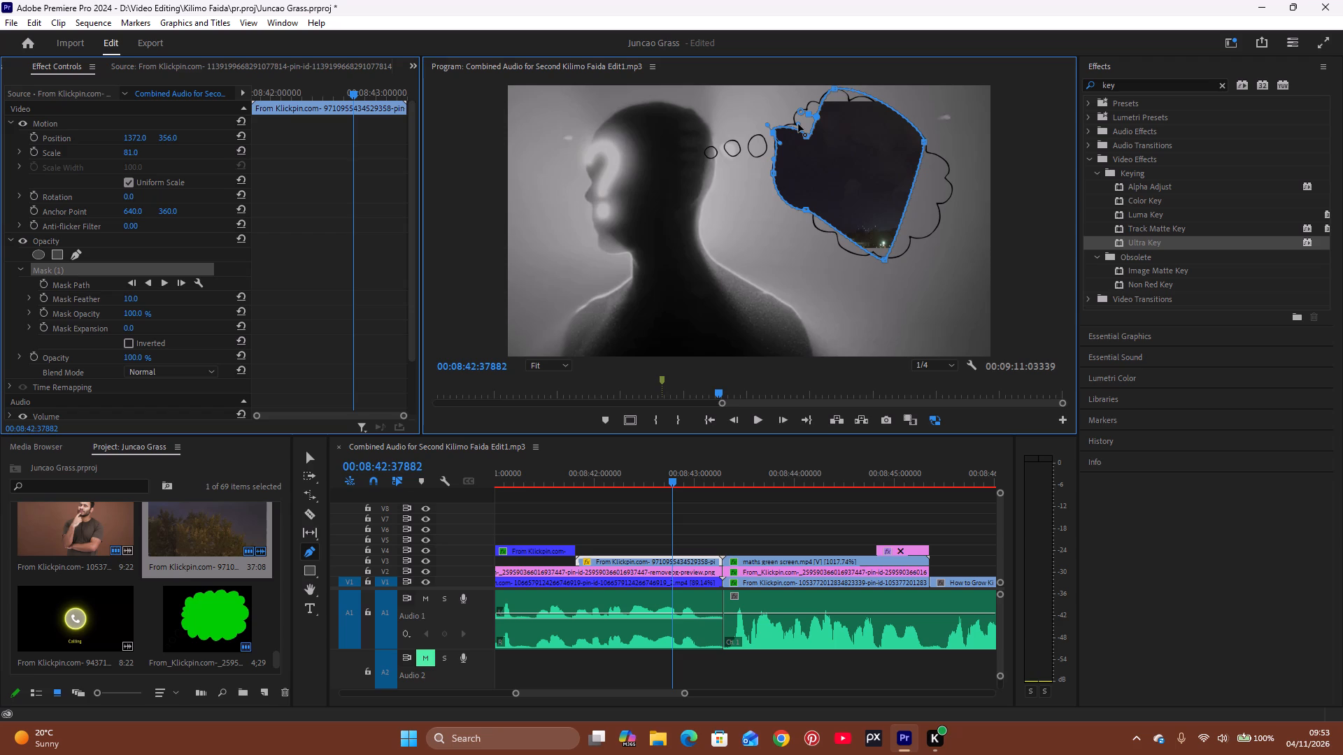
drag(798, 124, 800, 119)
Add two points at the start of the mask's lower left edge and shape them toward the bubble's first lower lobe.
click(545, 365)
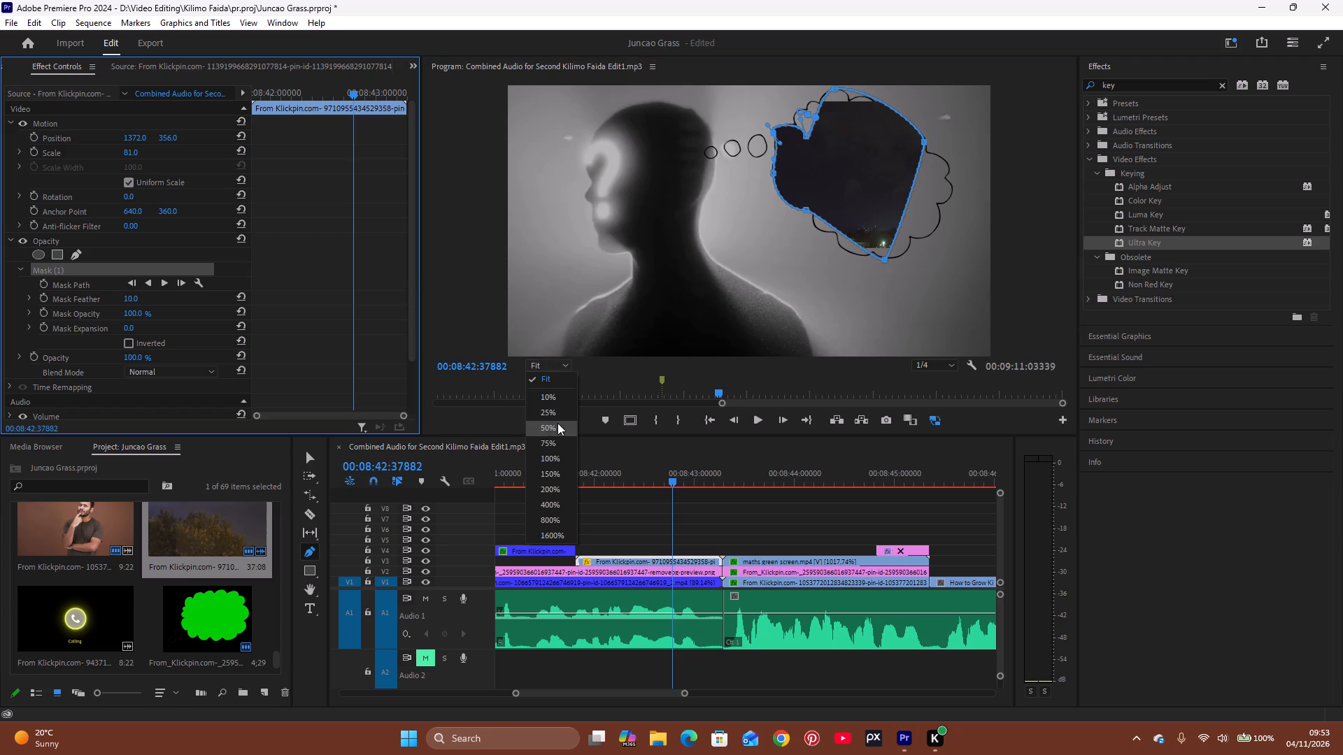
click(557, 442)
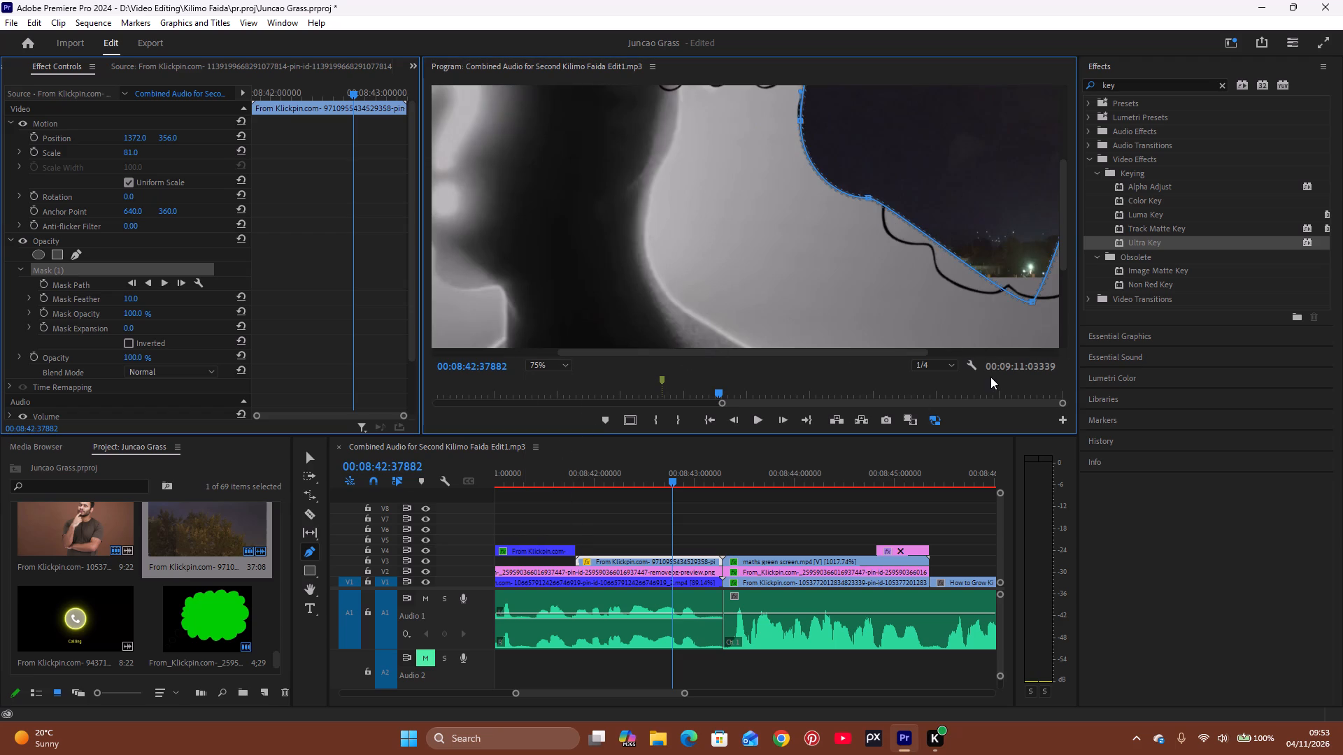
click(909, 221)
drag(909, 222, 907, 229)
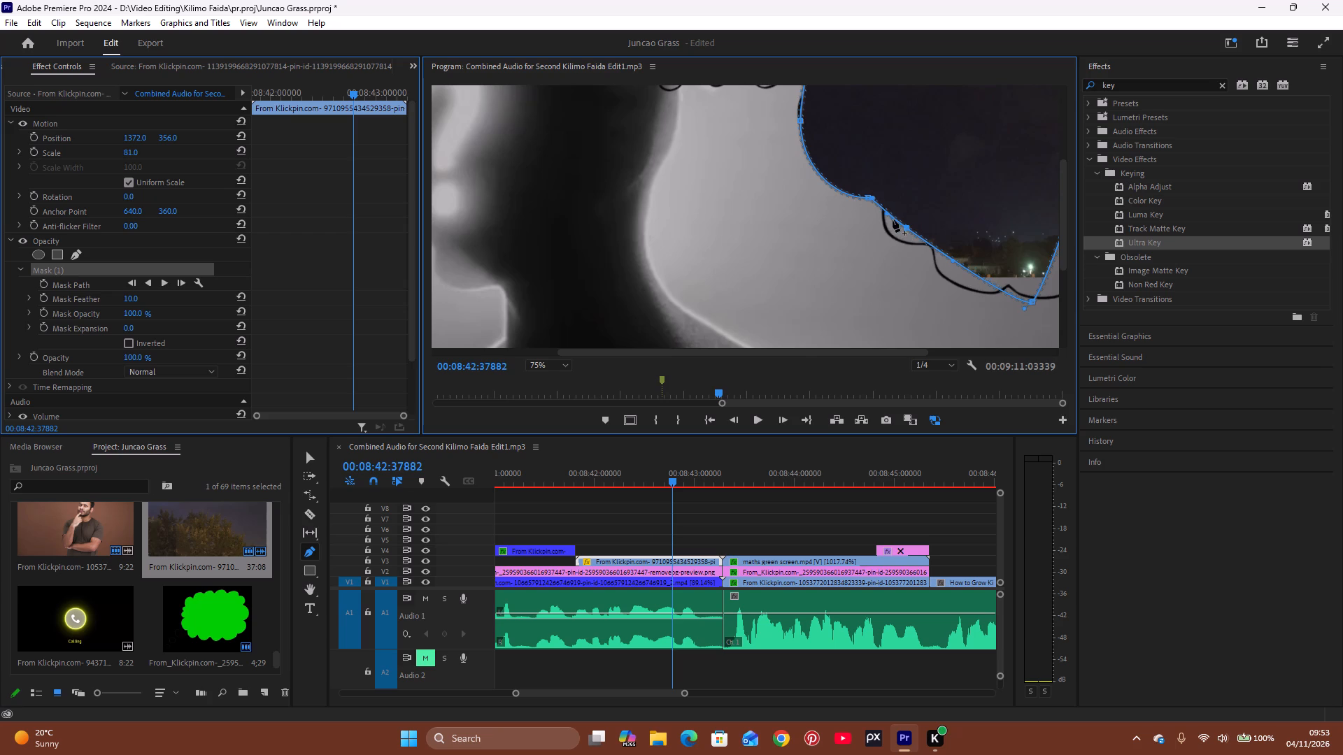
click(893, 217)
drag(893, 217, 891, 221)
drag(891, 221, 884, 218)
drag(906, 227, 907, 231)
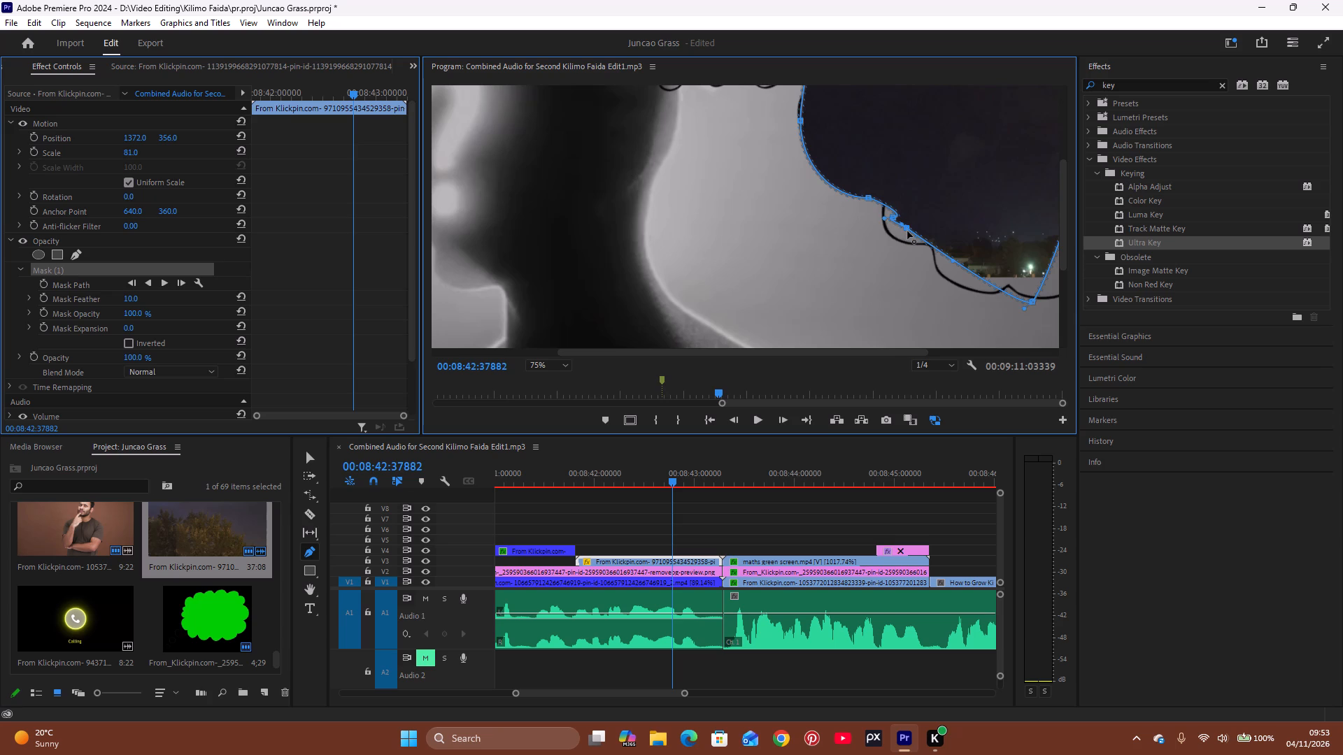
drag(907, 231, 907, 237)
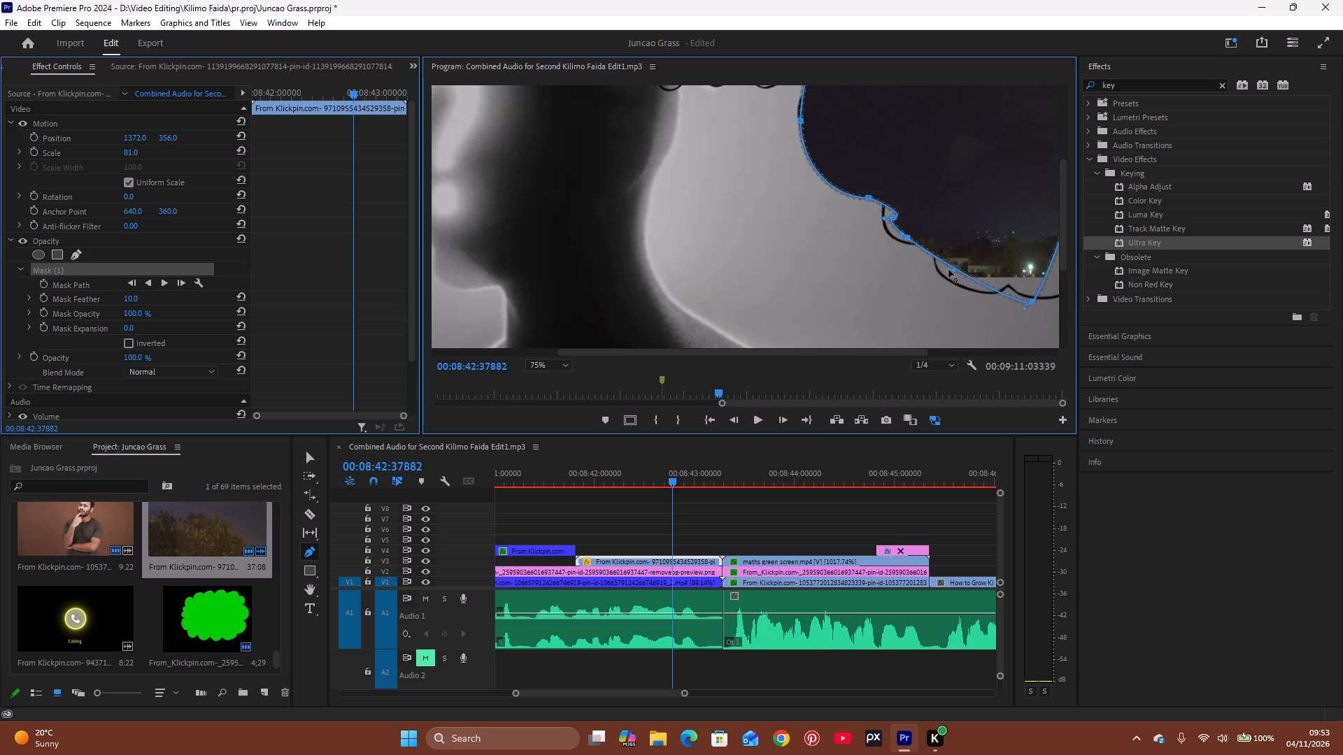
Extend the mask's lower left edge along the bubble's outline, adding a point at the notch between the two lower lobes.
drag(952, 268, 946, 278)
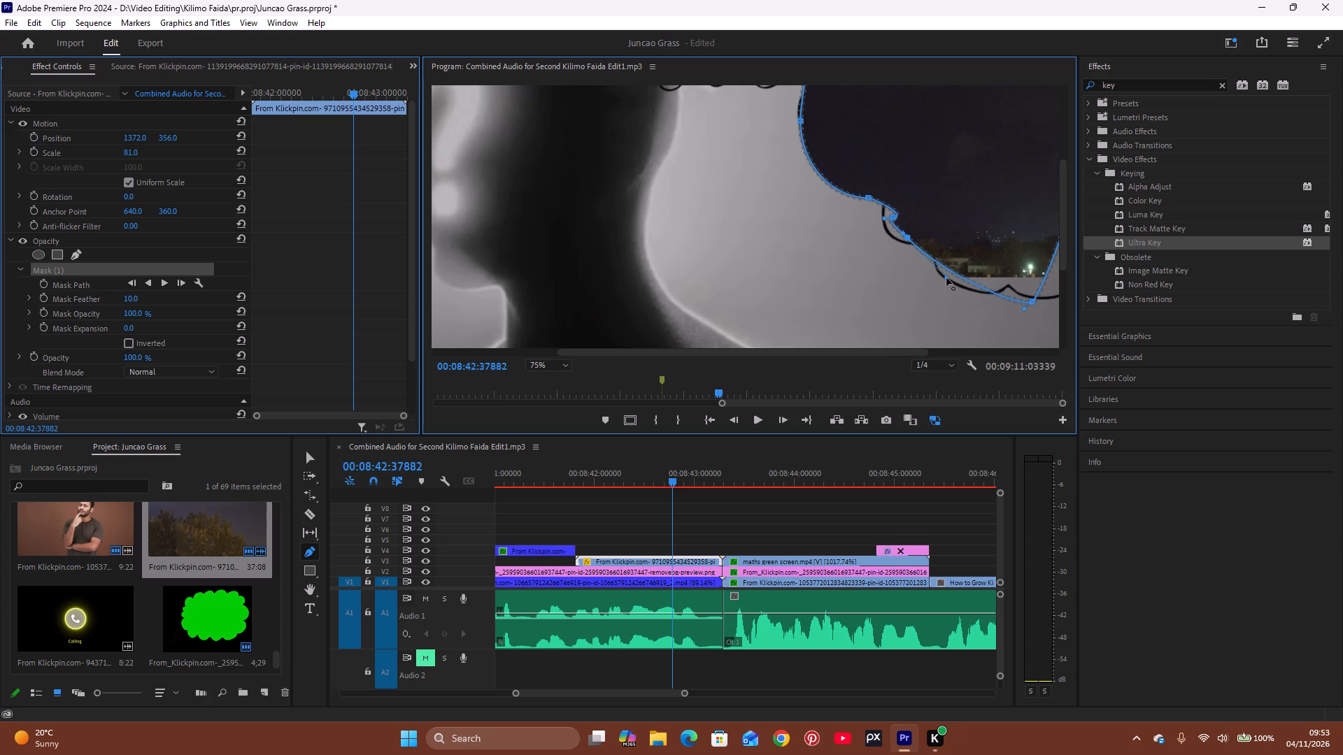
drag(946, 278, 945, 282)
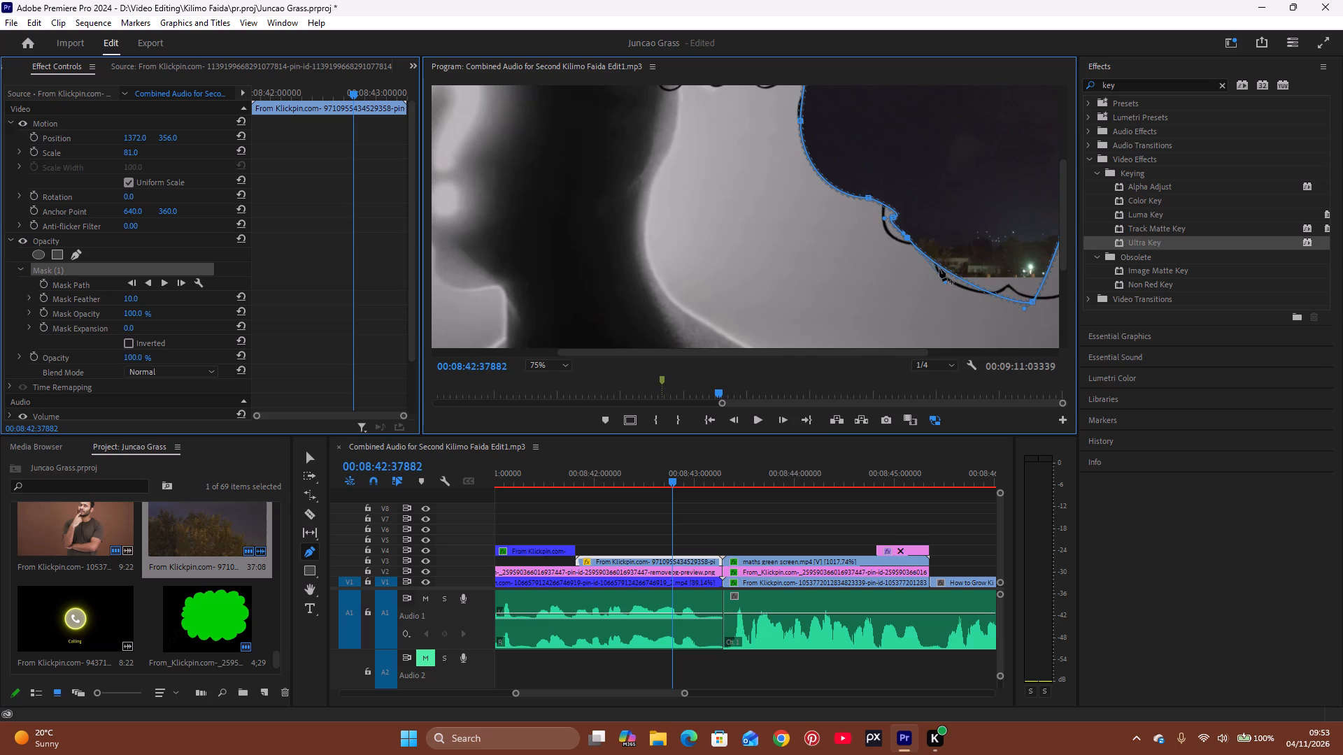
click(927, 259)
drag(927, 259, 929, 255)
drag(929, 255, 932, 248)
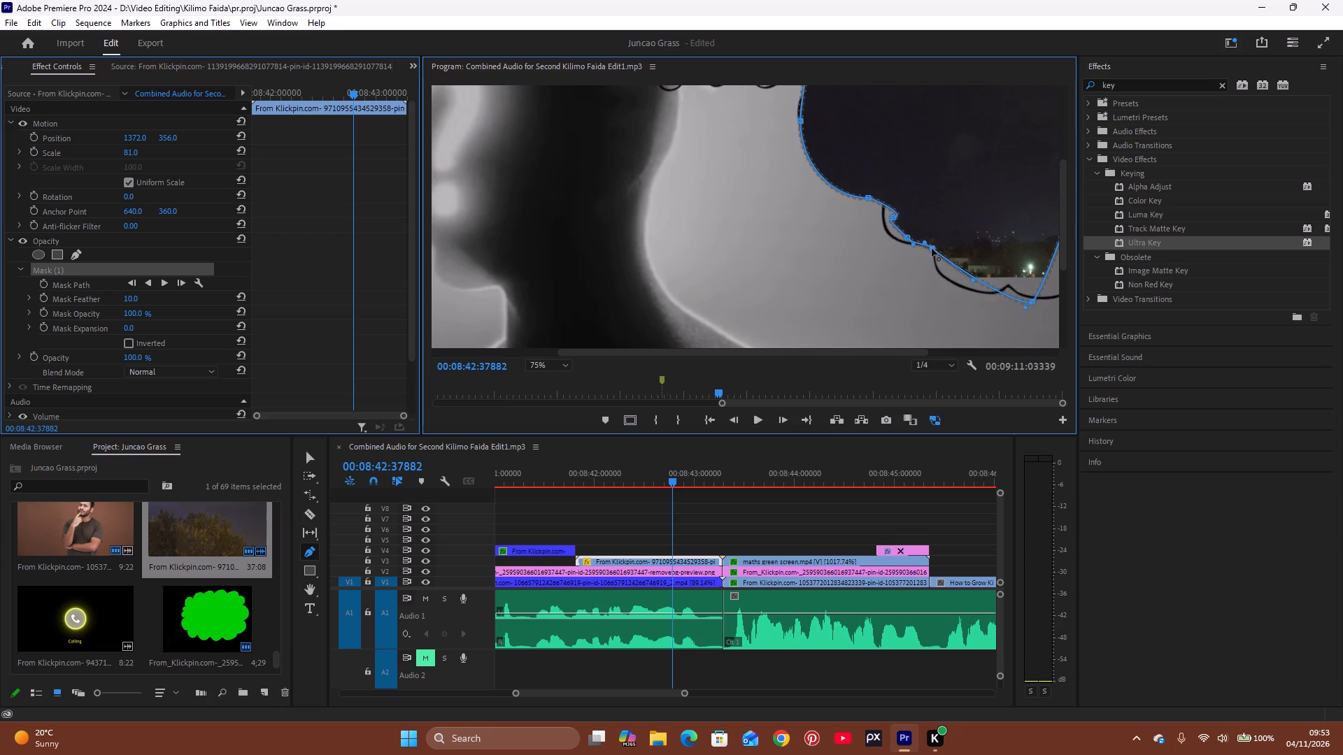
drag(932, 248, 930, 243)
drag(969, 274, 968, 275)
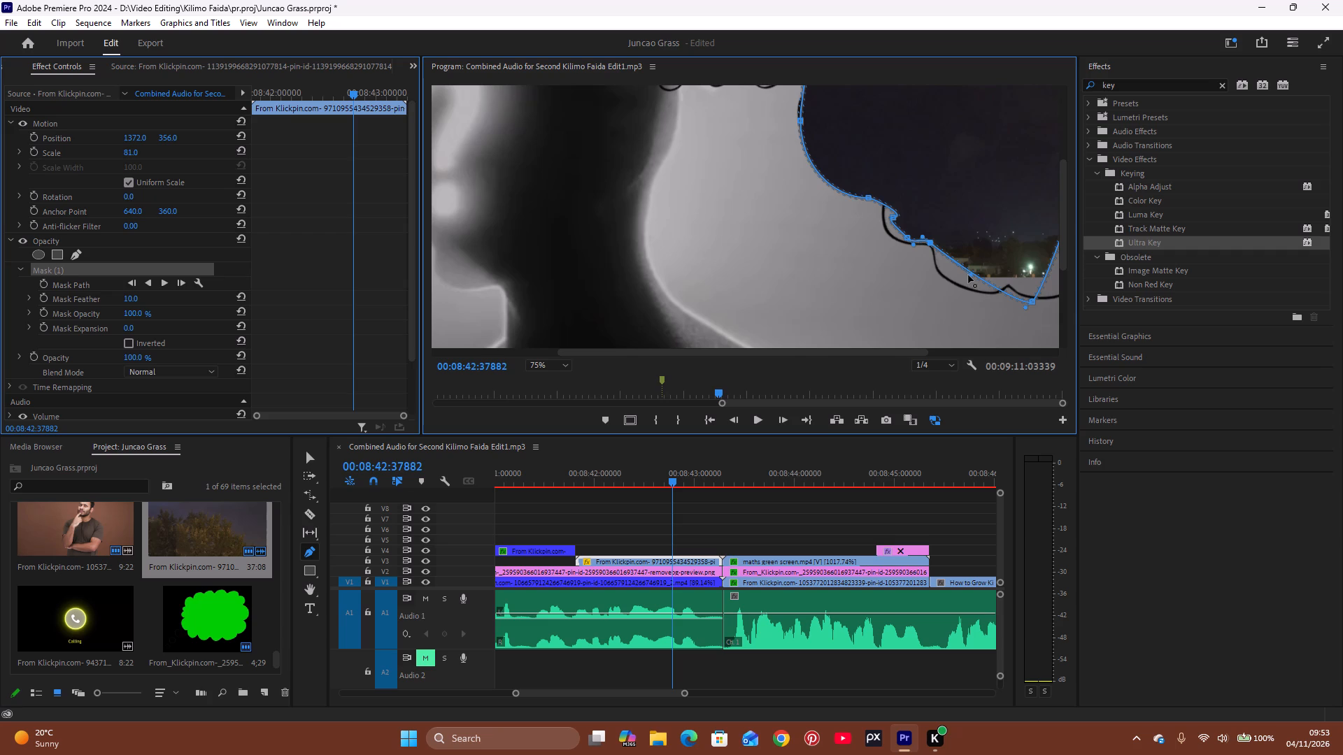
drag(968, 275, 961, 278)
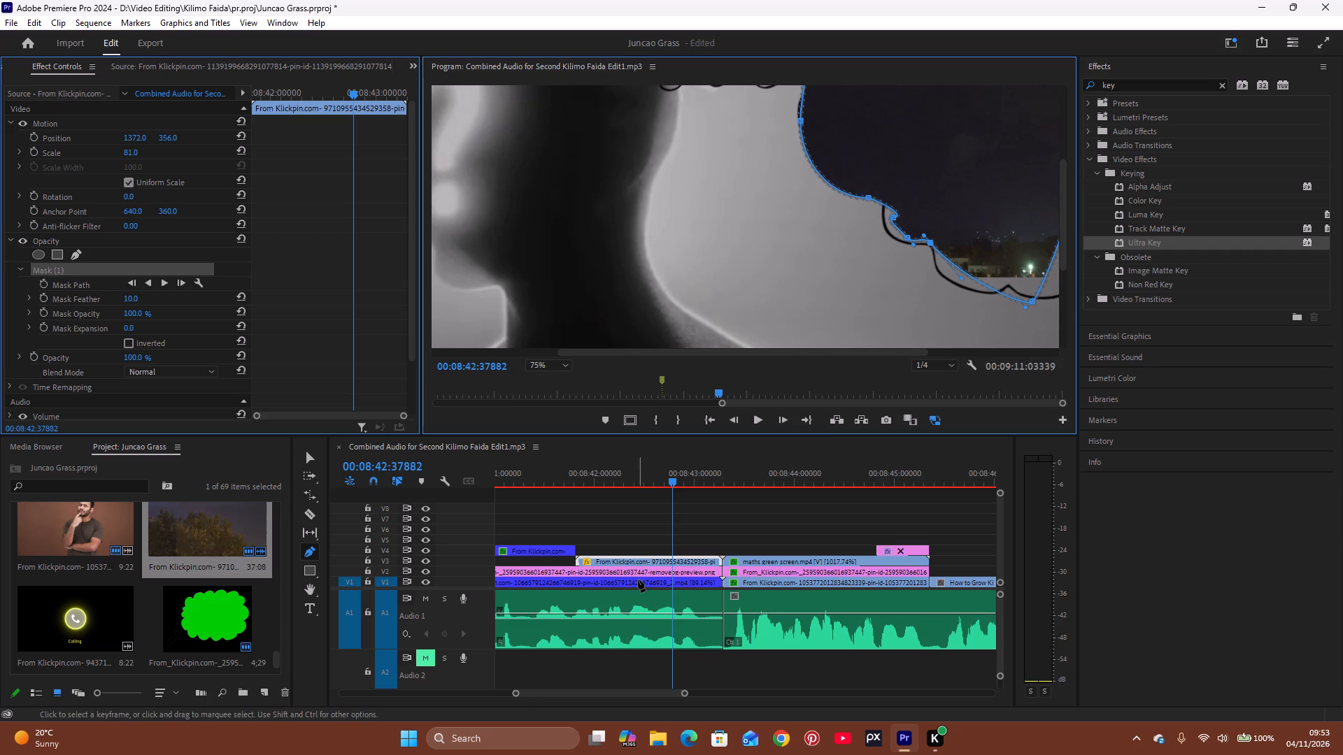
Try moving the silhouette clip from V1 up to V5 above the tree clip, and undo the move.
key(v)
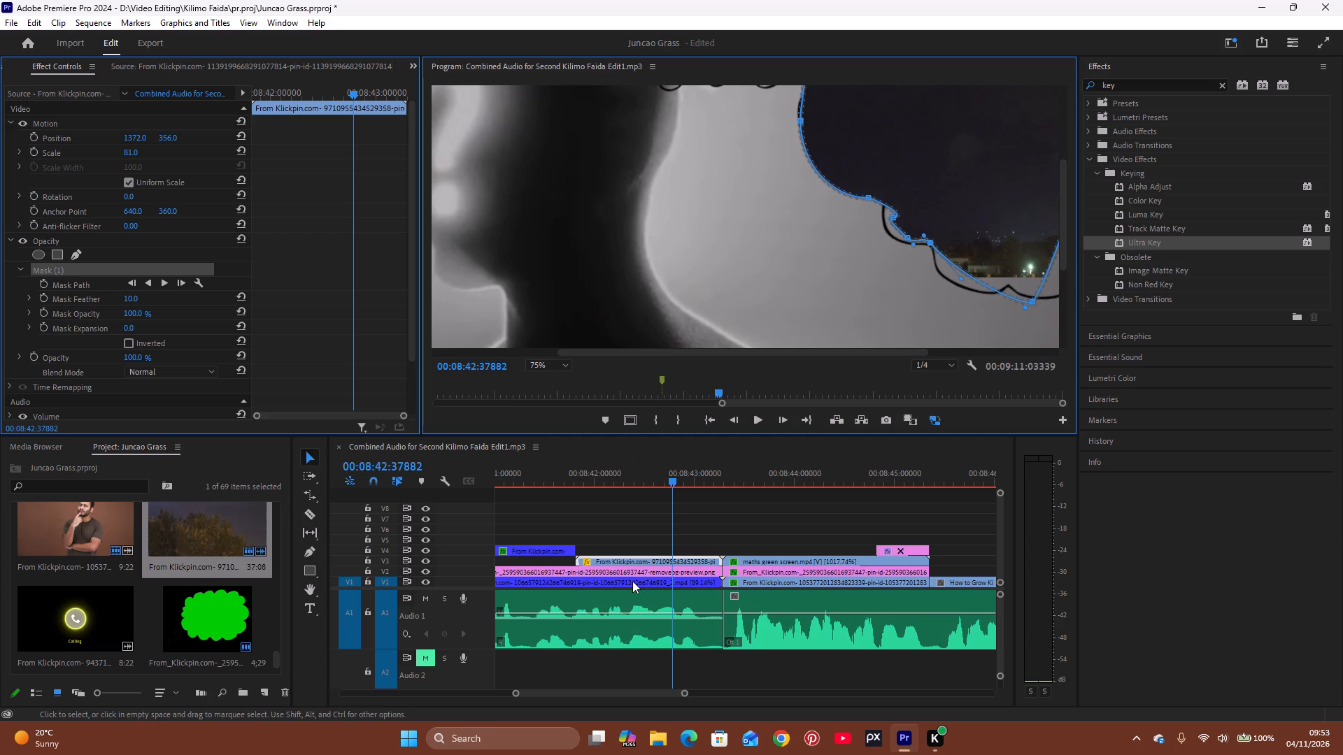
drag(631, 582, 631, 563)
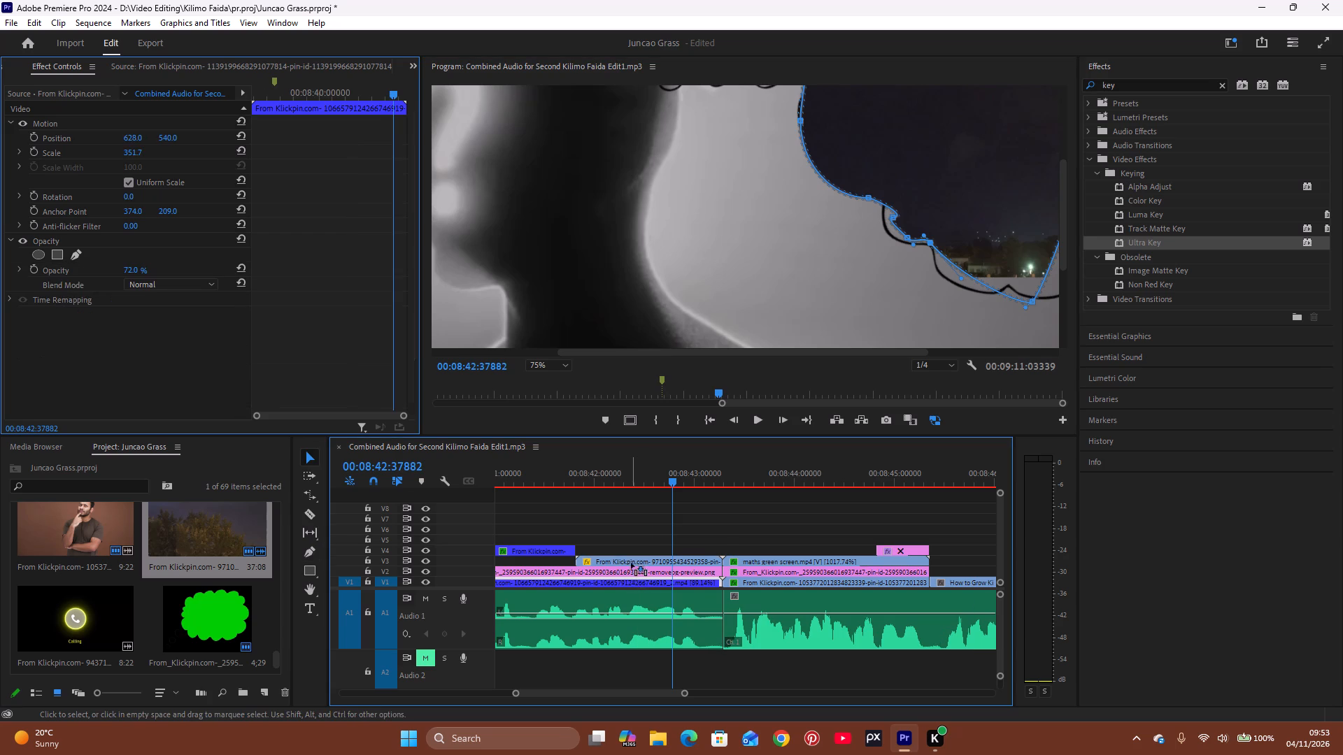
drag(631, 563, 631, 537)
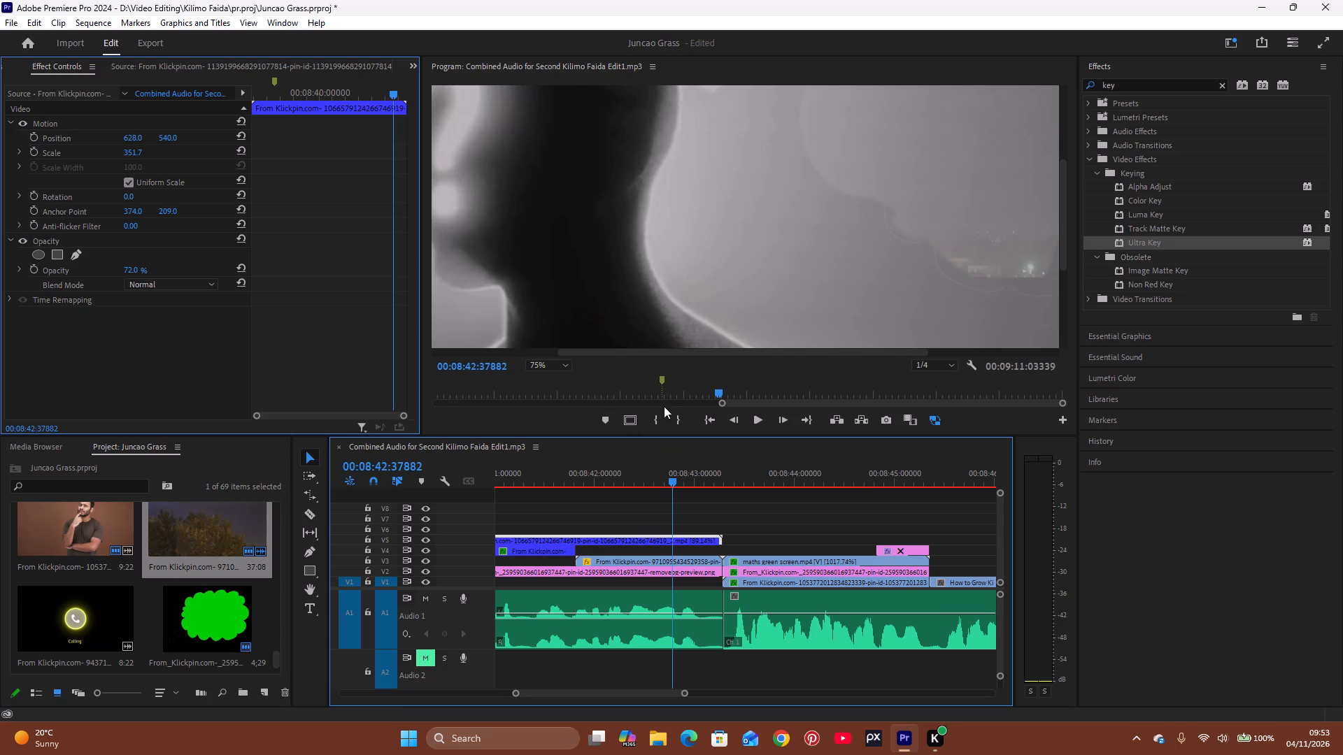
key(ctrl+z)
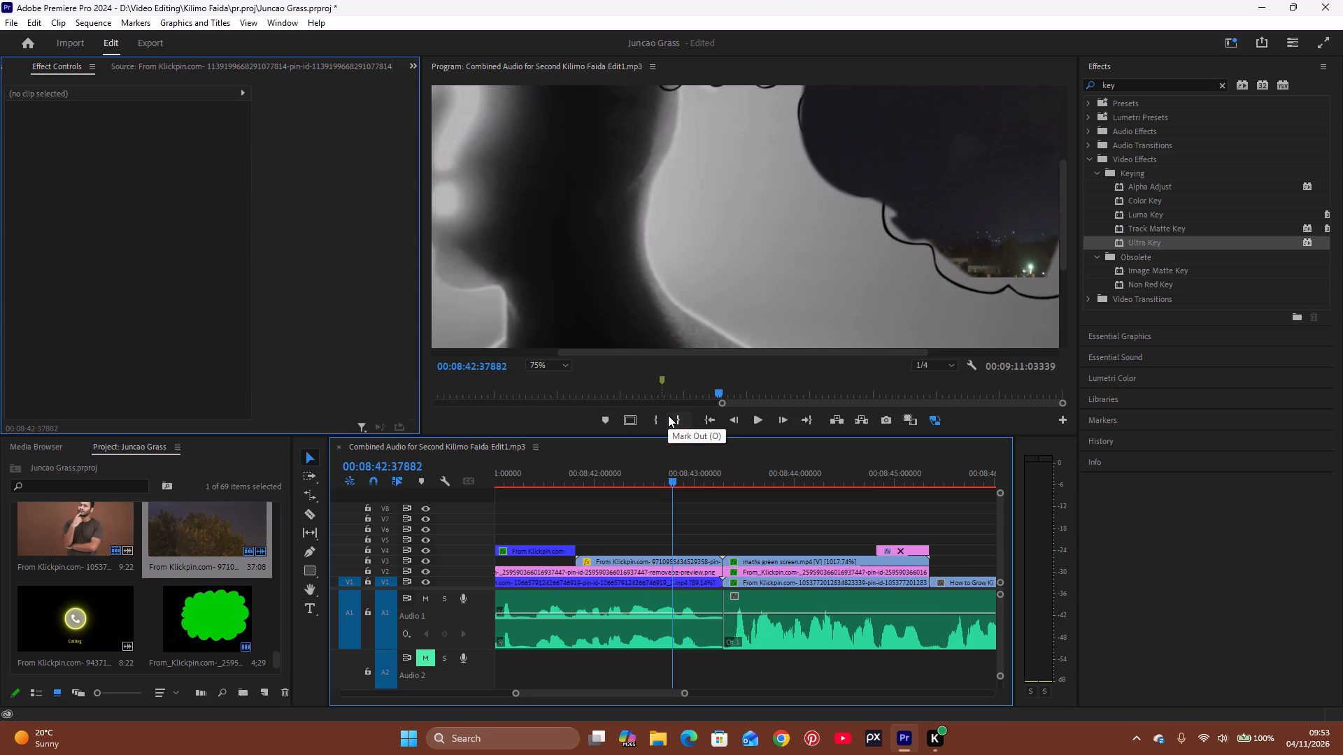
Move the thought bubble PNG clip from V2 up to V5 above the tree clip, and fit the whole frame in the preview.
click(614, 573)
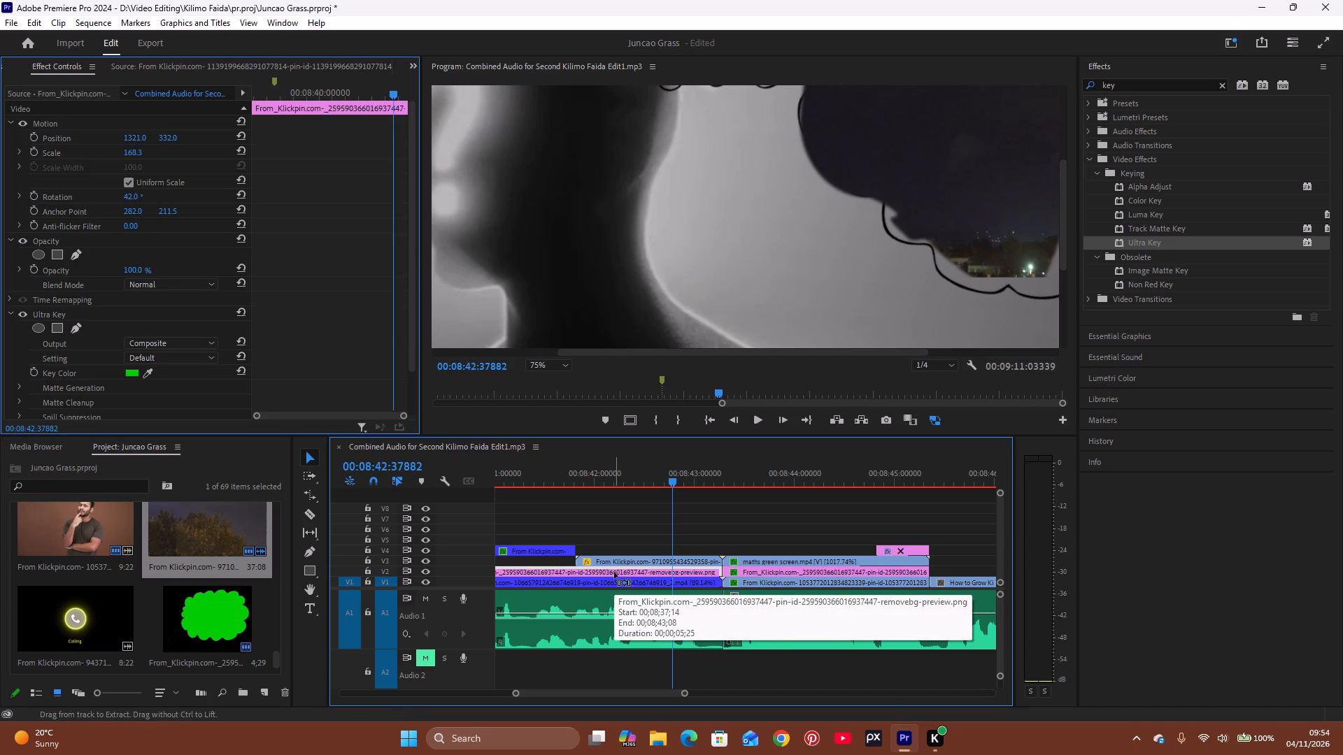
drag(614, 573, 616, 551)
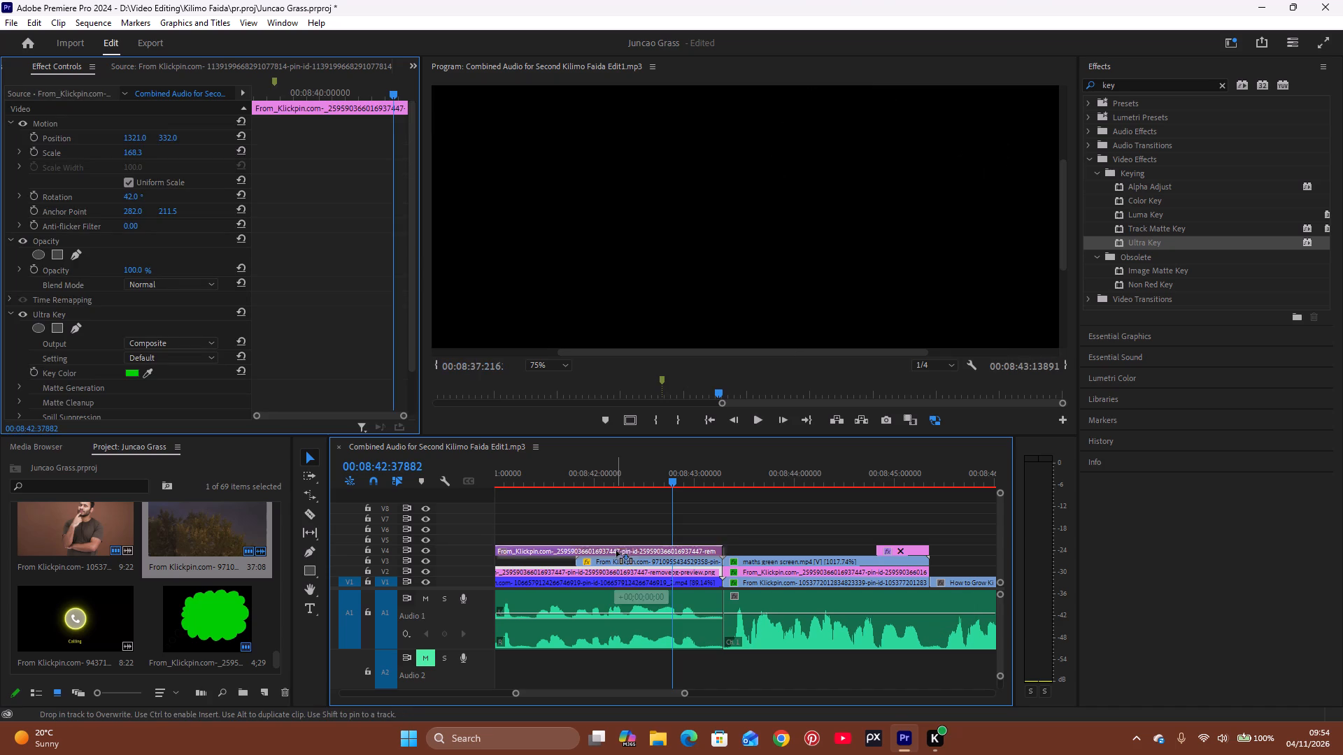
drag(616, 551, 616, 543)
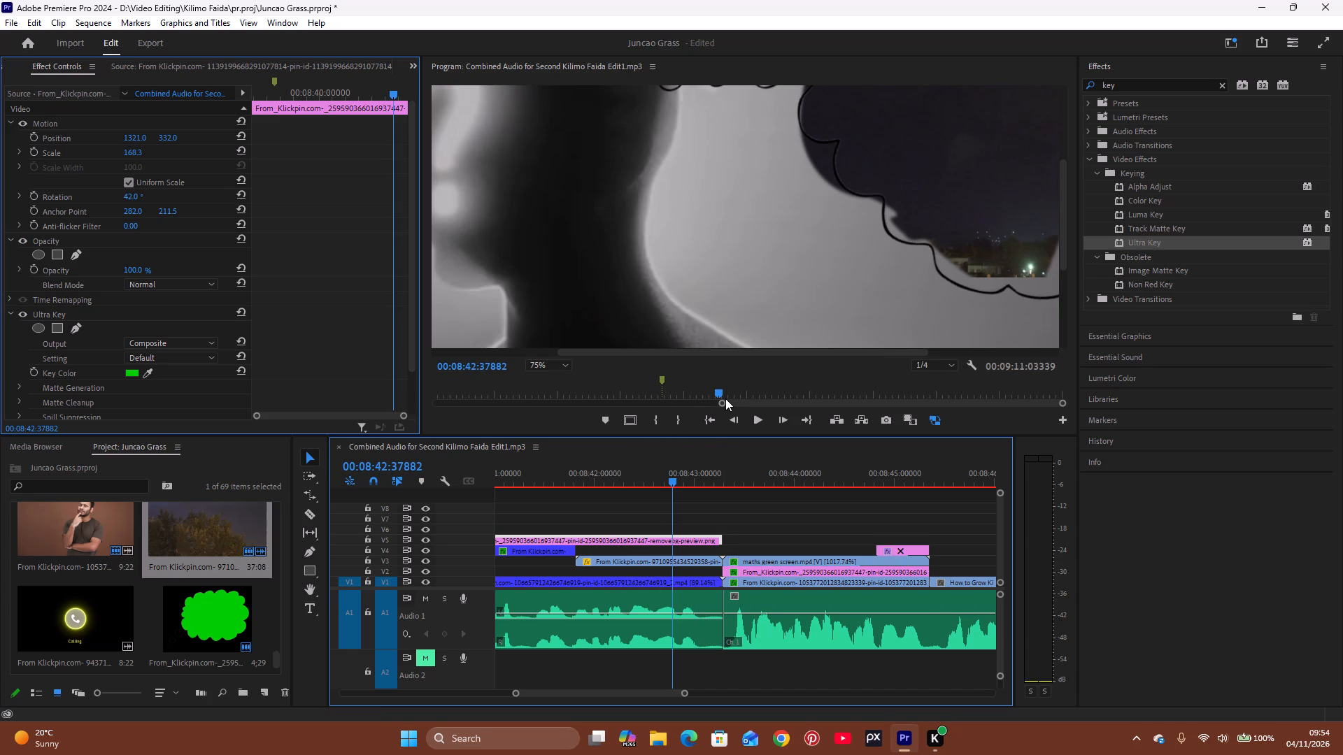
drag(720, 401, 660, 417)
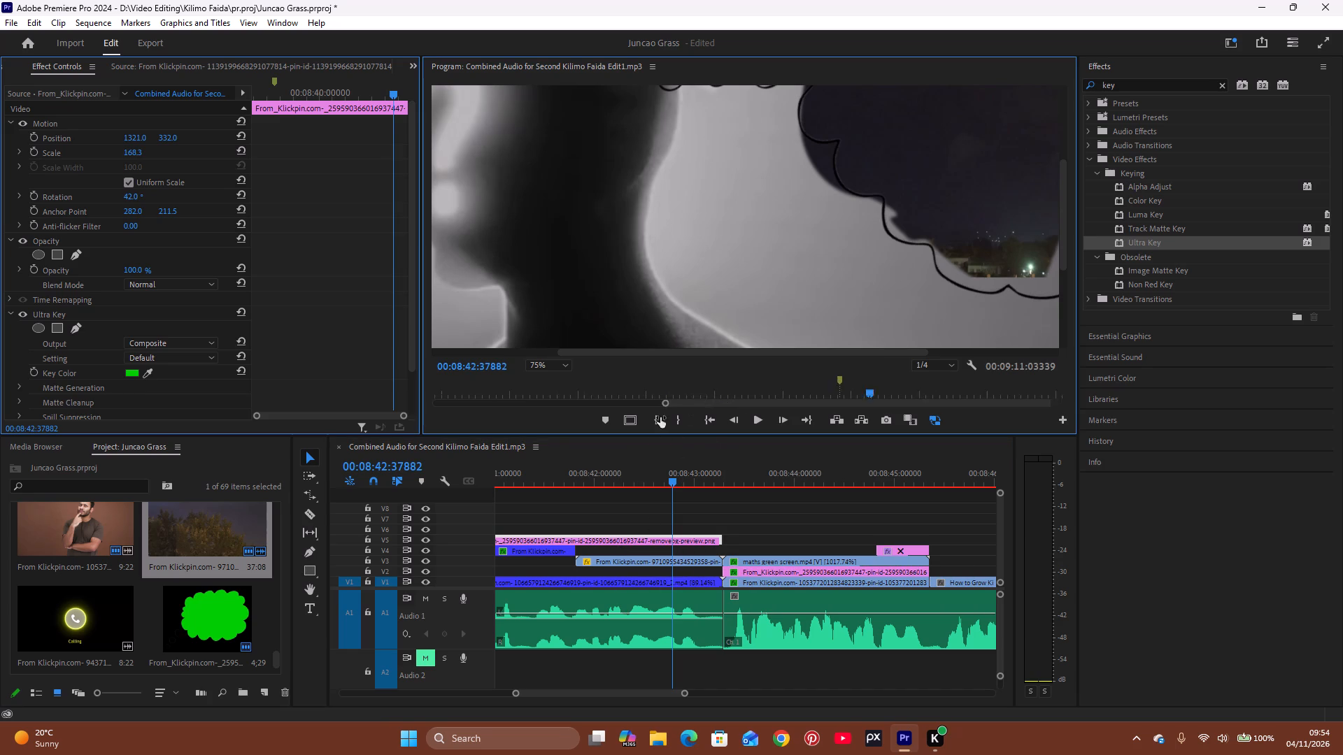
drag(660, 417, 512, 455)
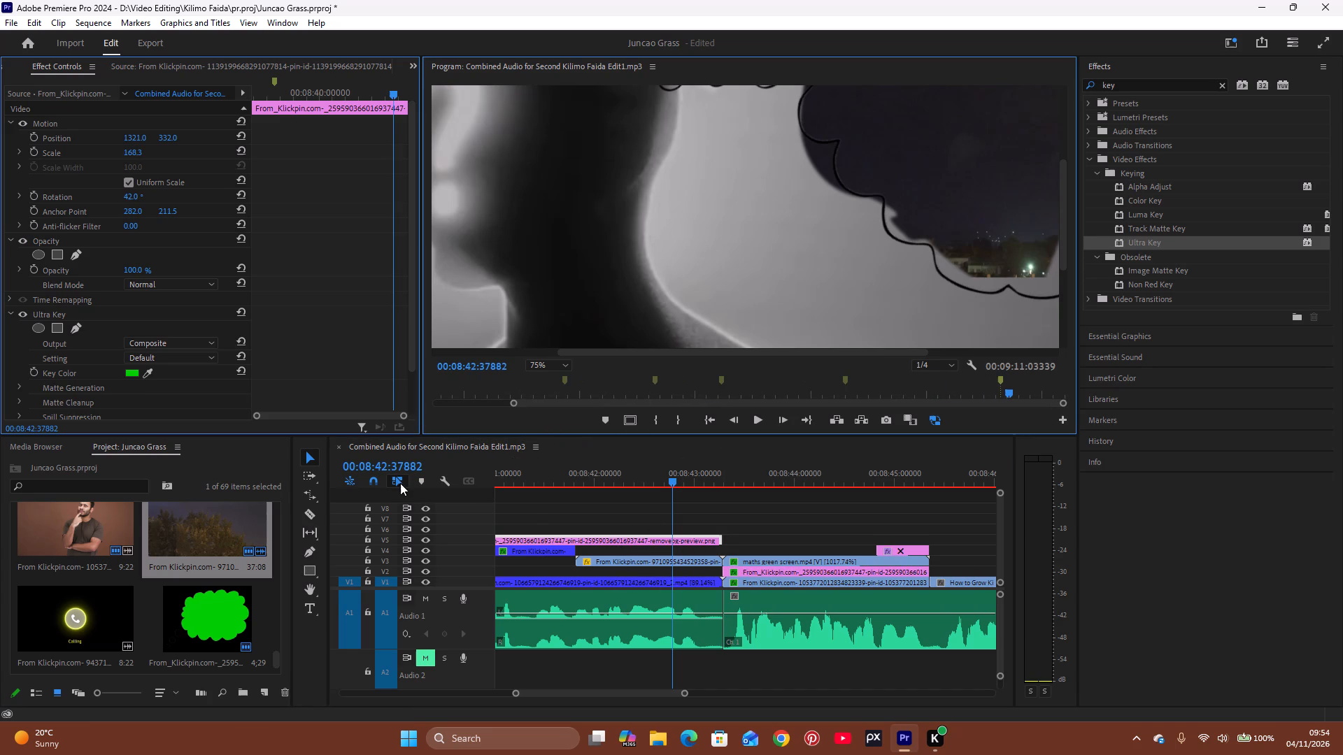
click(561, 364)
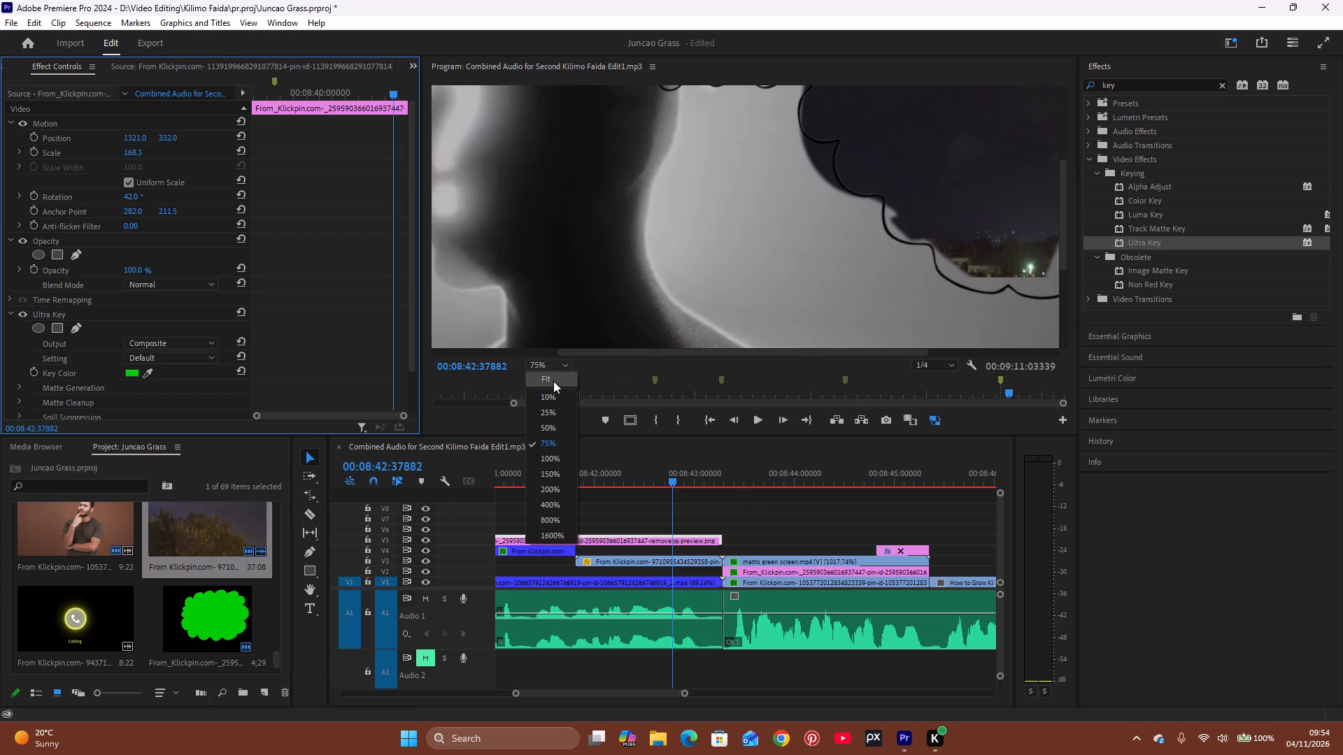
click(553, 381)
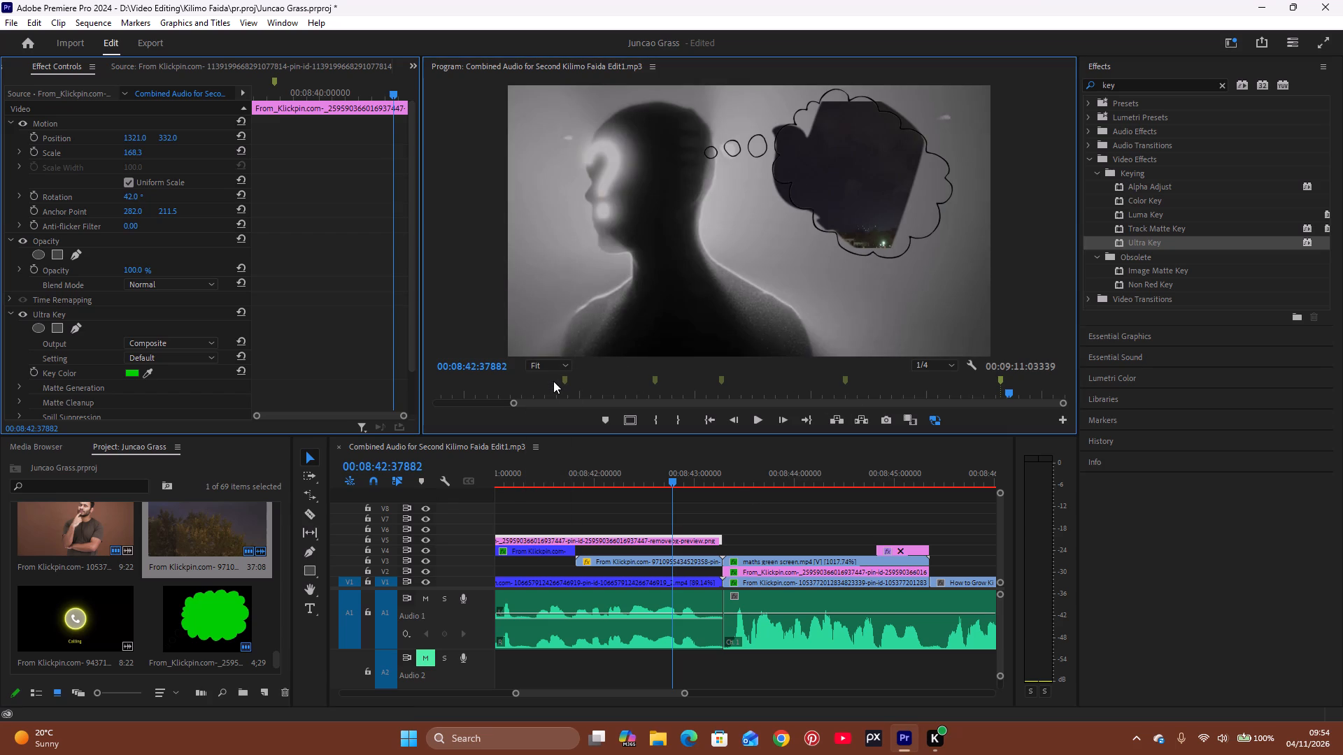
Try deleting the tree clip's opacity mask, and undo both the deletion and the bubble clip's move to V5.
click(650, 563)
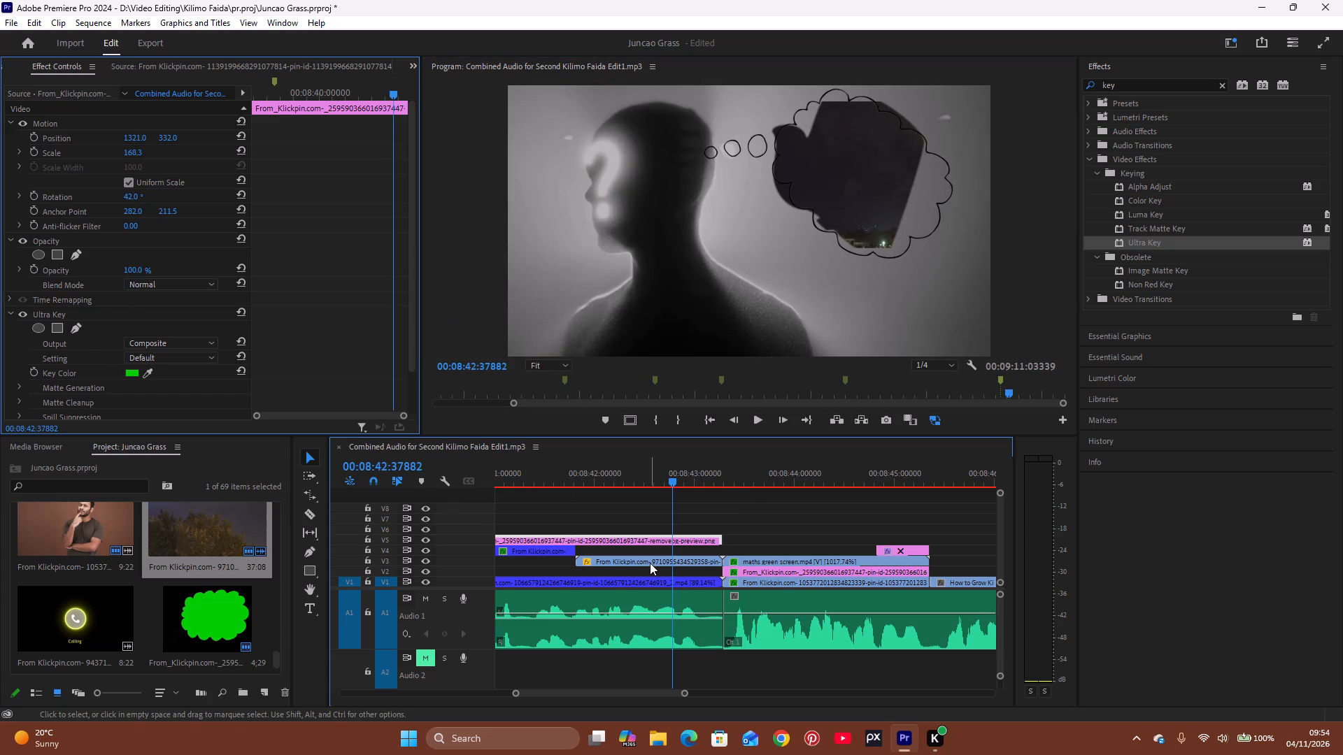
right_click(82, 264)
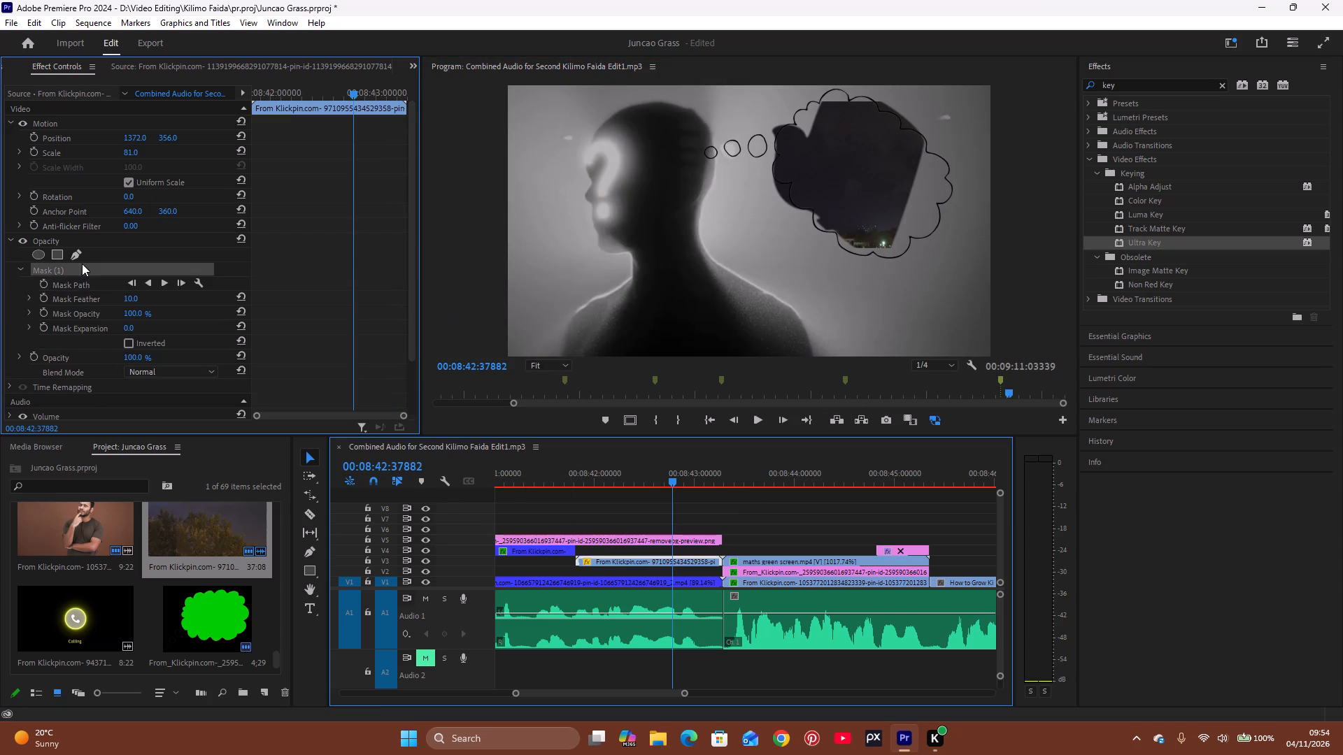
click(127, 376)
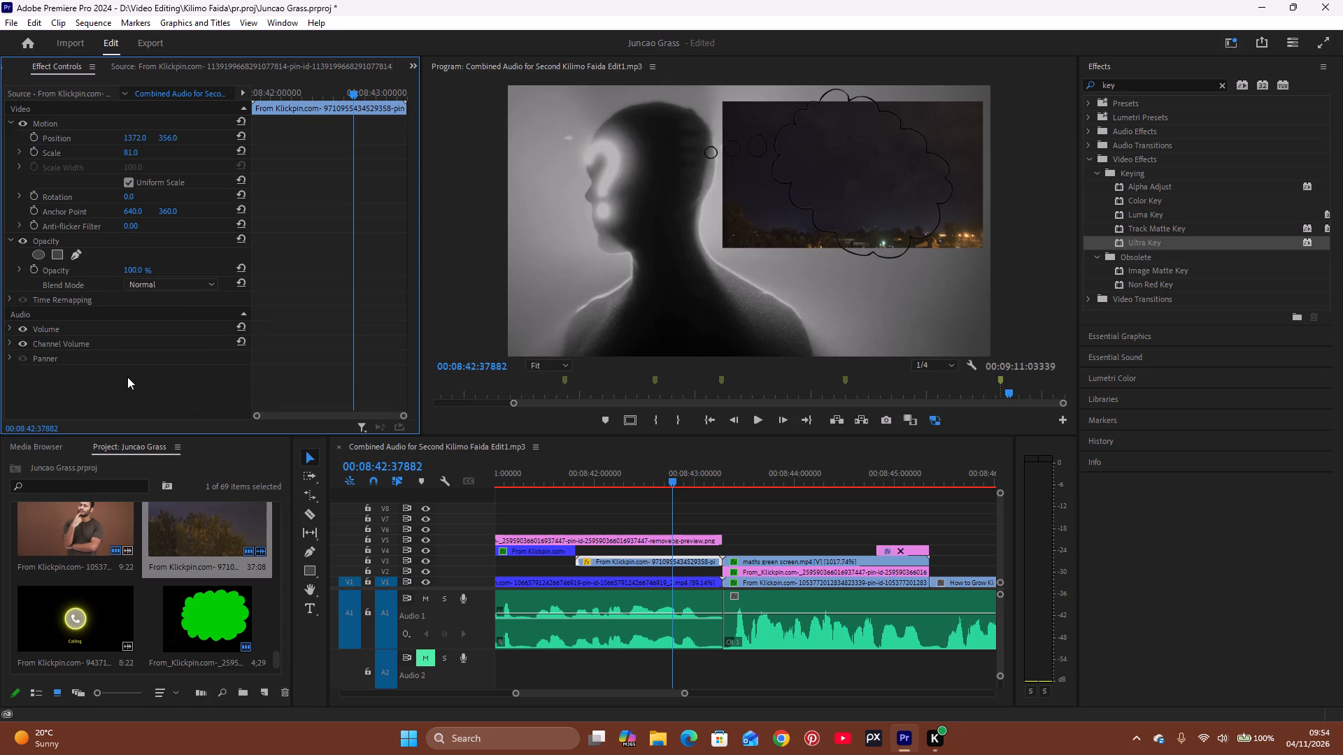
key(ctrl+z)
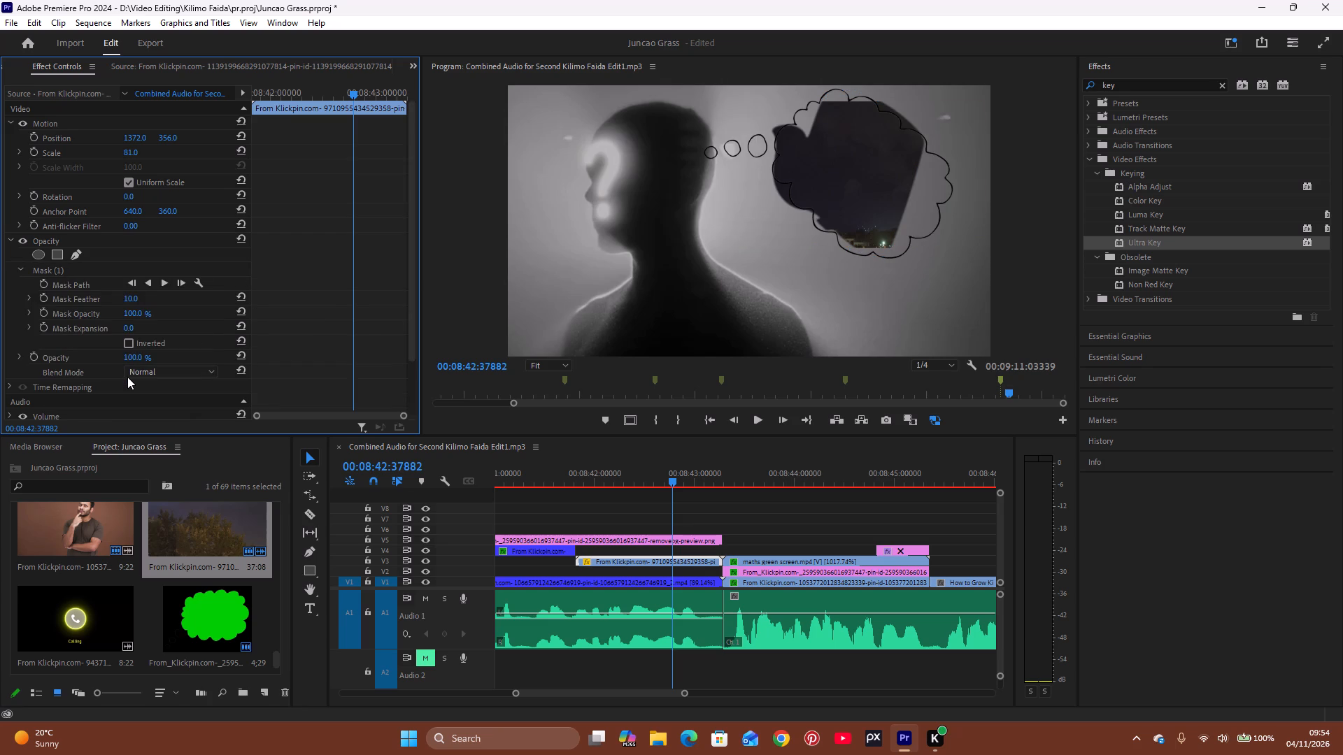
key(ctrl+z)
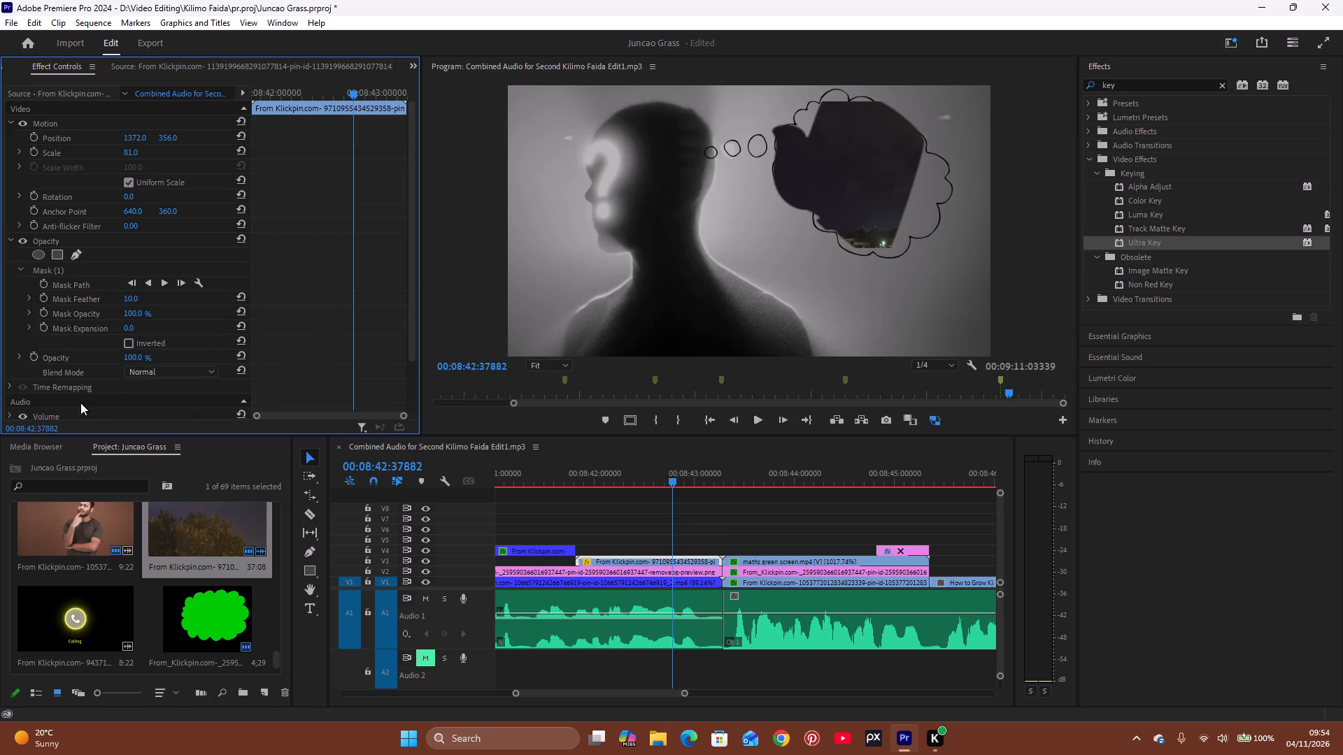
Select the tree clip's Mask (1) at 75% preview zoom and shape its points around the bubble's first lower-left lobe to the notch.
click(556, 368)
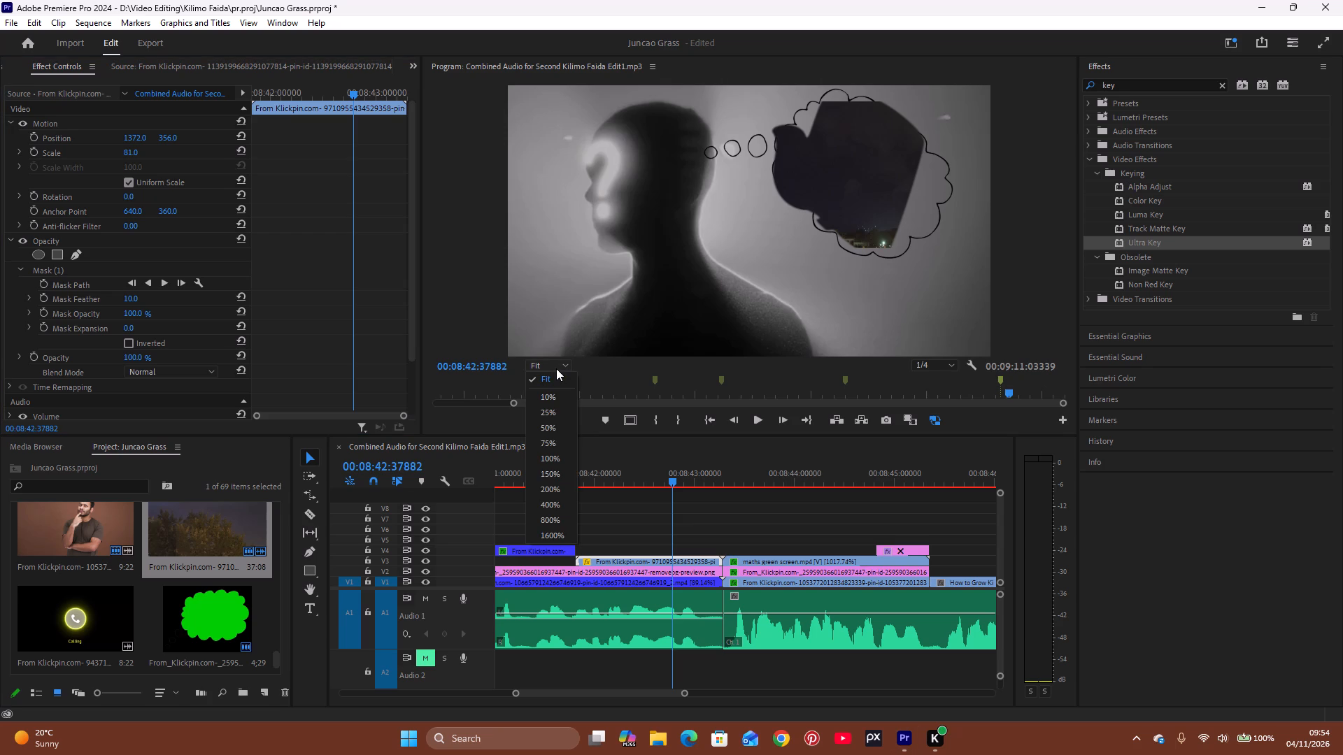
click(550, 442)
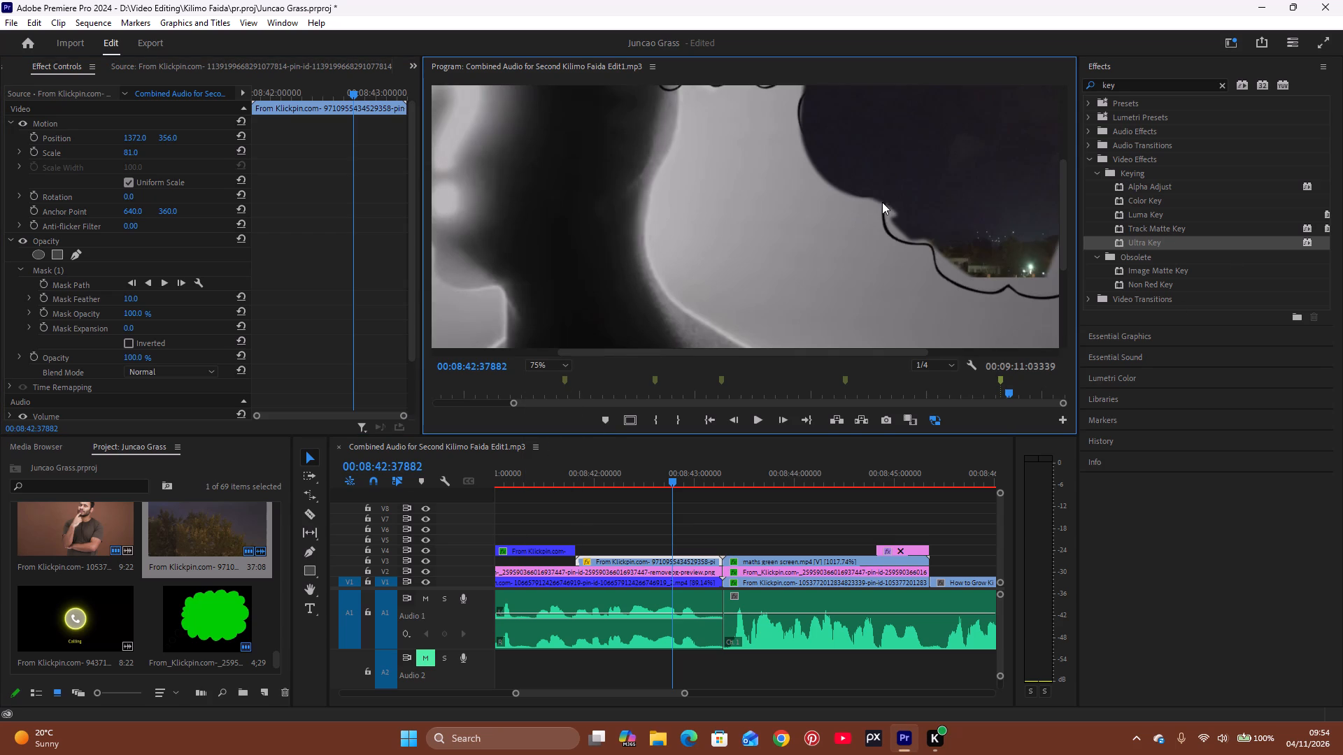
click(69, 268)
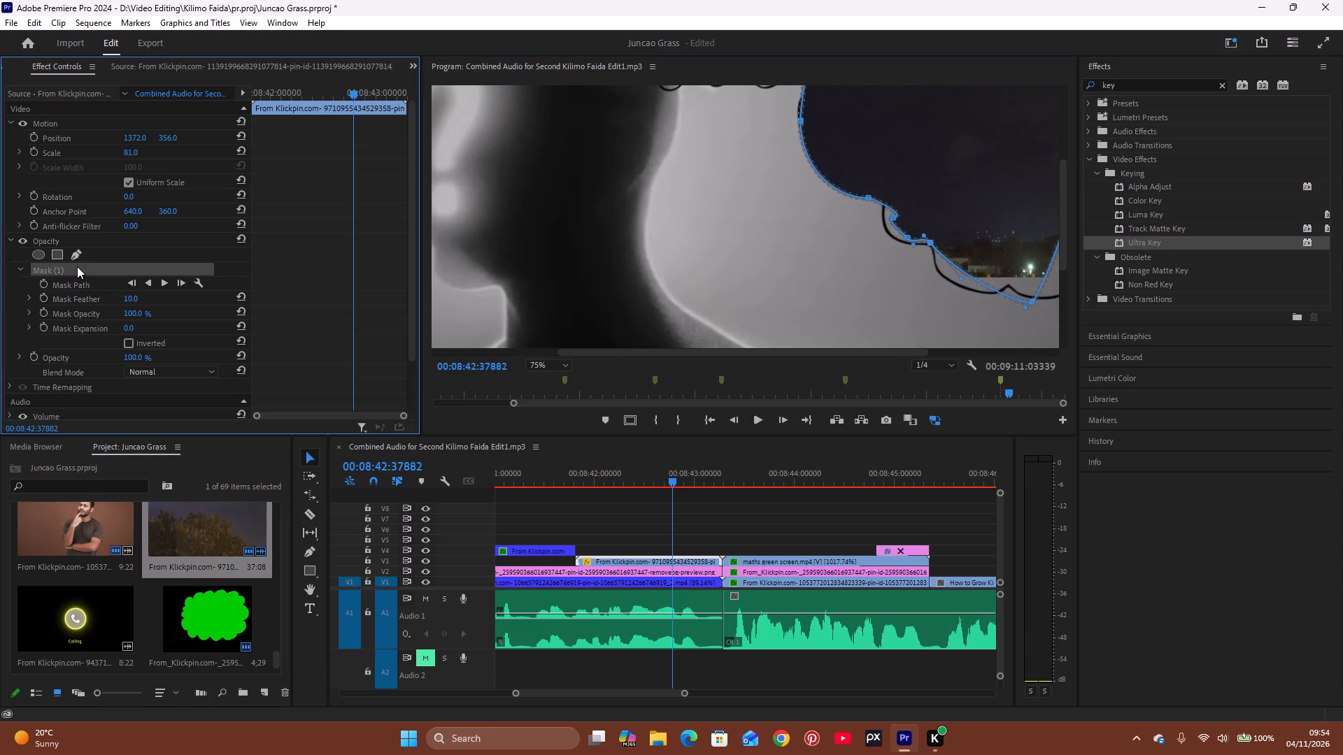
click(887, 206)
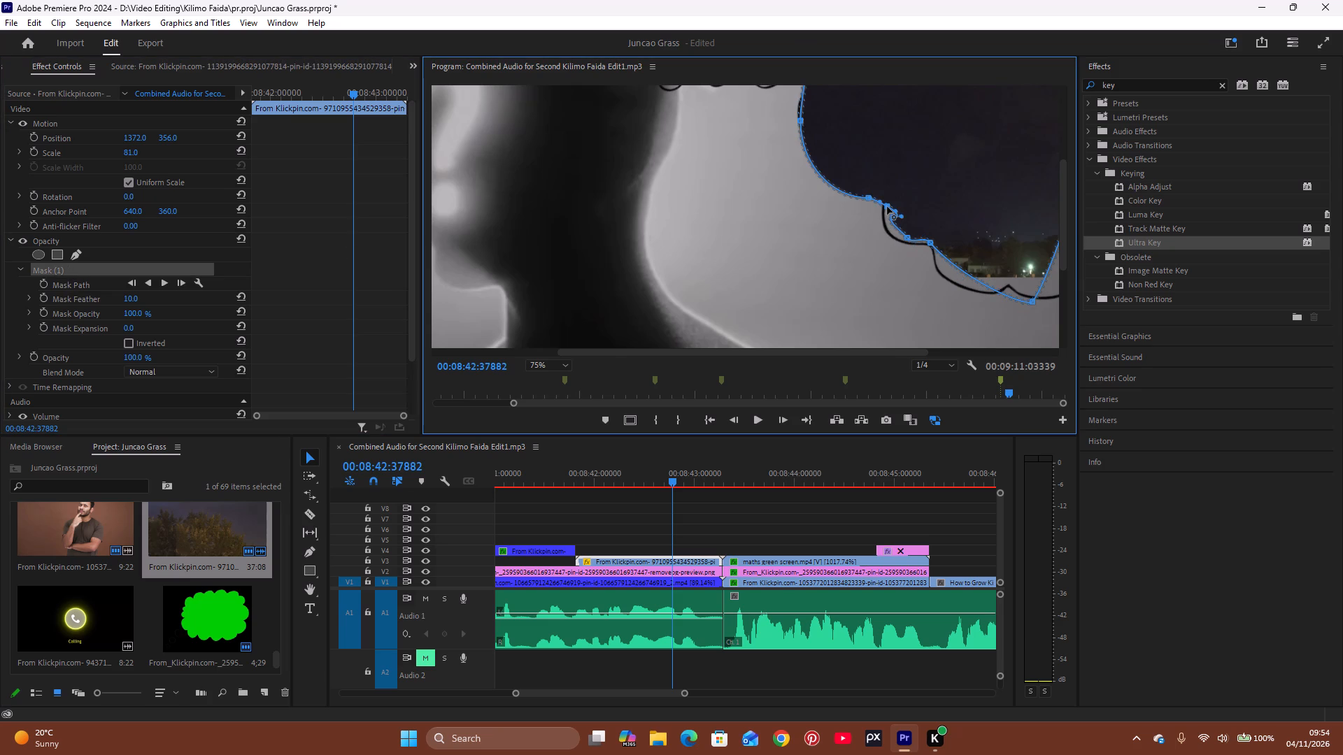
drag(887, 206, 883, 217)
drag(883, 217, 884, 216)
drag(895, 217, 896, 238)
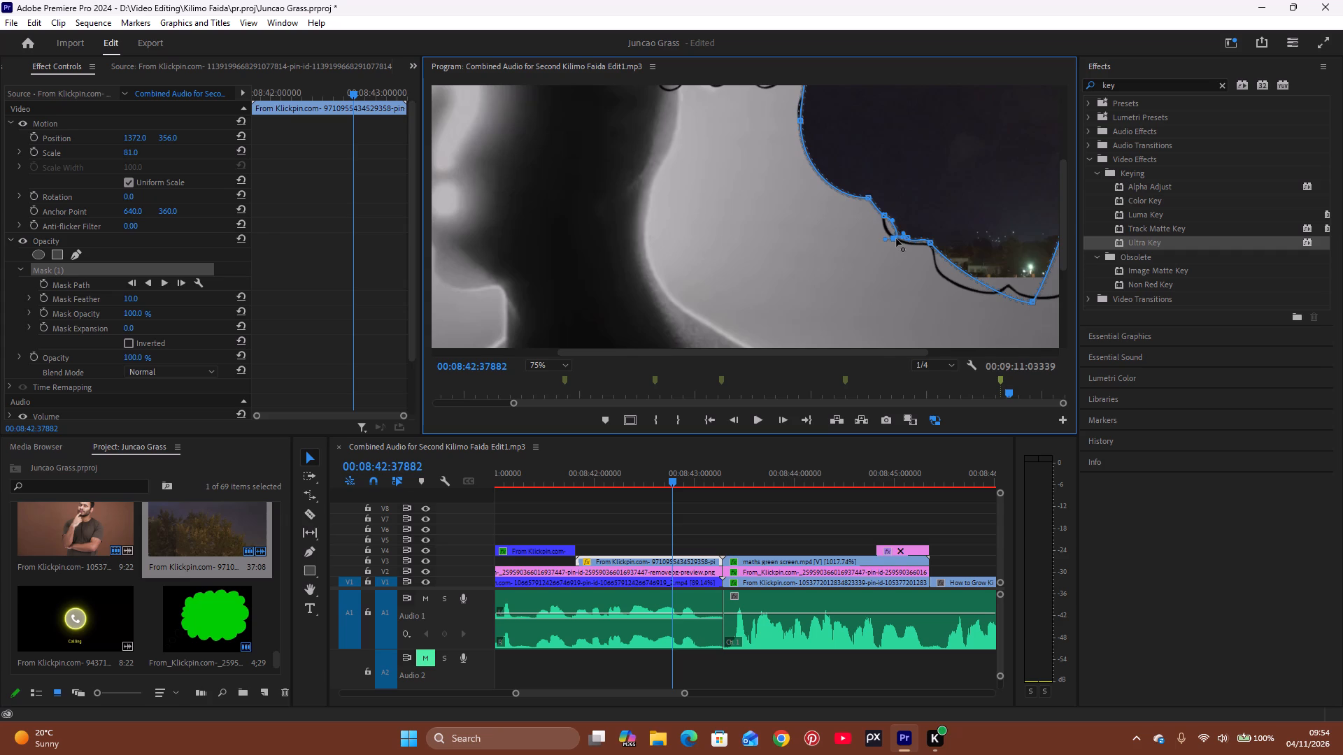
drag(896, 238, 886, 238)
click(889, 224)
click(909, 238)
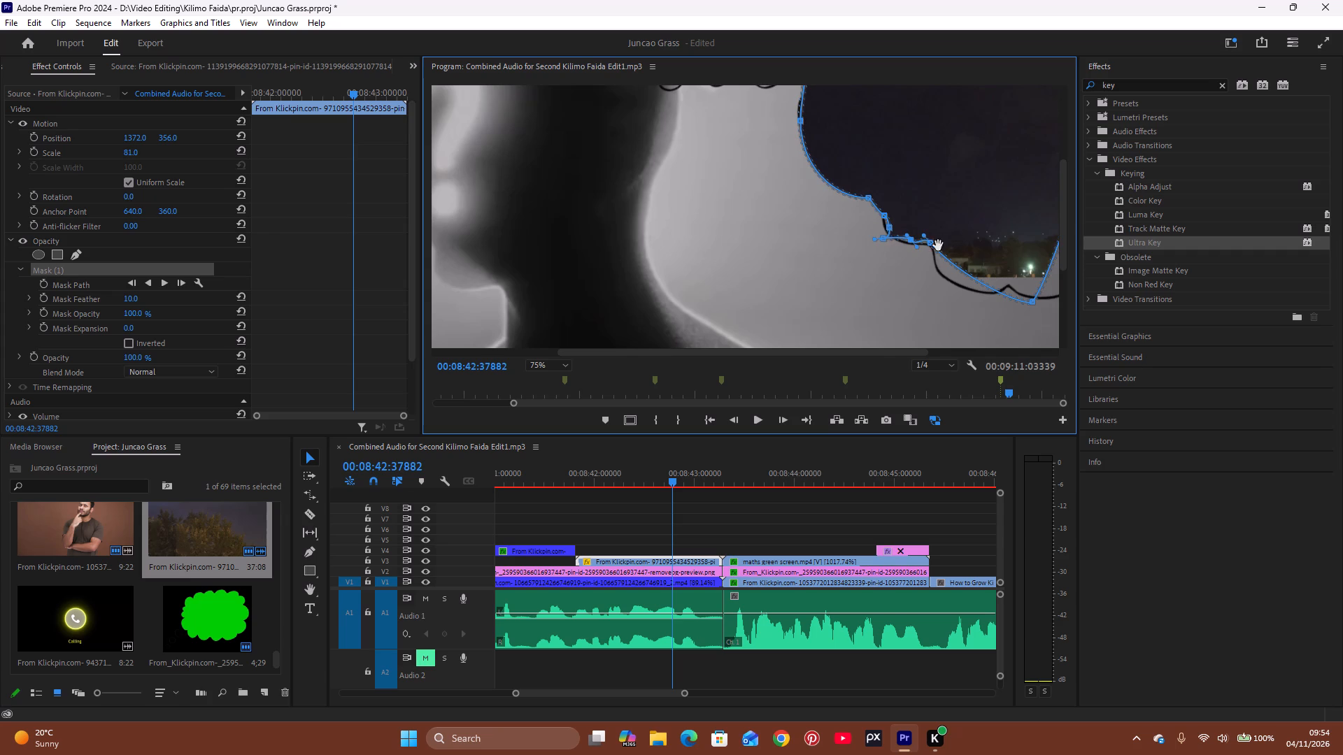
click(932, 246)
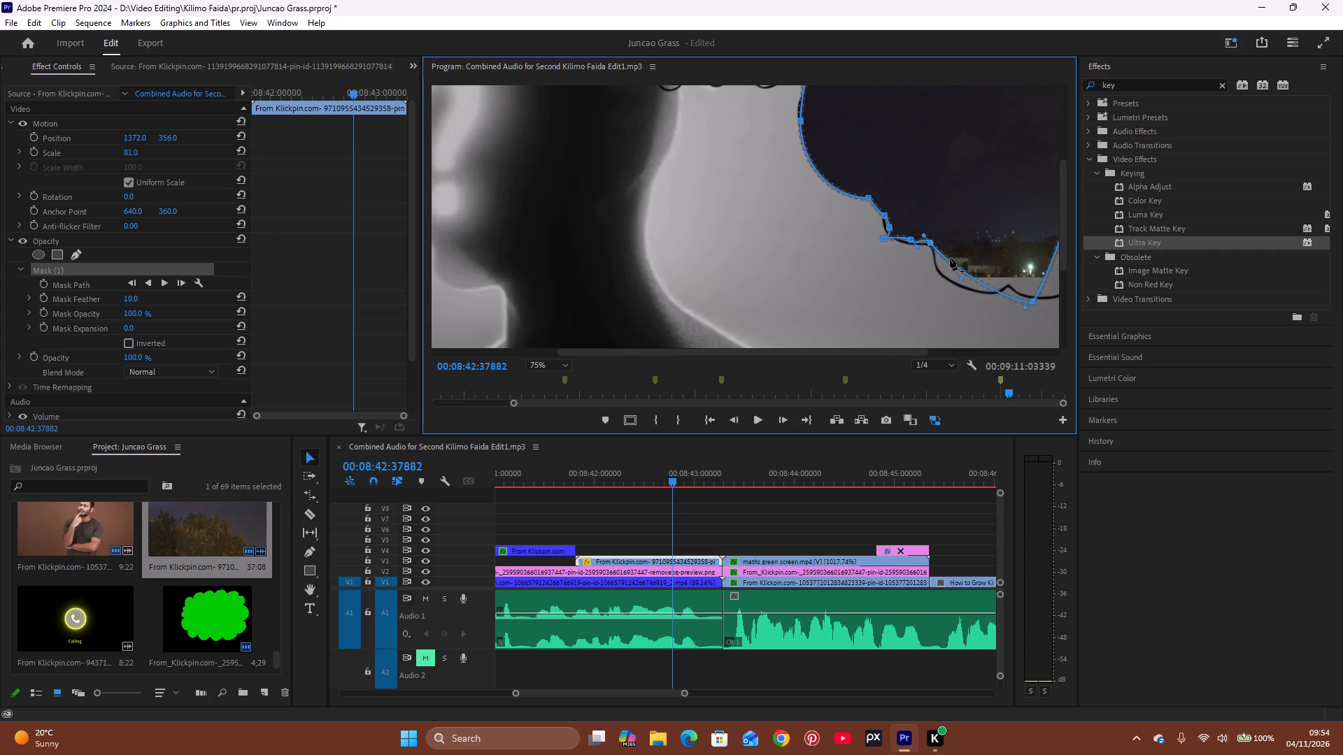
Add mask points down the side of the bubble's bottom lobe and bend the mask's bottom edge toward the outline.
click(952, 262)
drag(952, 262, 944, 264)
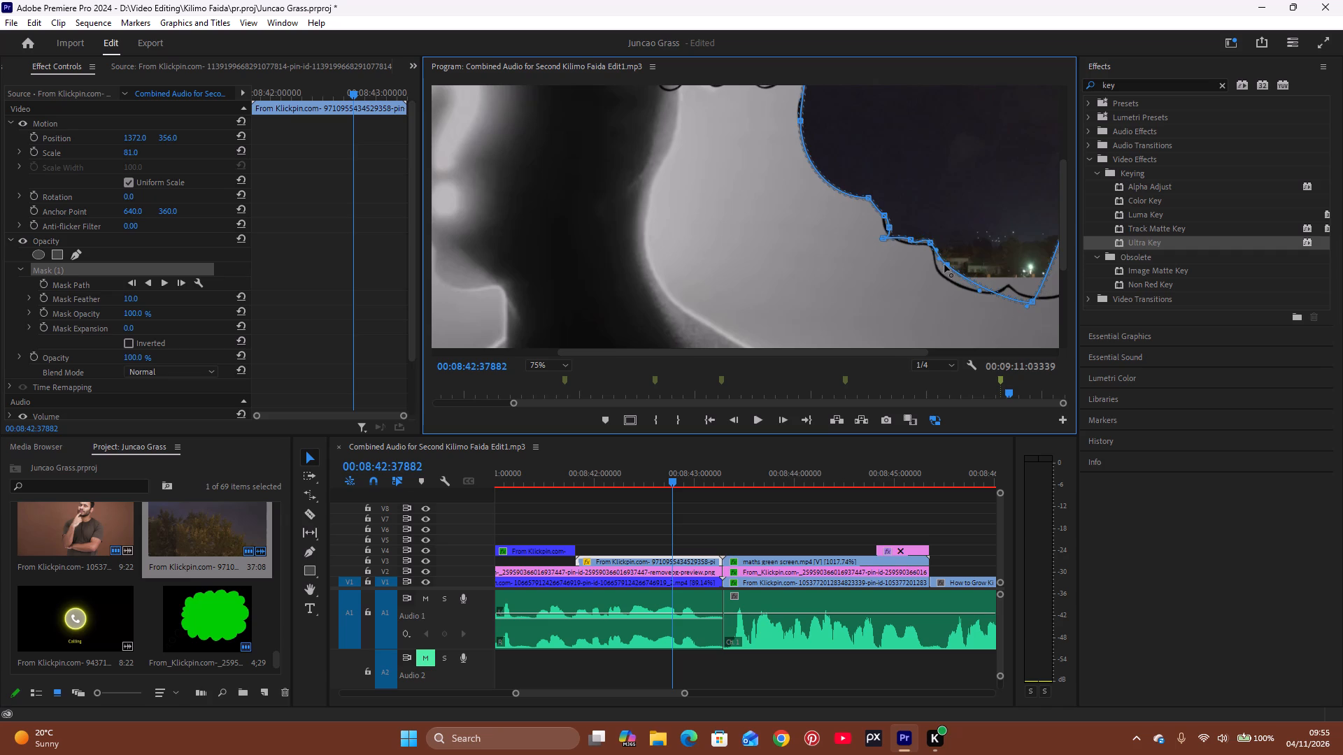
drag(944, 264, 939, 261)
click(956, 275)
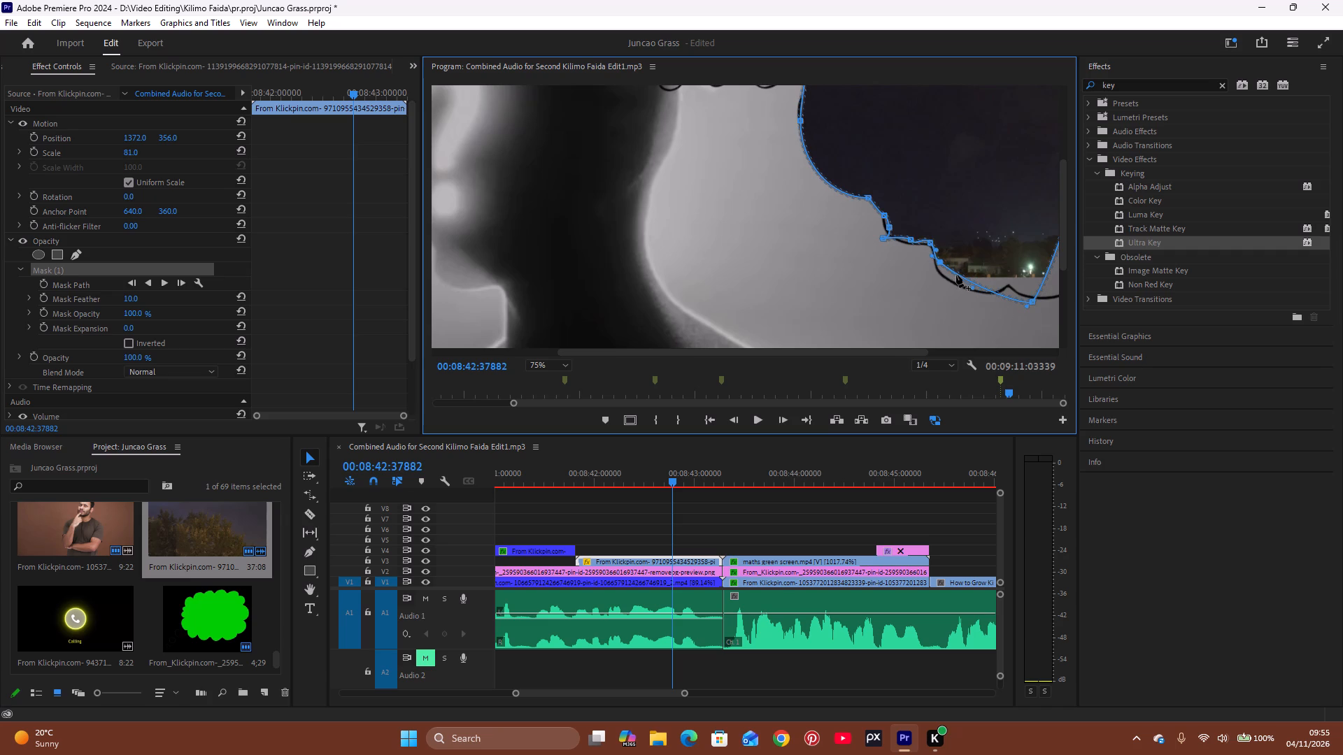
drag(957, 275, 940, 274)
drag(940, 274, 941, 273)
drag(1029, 302, 1032, 287)
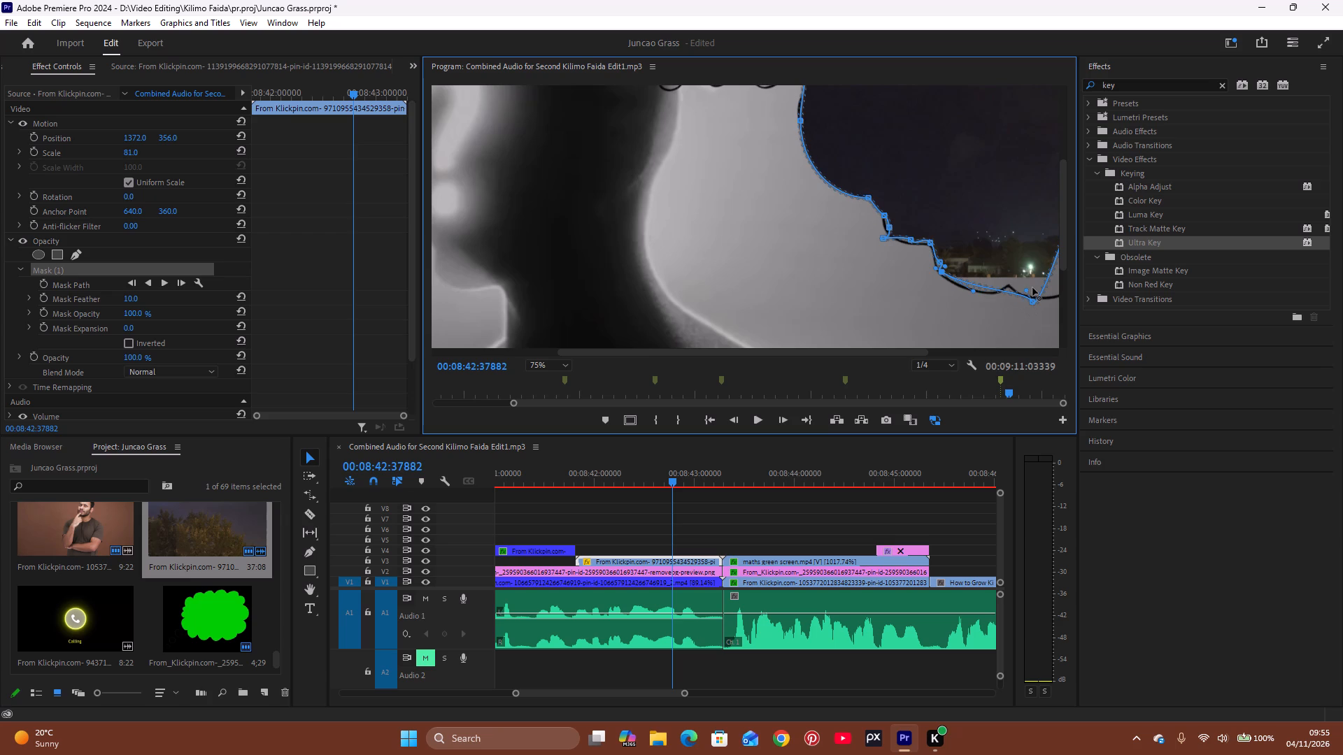
drag(1032, 287, 1033, 283)
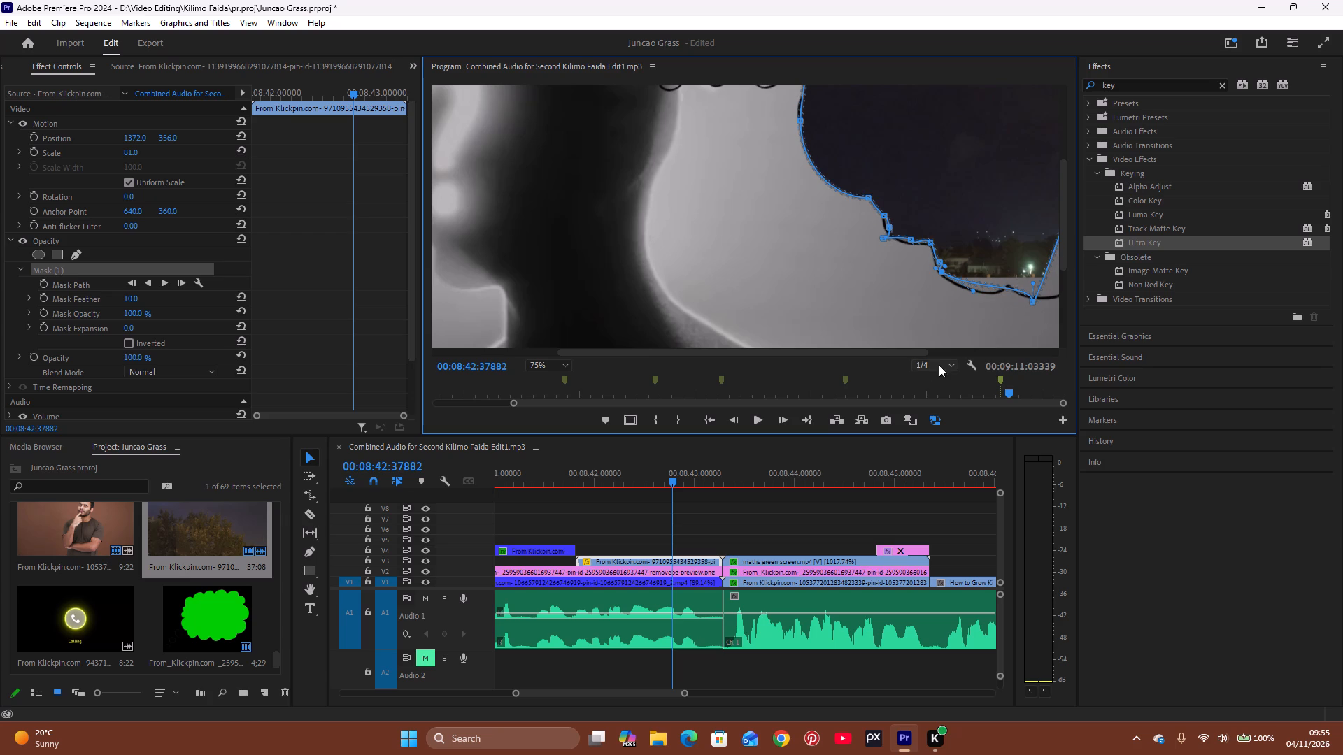
Add points on the mask's straight right edge and pull them out to follow the bubble's lower-right notch and lobe.
drag(872, 351, 914, 354)
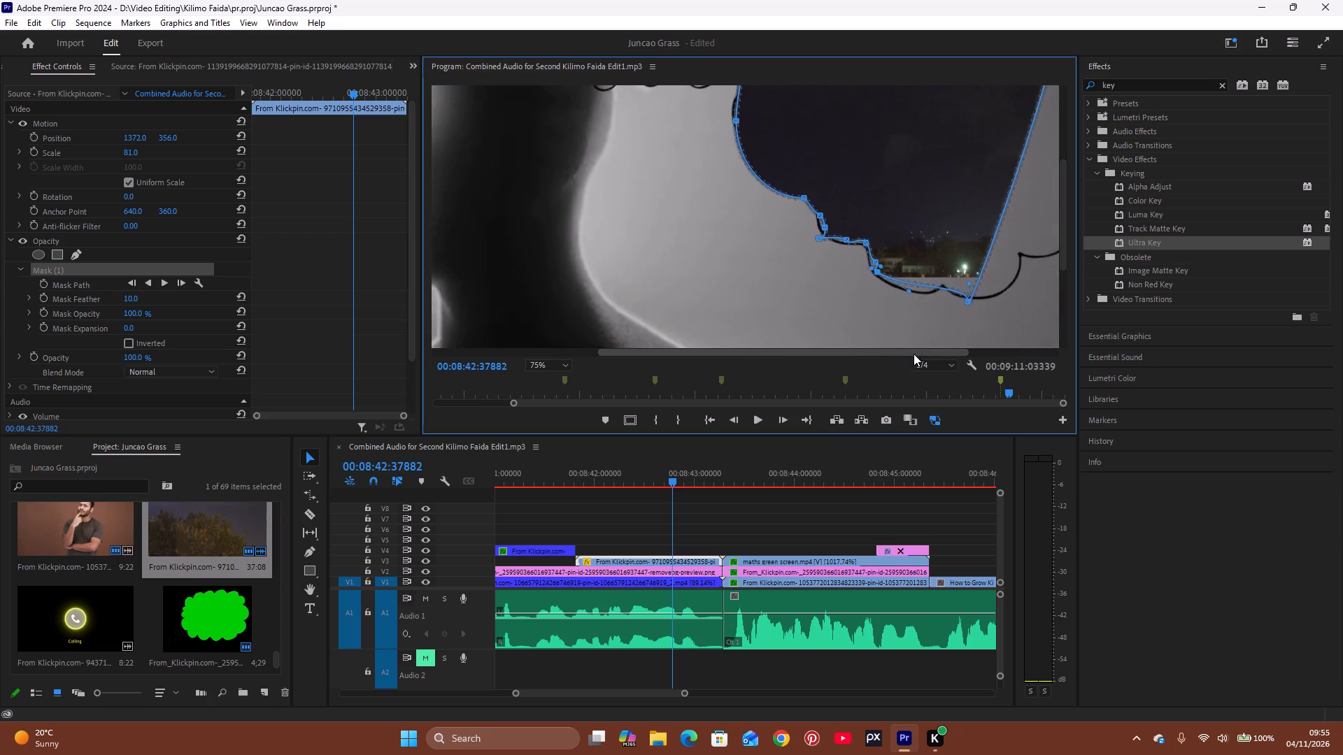
drag(914, 354, 949, 361)
drag(916, 271, 968, 263)
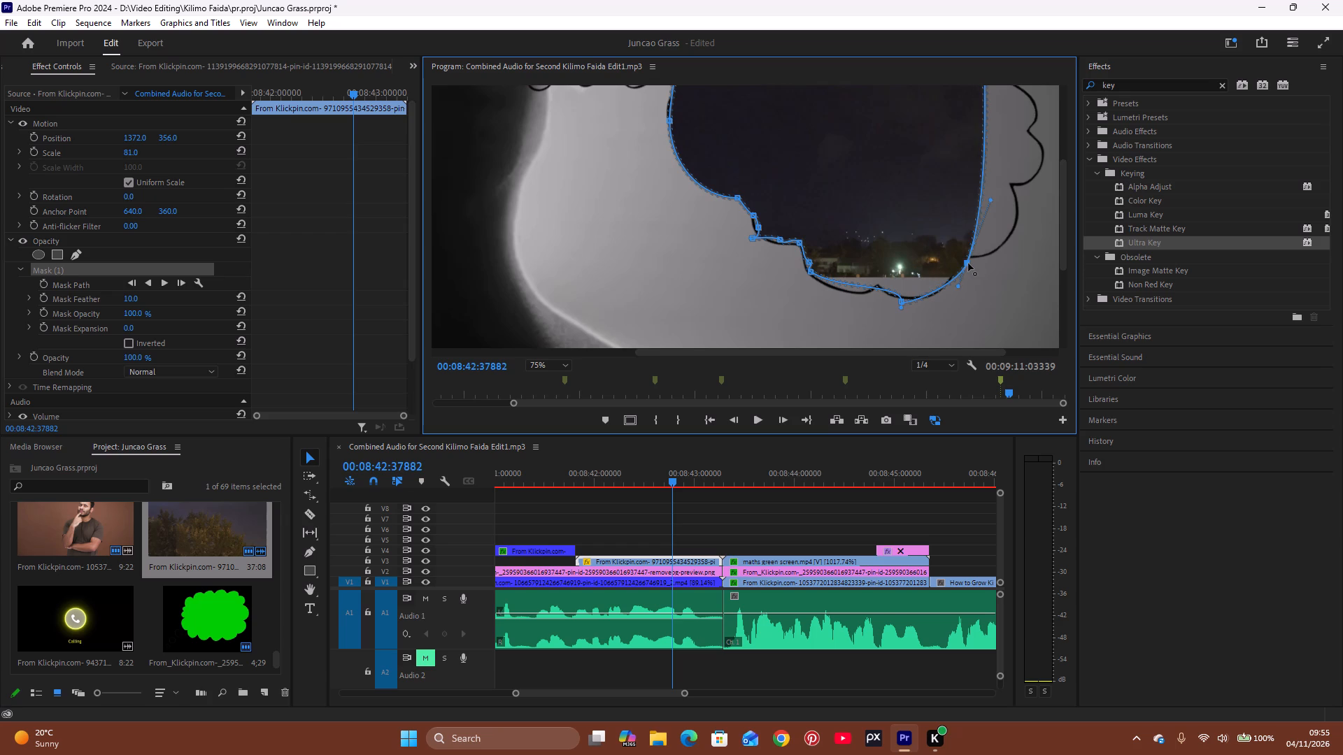
drag(968, 263, 970, 261)
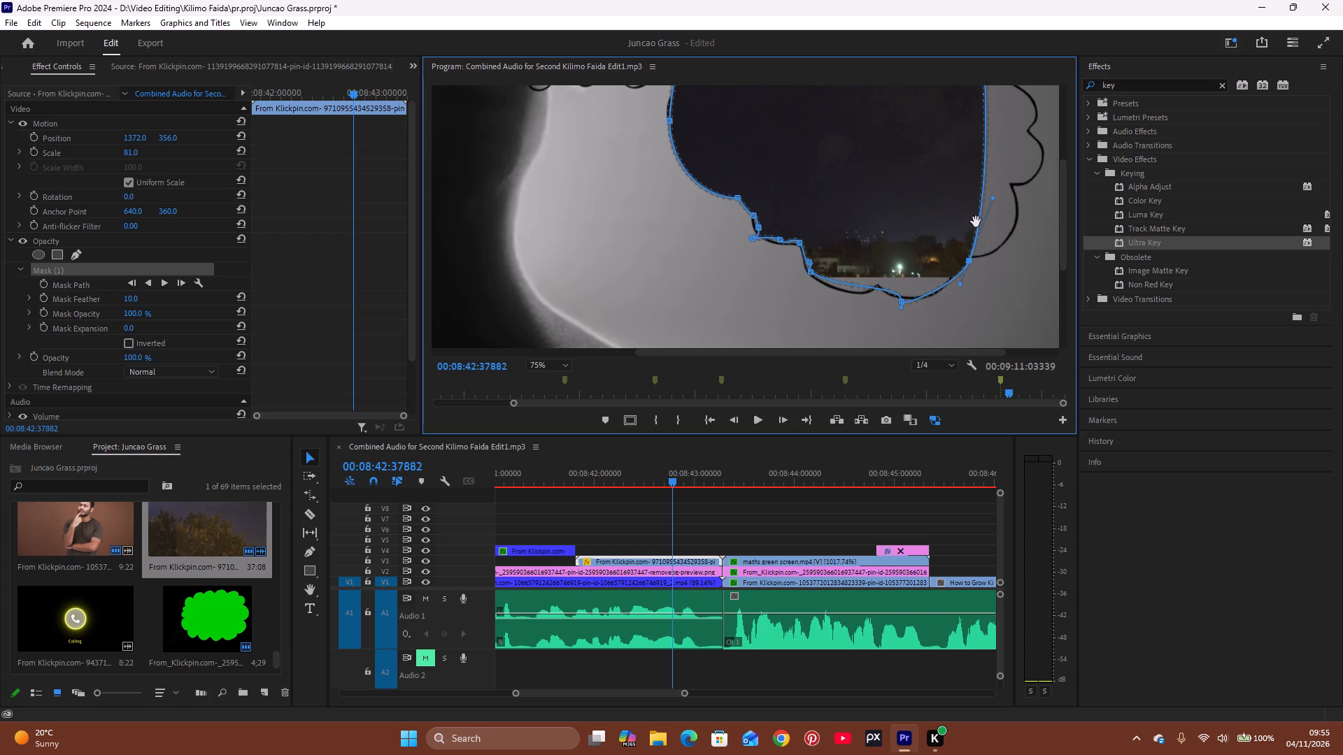
click(981, 216)
drag(981, 216, 1018, 226)
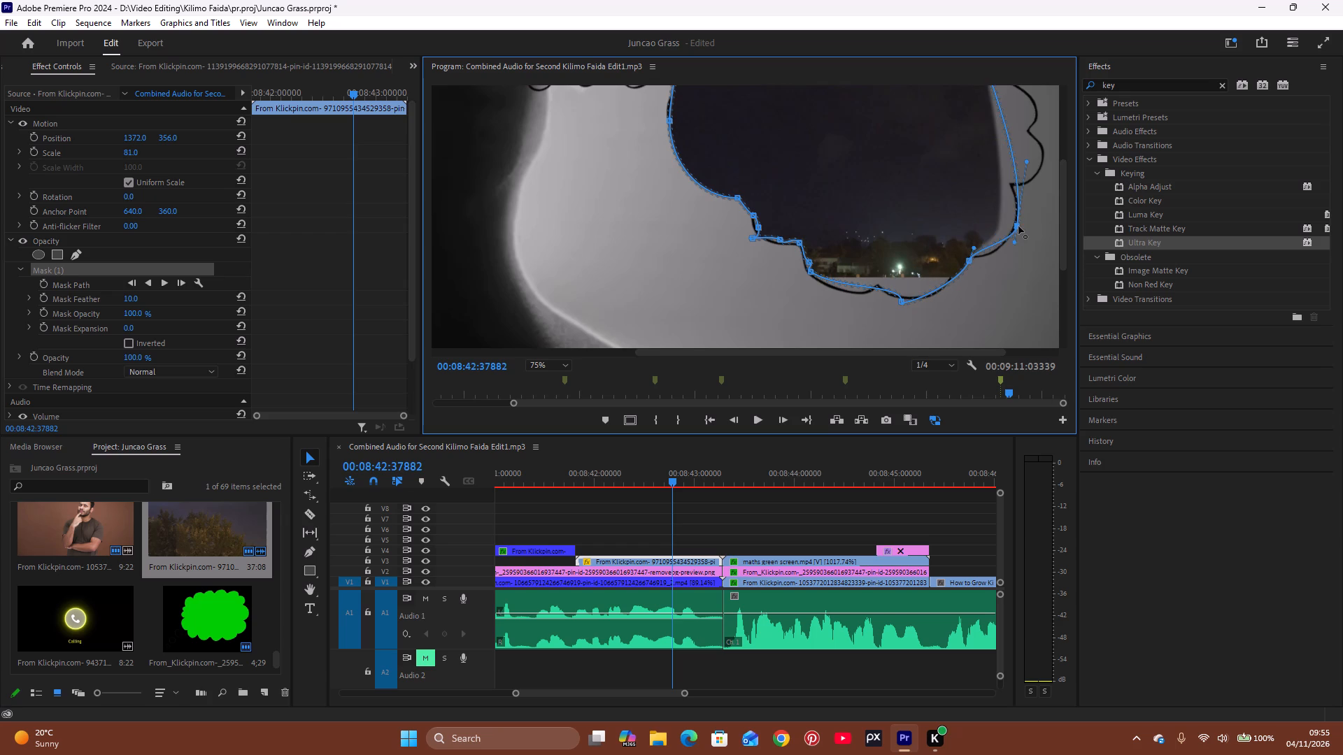
drag(1018, 226, 1014, 230)
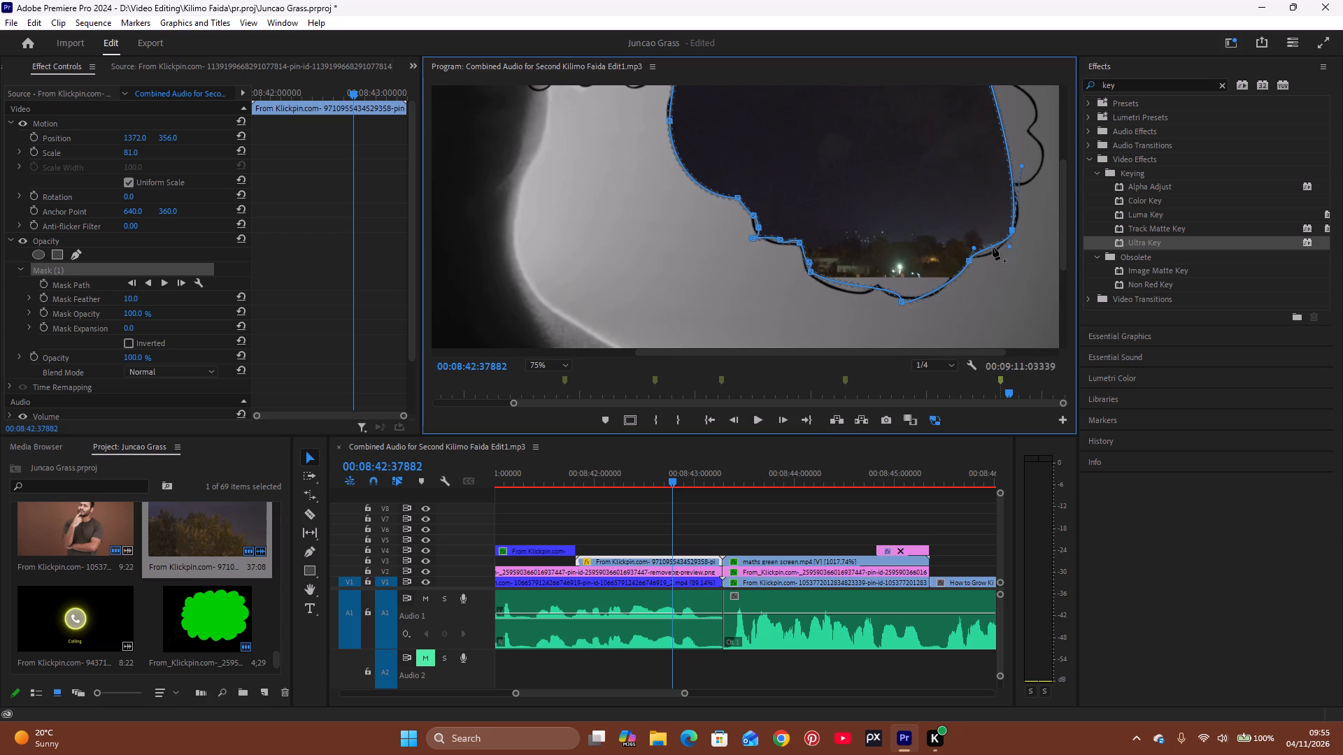
click(993, 247)
click(993, 247)
Pull the tree clip's mask points out on the bubble's right side to follow the small lobe and its lower notch.
drag(1011, 173, 1021, 169)
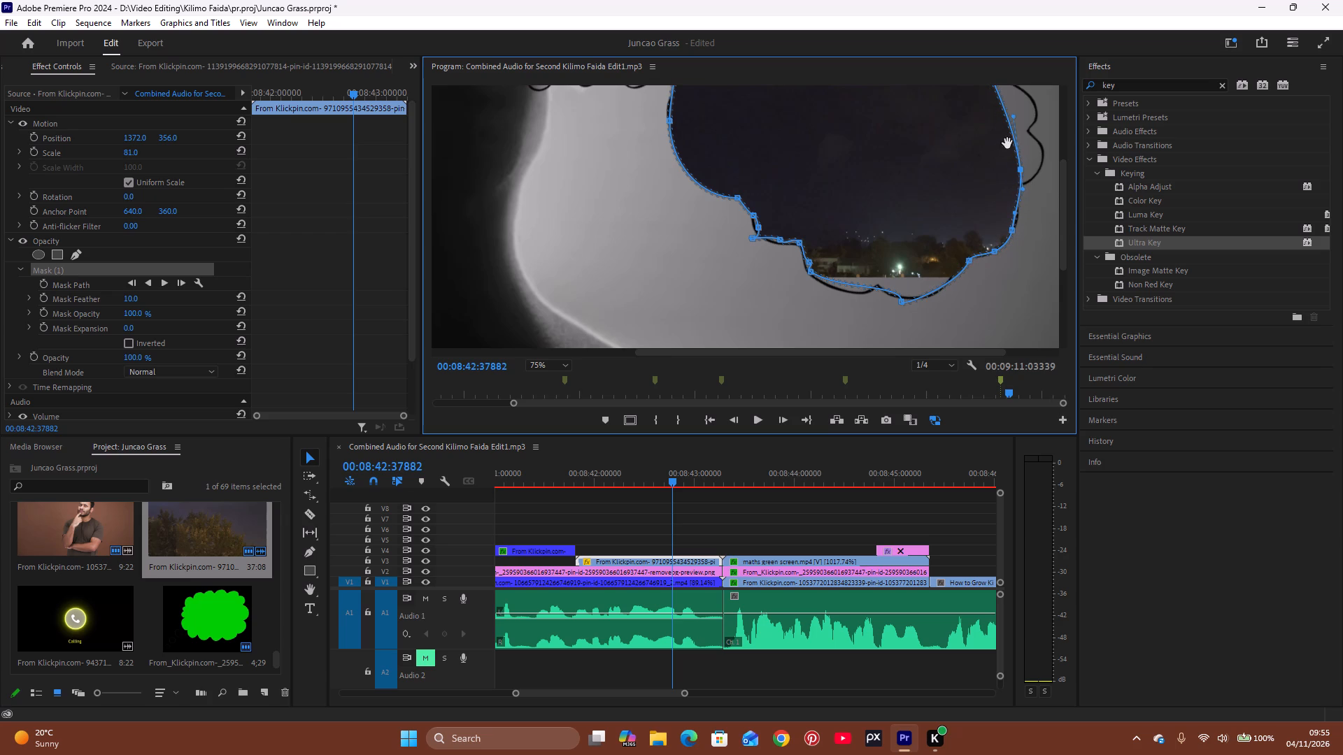
drag(1014, 138, 1017, 139)
drag(1017, 139, 1041, 159)
click(1021, 171)
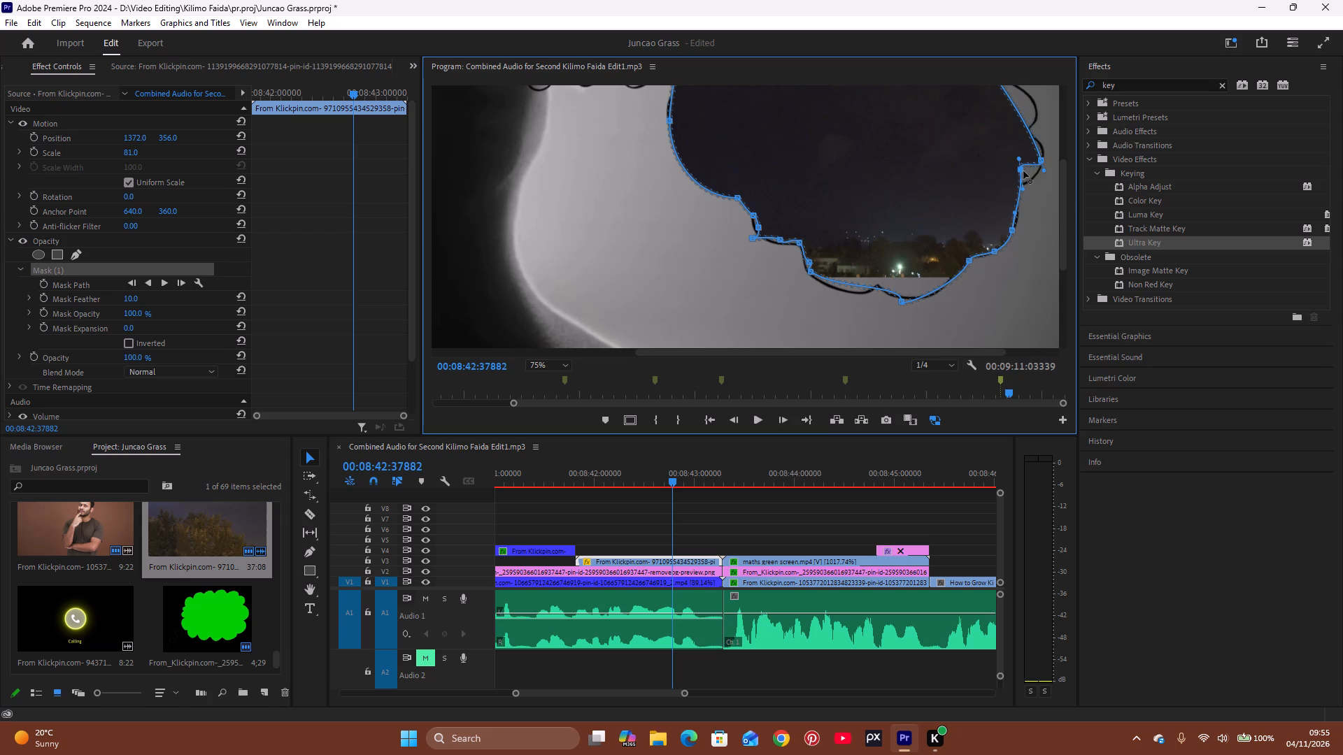
drag(1035, 164, 1035, 166)
drag(1035, 166, 1031, 178)
Add and move mask points along the bubble's upper-right lobe, bending the path outward to follow the drawn outline.
scroll(1029, 146, up, 1)
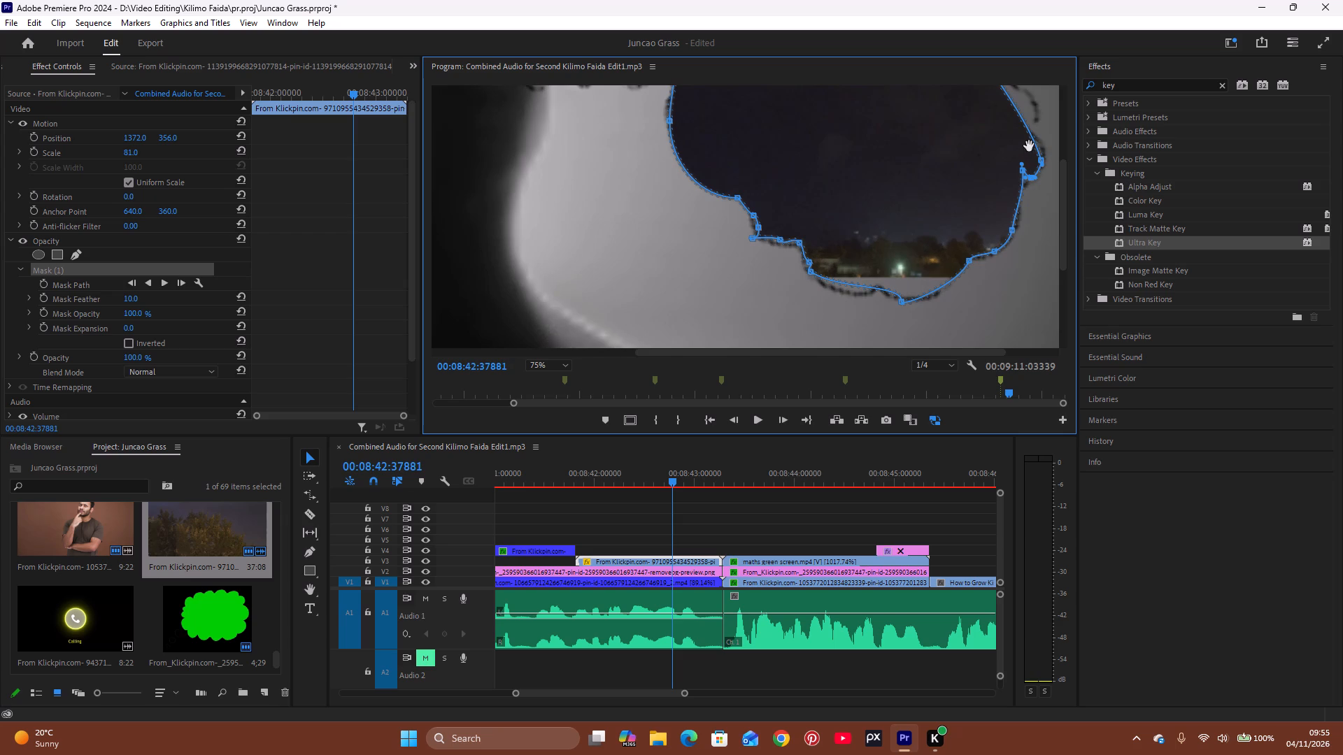
drag(1064, 236, 1060, 222)
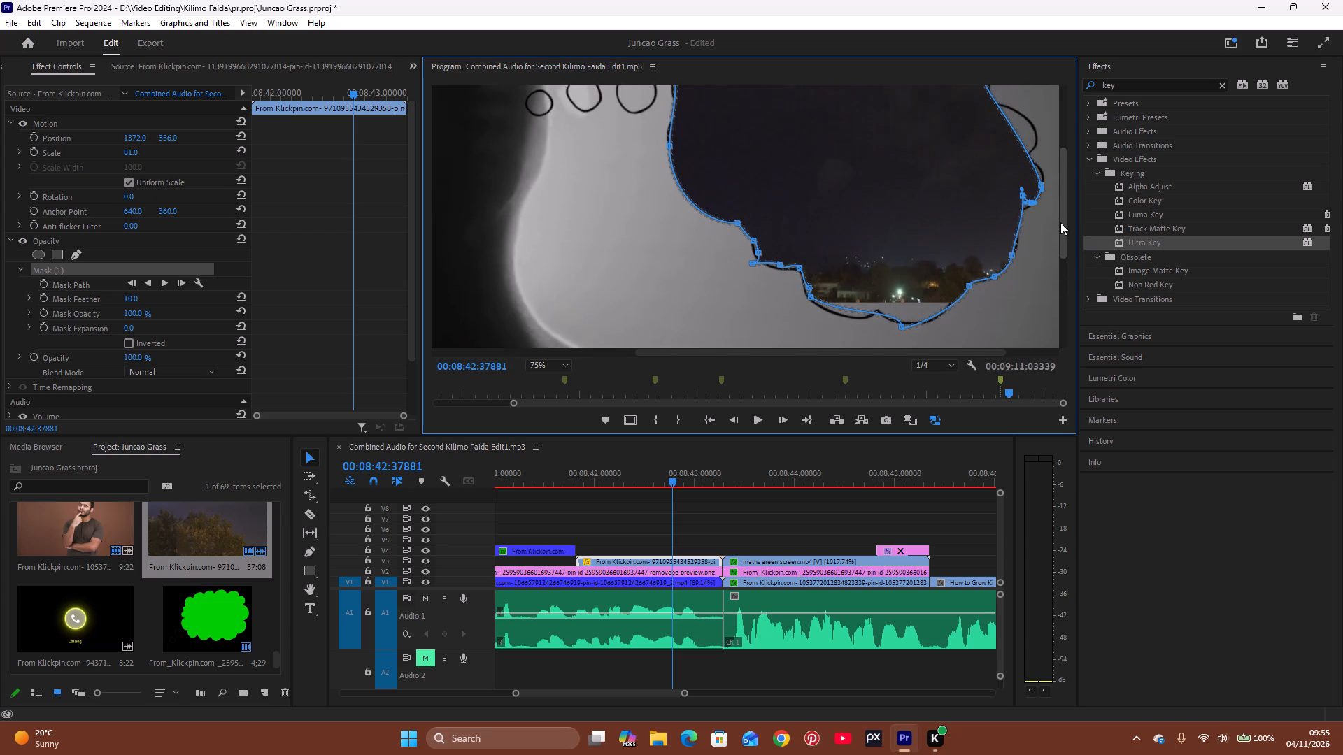
drag(1060, 222, 1061, 213)
click(1033, 192)
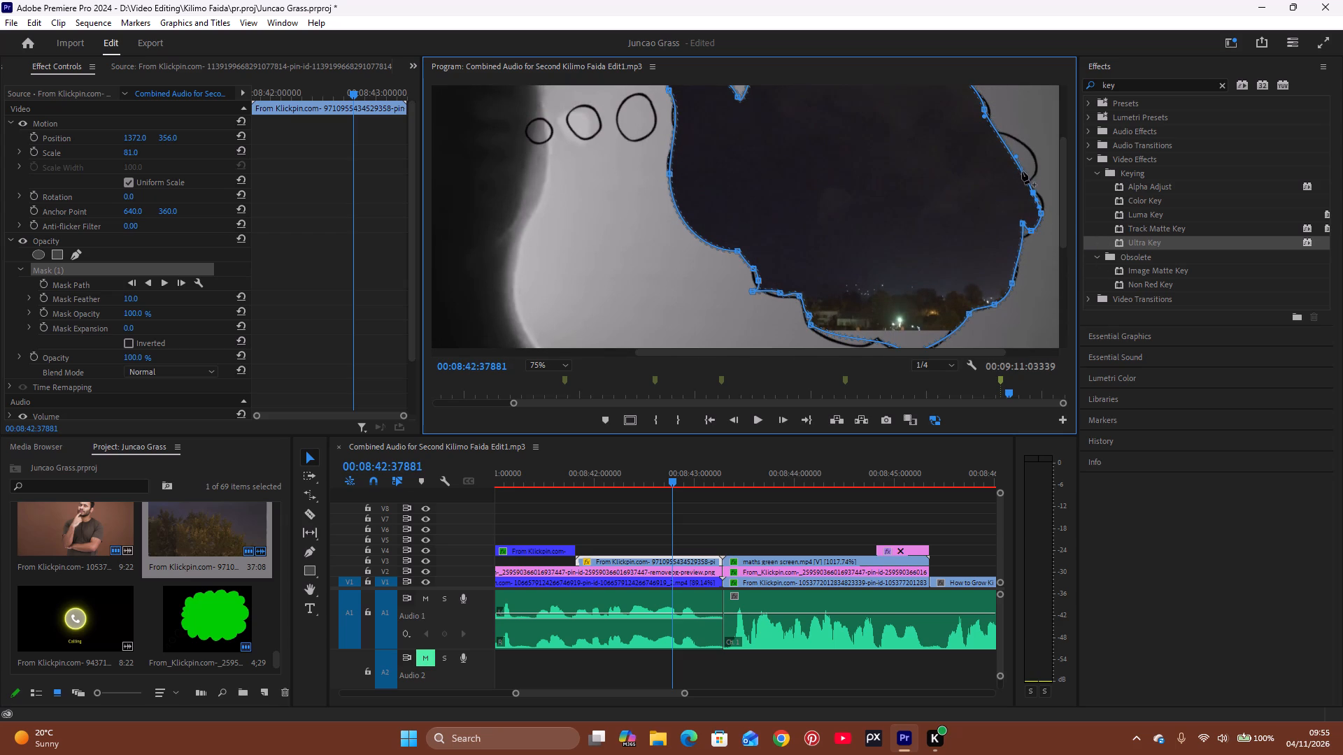
click(1023, 171)
drag(1025, 176, 1025, 184)
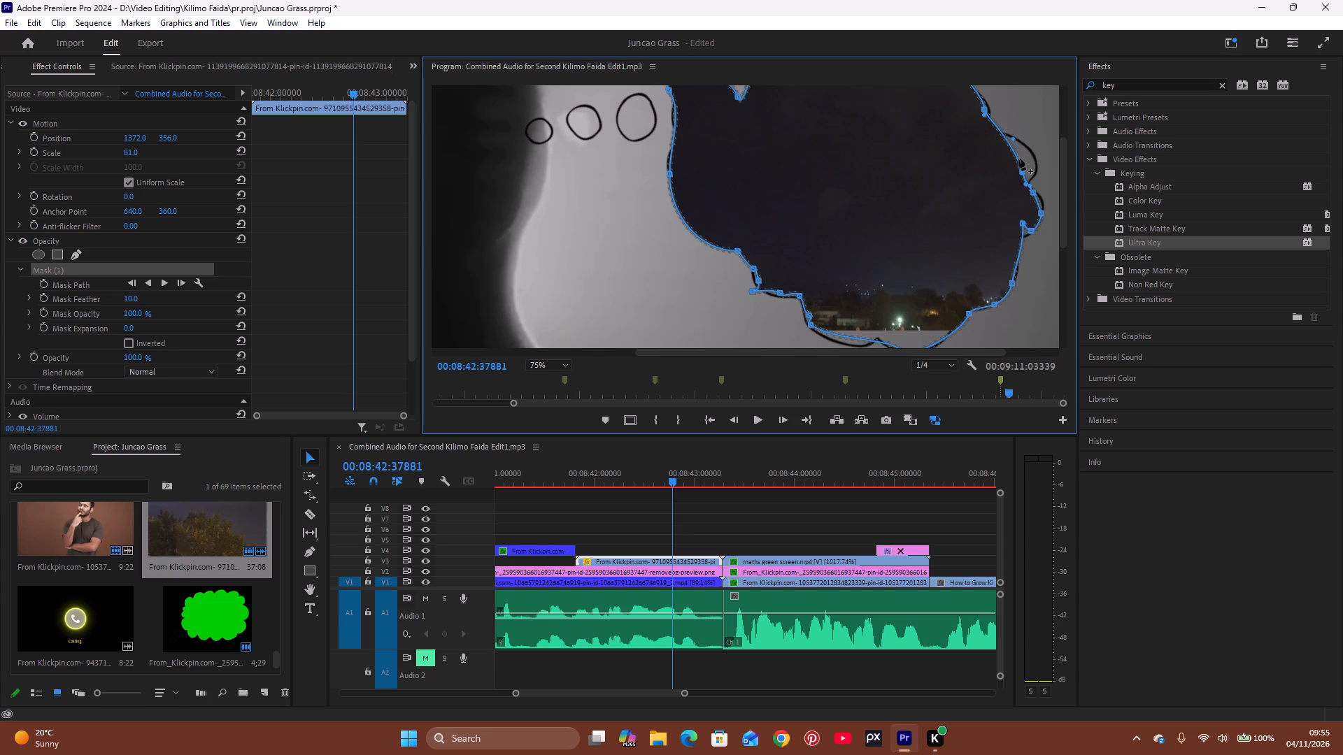
click(1016, 157)
drag(1016, 157, 1025, 159)
drag(1025, 159, 1060, 168)
drag(1022, 174, 1023, 185)
drag(1018, 159, 1016, 153)
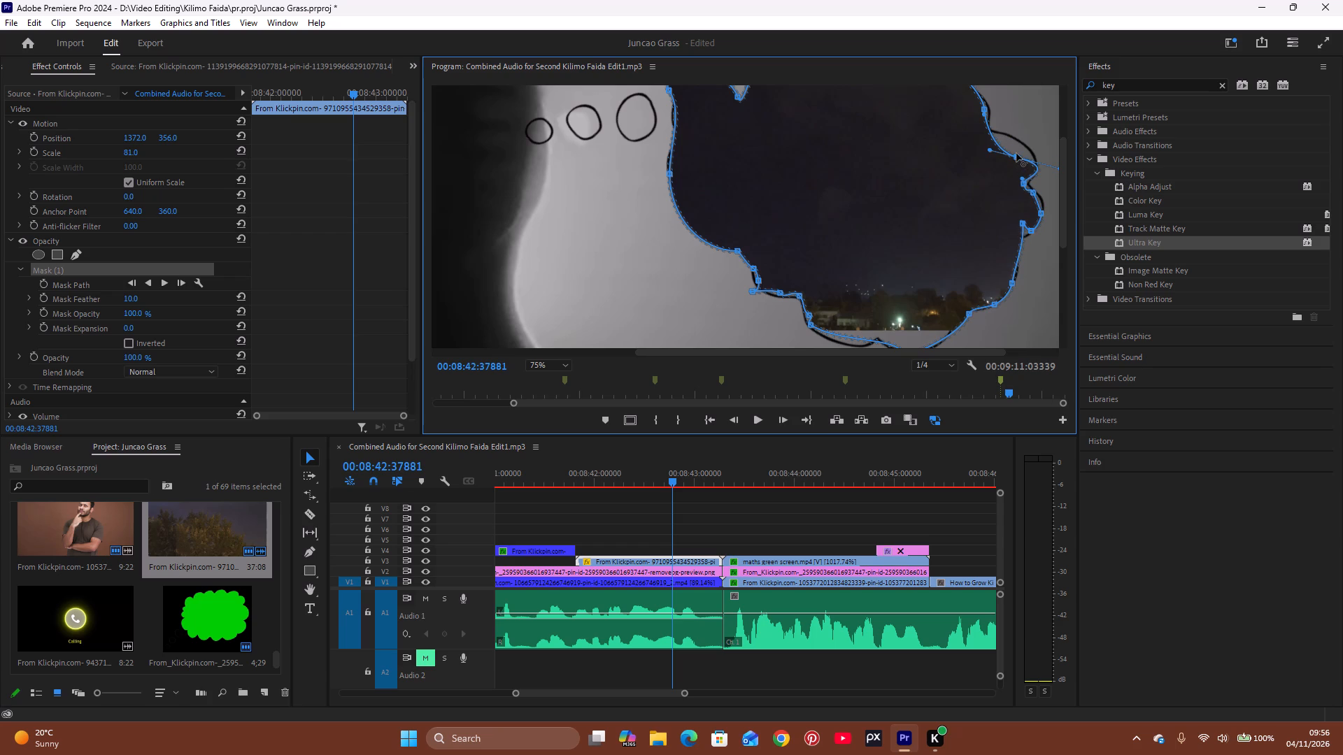
drag(1016, 153, 1015, 142)
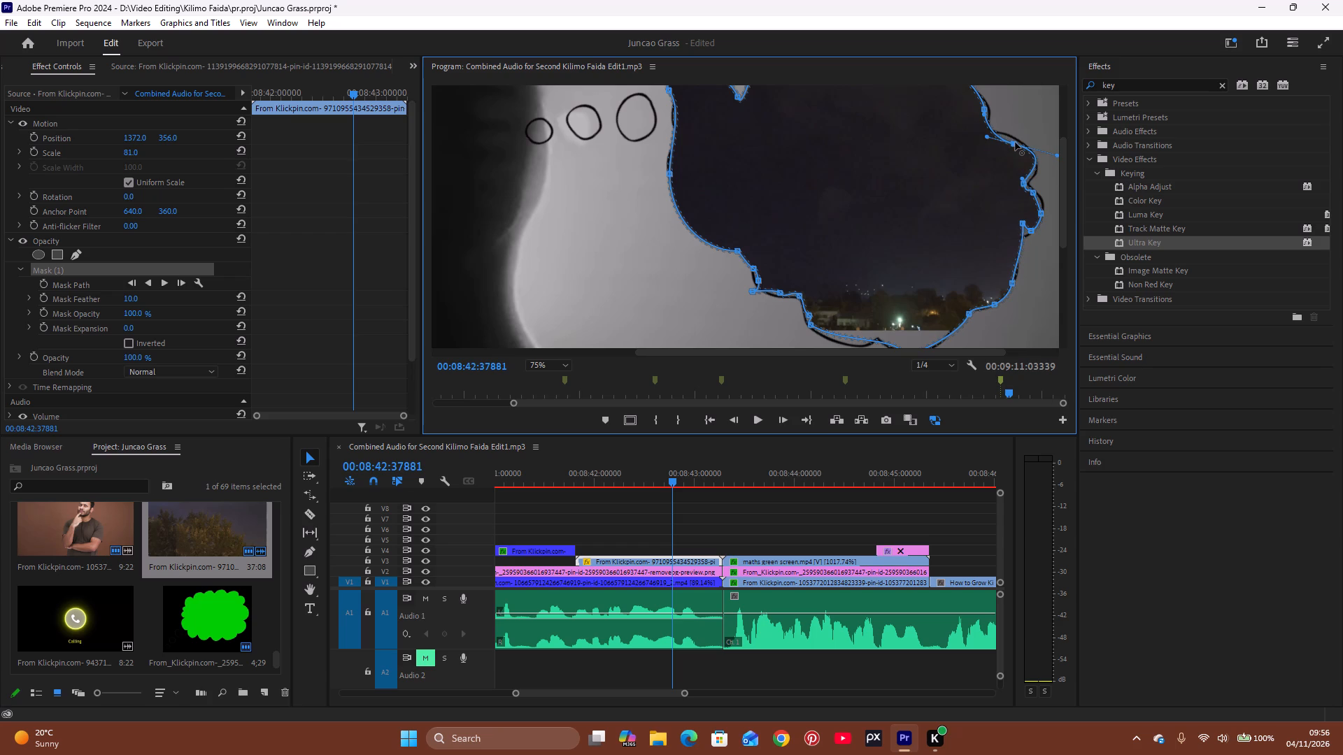
drag(1015, 142, 1012, 141)
Raise the mask's upper-left notch and reshape the neighbouring points to follow the small lobes at the bubble's top left.
drag(1065, 213, 1064, 164)
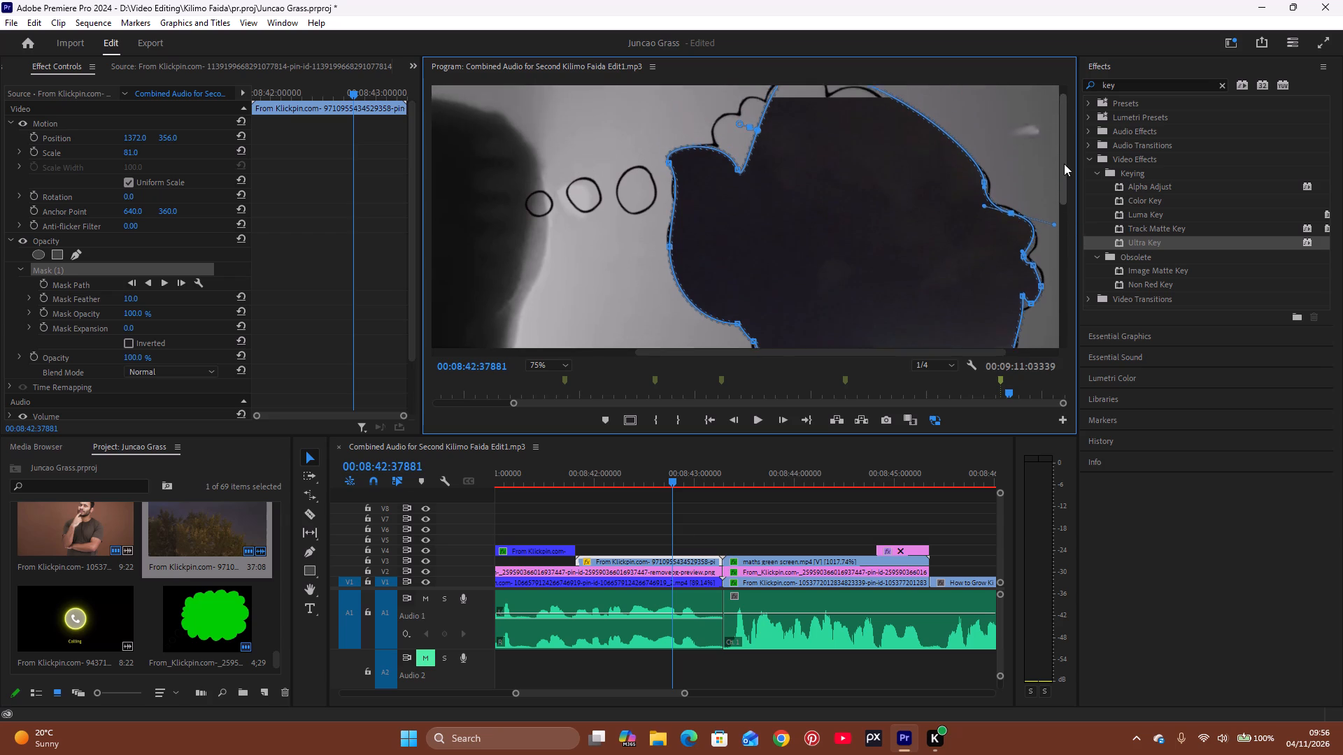
drag(1064, 164, 1064, 159)
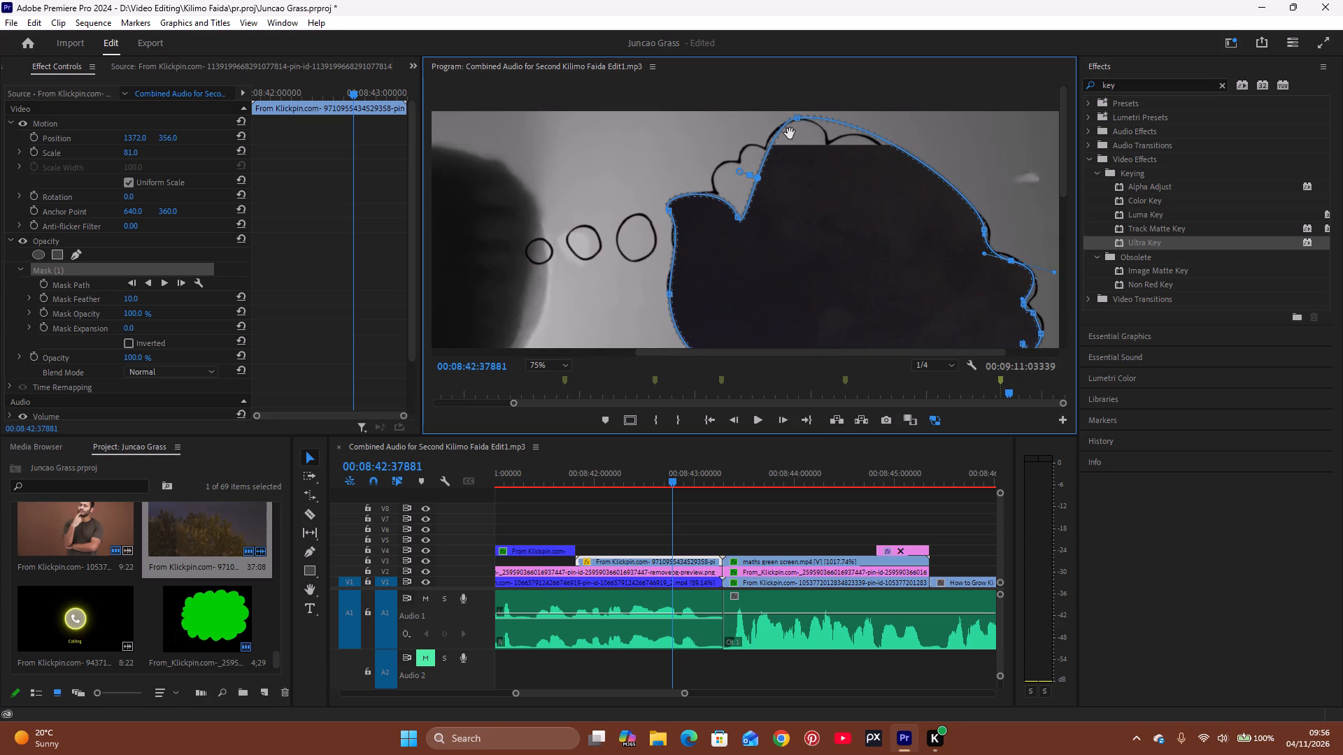
drag(740, 219, 742, 210)
drag(742, 210, 741, 153)
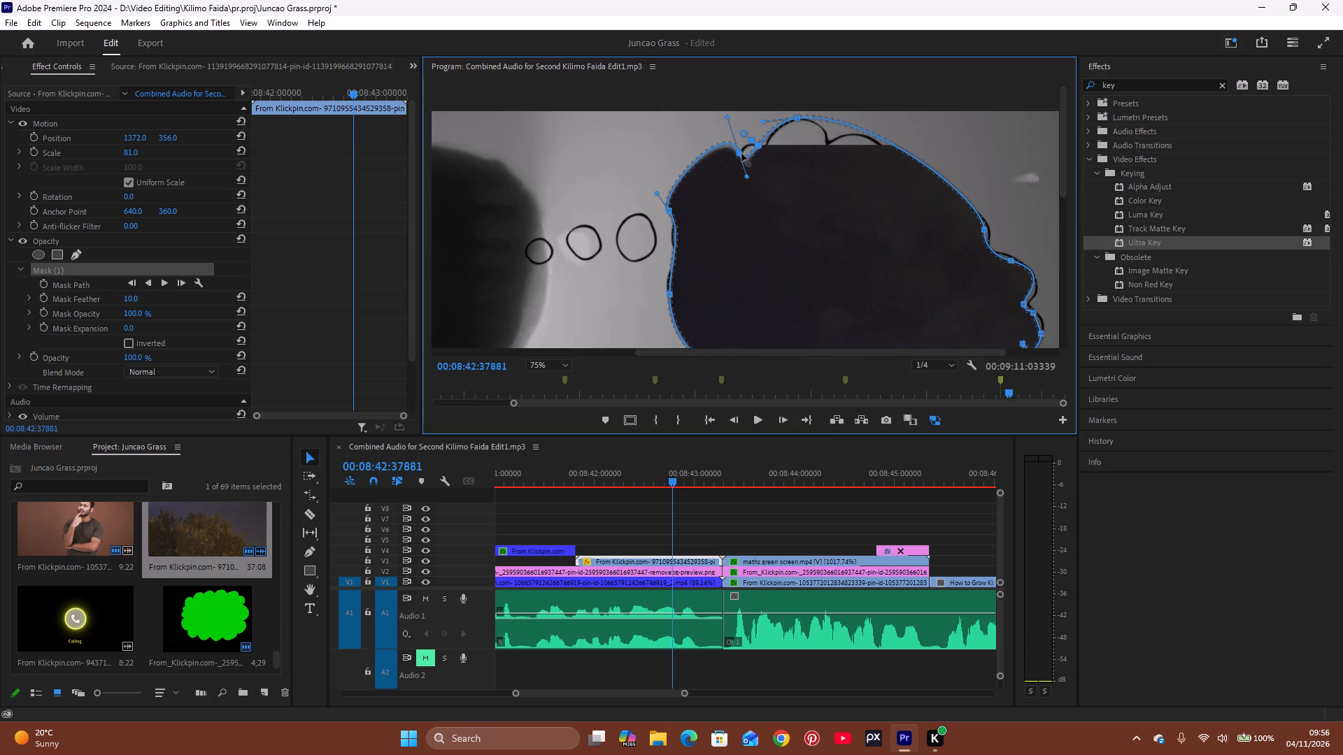
drag(741, 153, 746, 175)
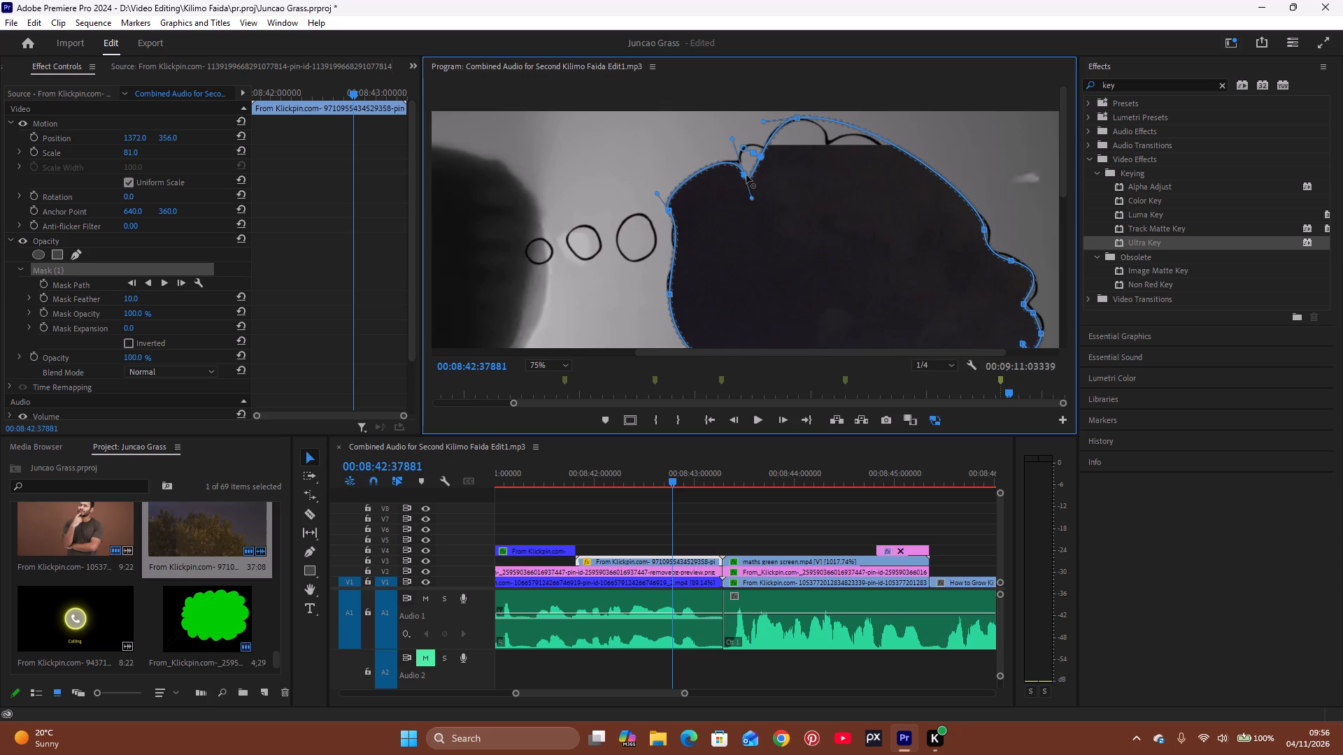
drag(746, 175, 748, 175)
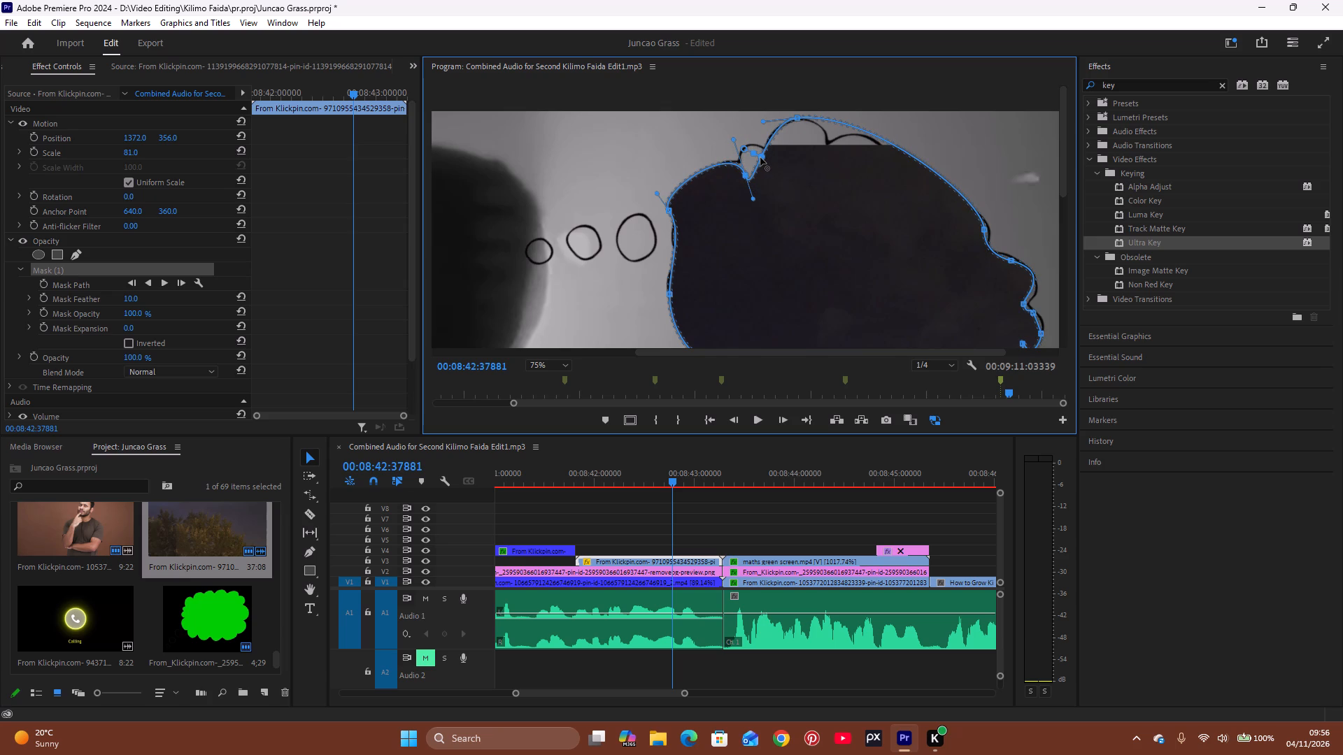
drag(760, 157, 755, 145)
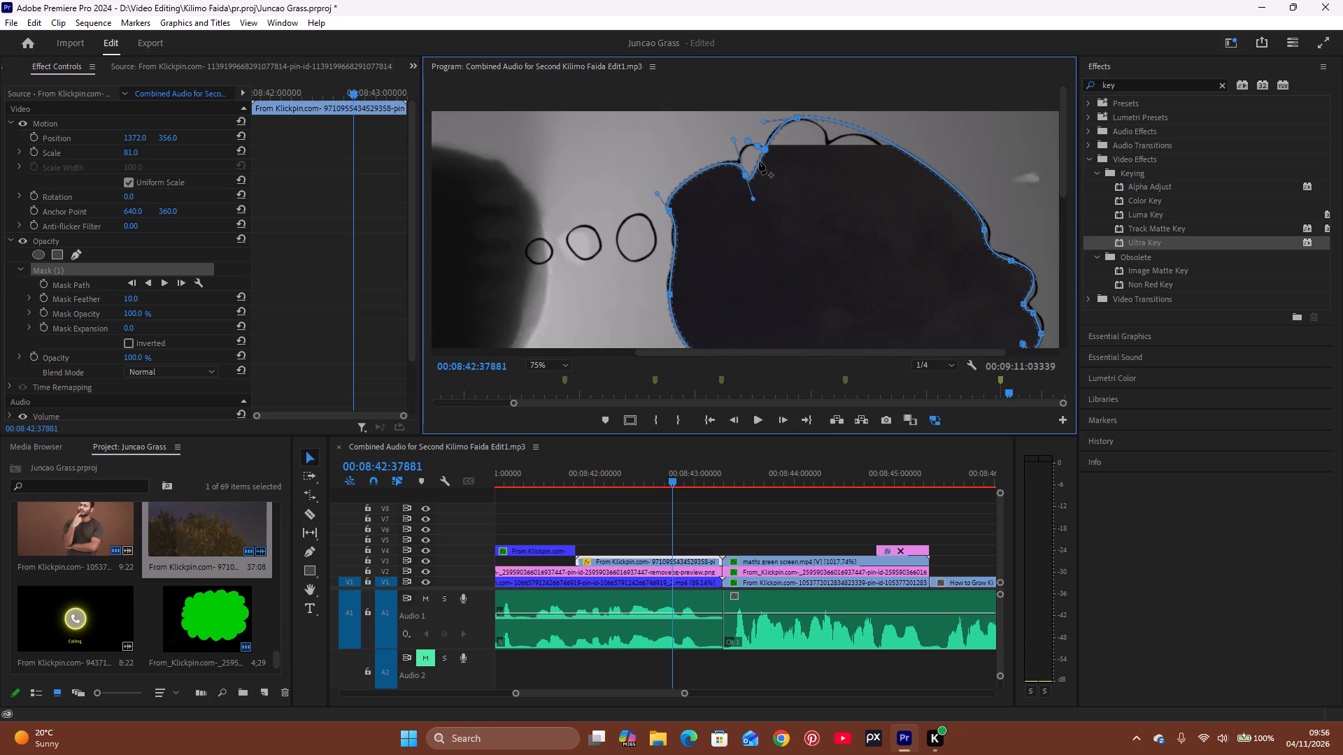
click(759, 161)
drag(759, 161, 752, 157)
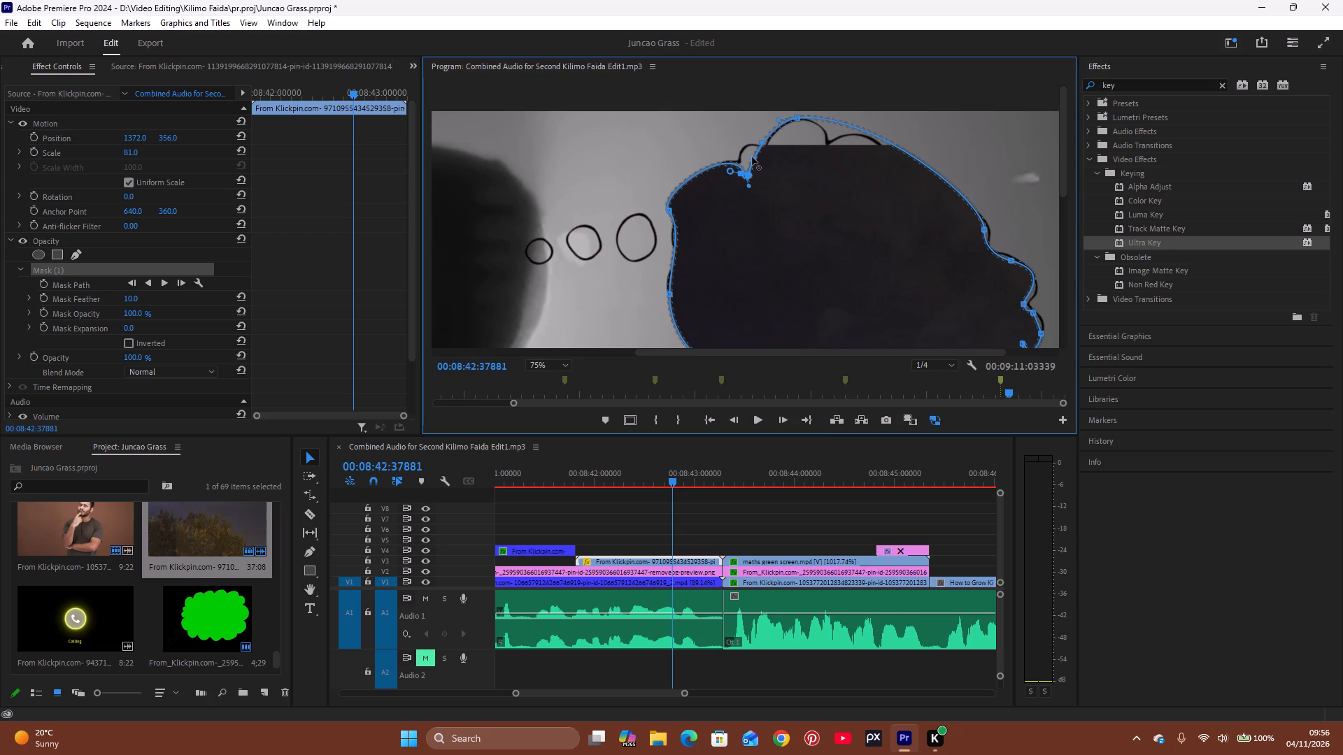
drag(752, 157, 748, 147)
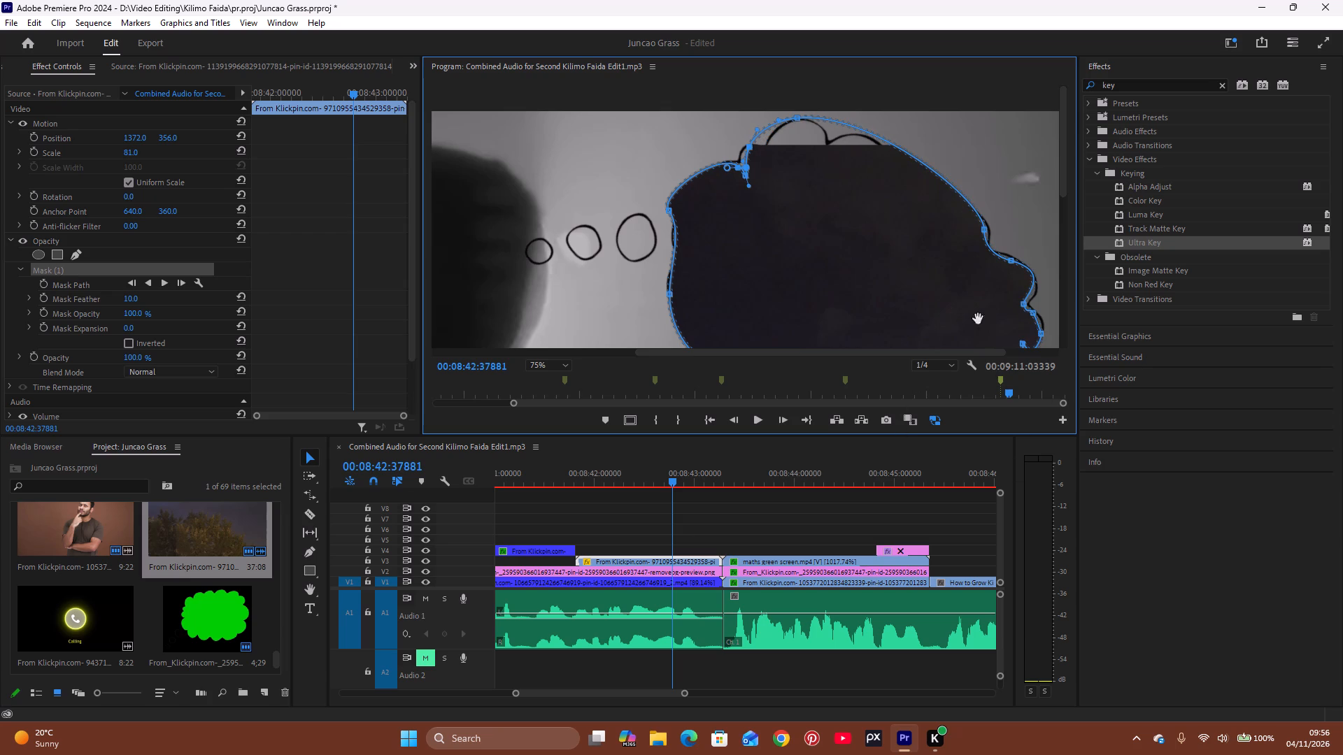
Set the preview zoom to Fit and play through the silhouette shot to check the masked tree clip inside the bubble.
click(543, 361)
click(543, 382)
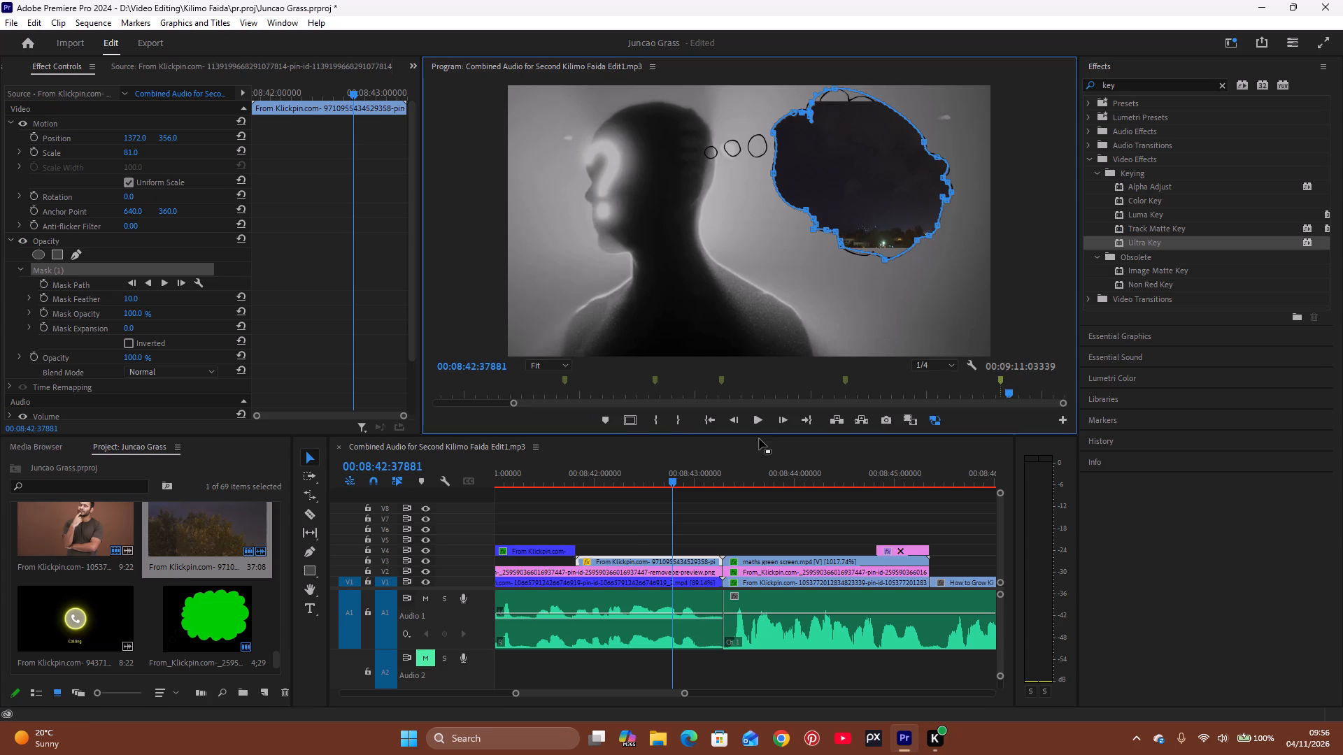
click(581, 474)
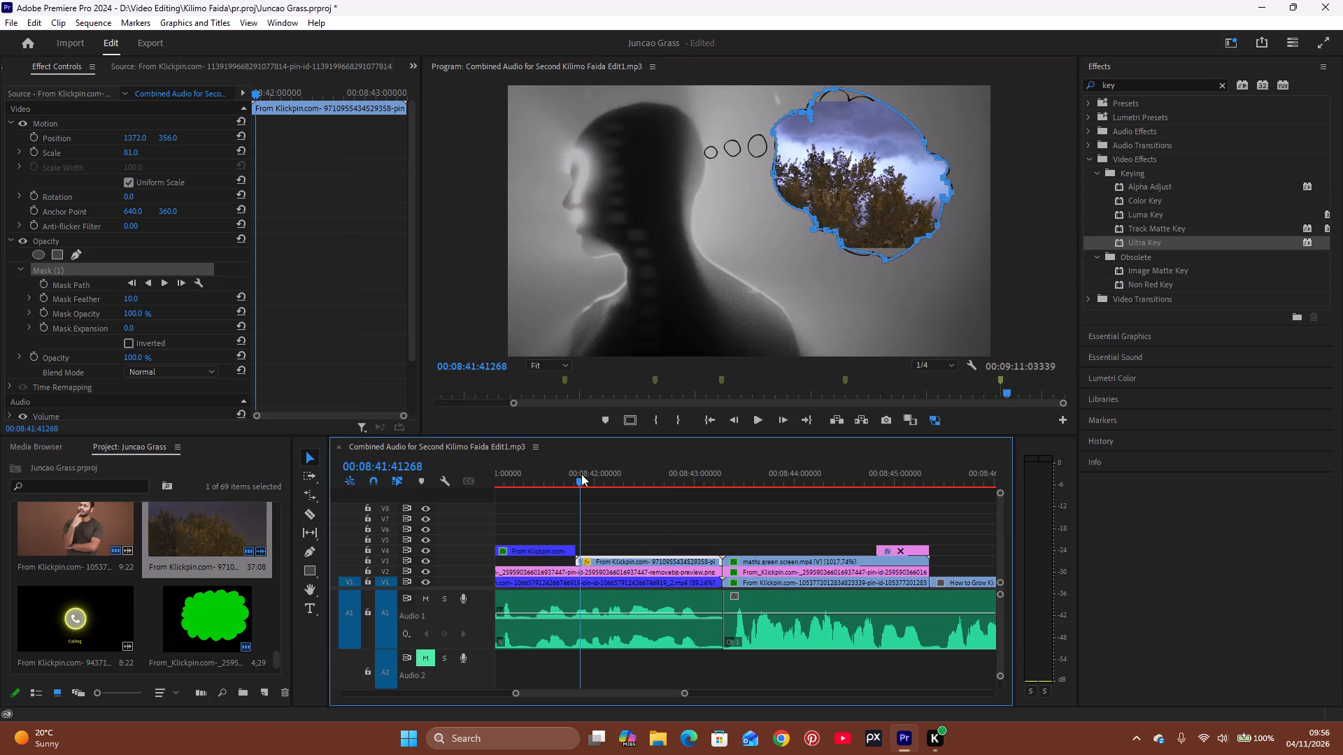
click(554, 475)
key(space)
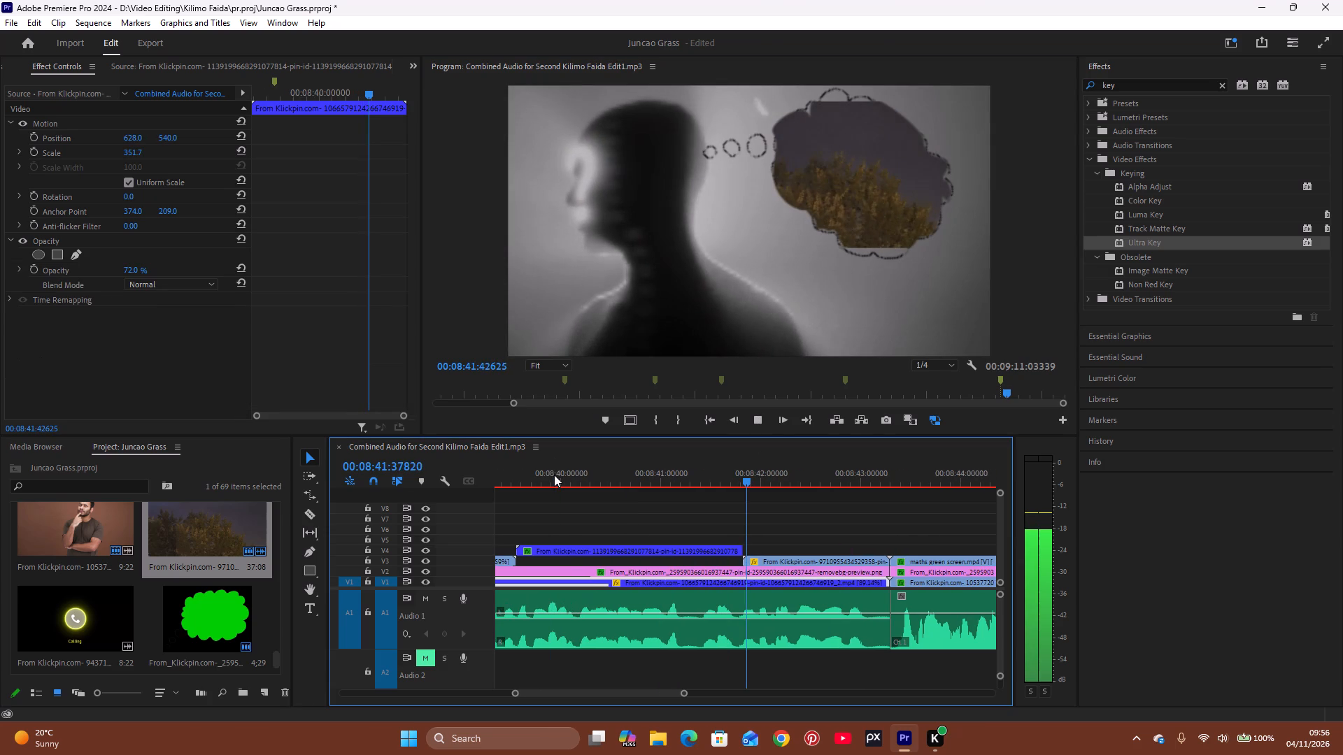
key(space)
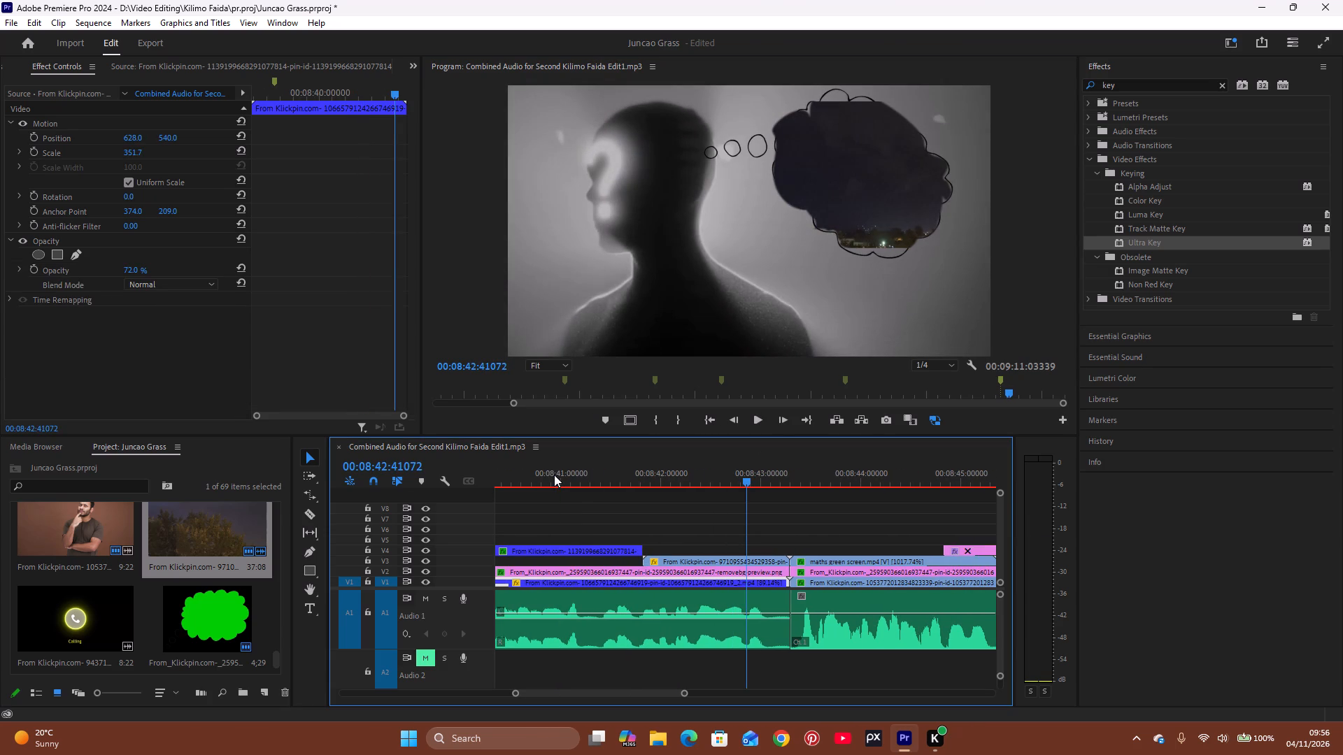
key(space)
key(space)
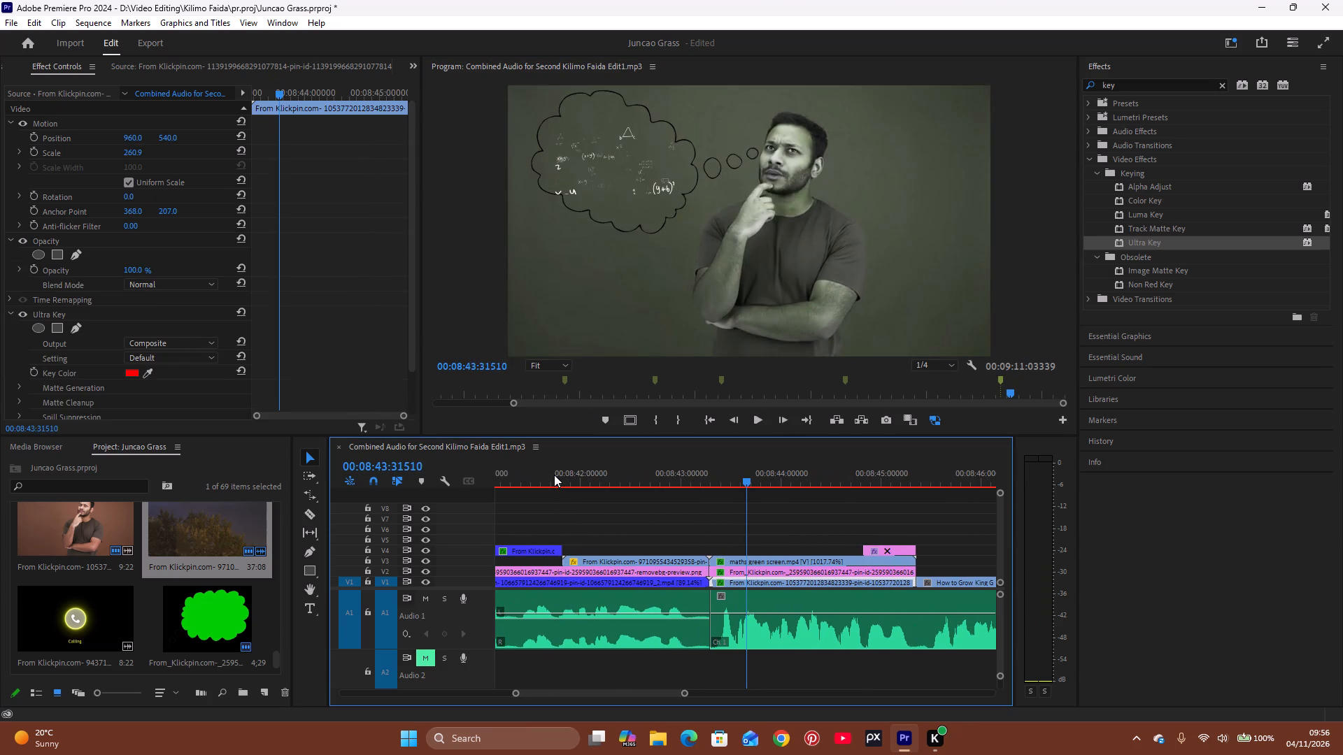
key(space)
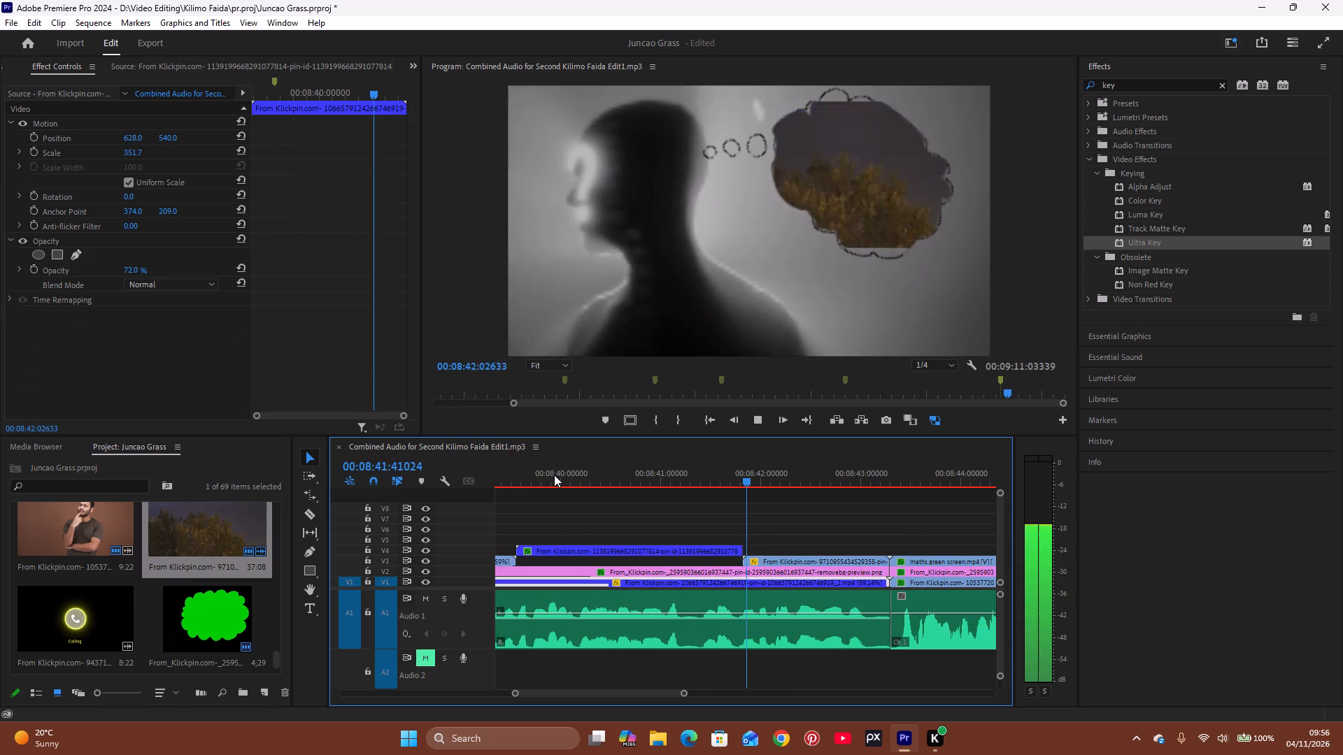
key(space)
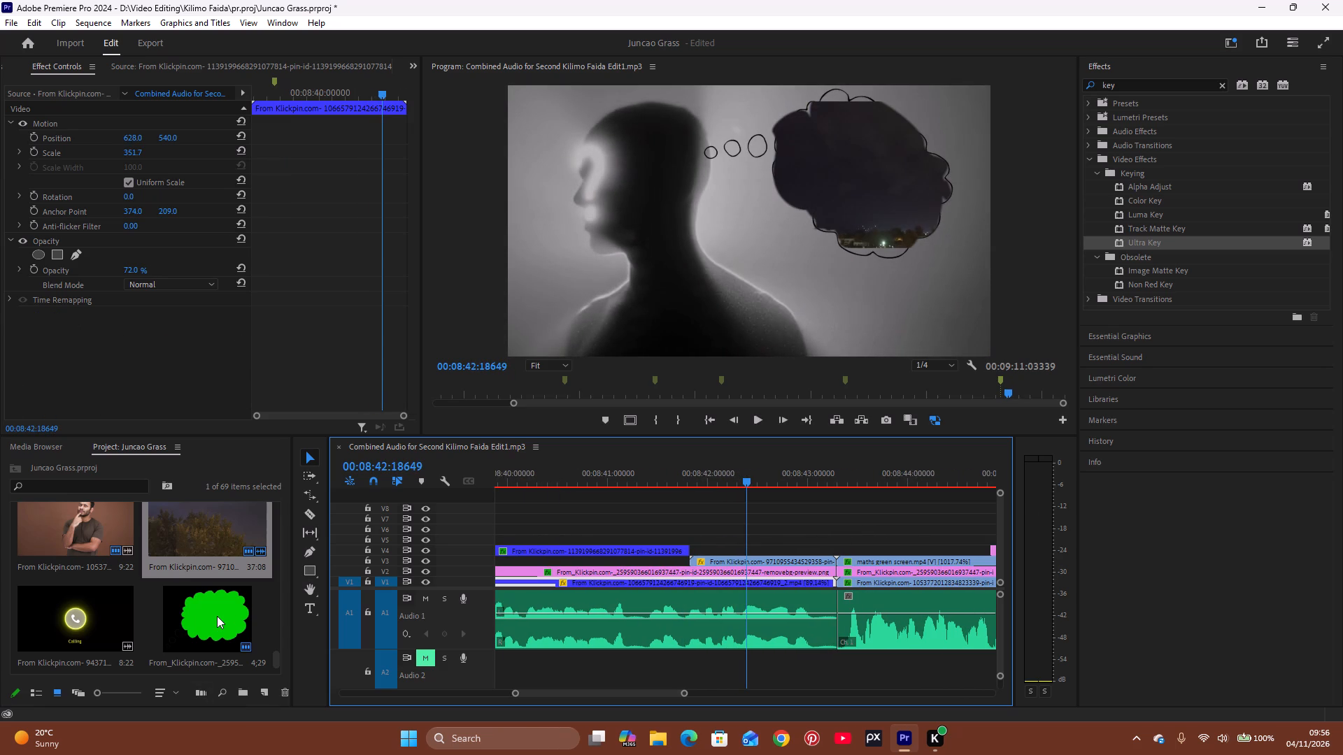
Place only the video of the green-screen rain clip on V4 at 00:08:42:18649, above the tree clip.
scroll(217, 616, down, 1)
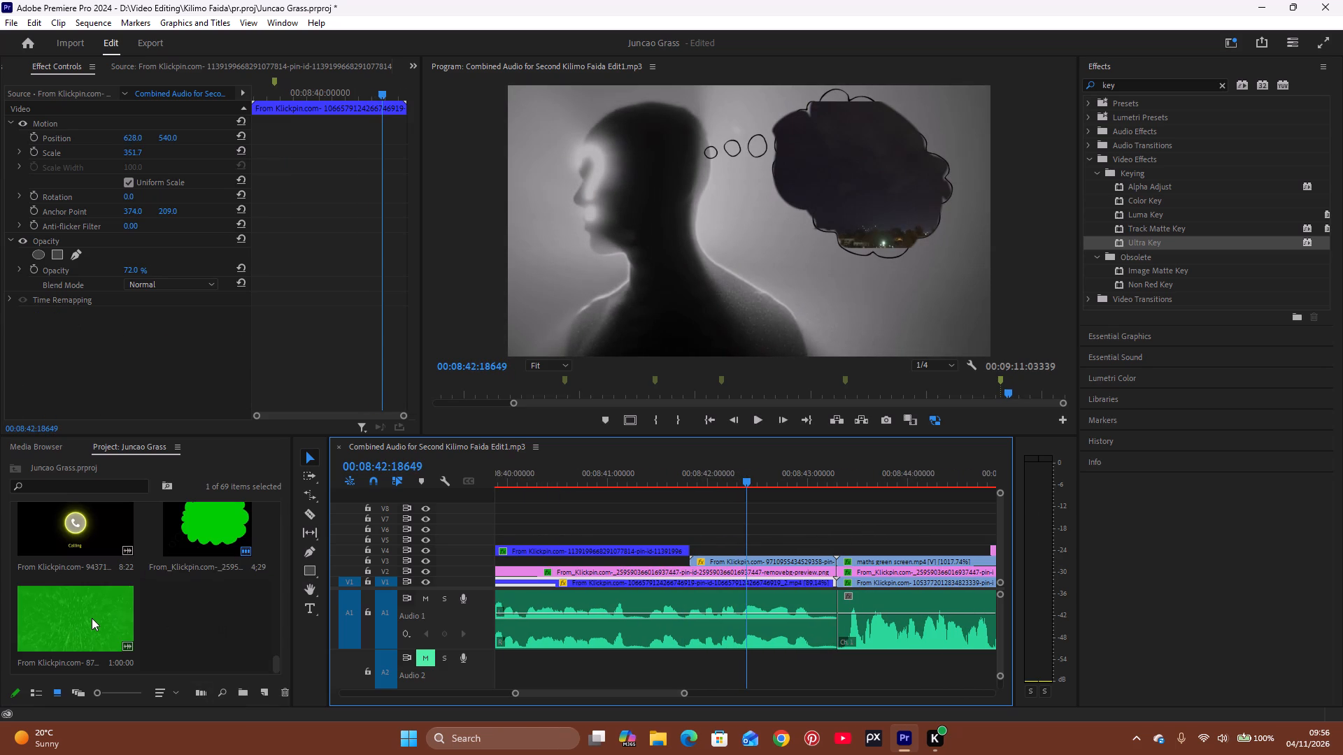
double_click(91, 618)
double_click(92, 618)
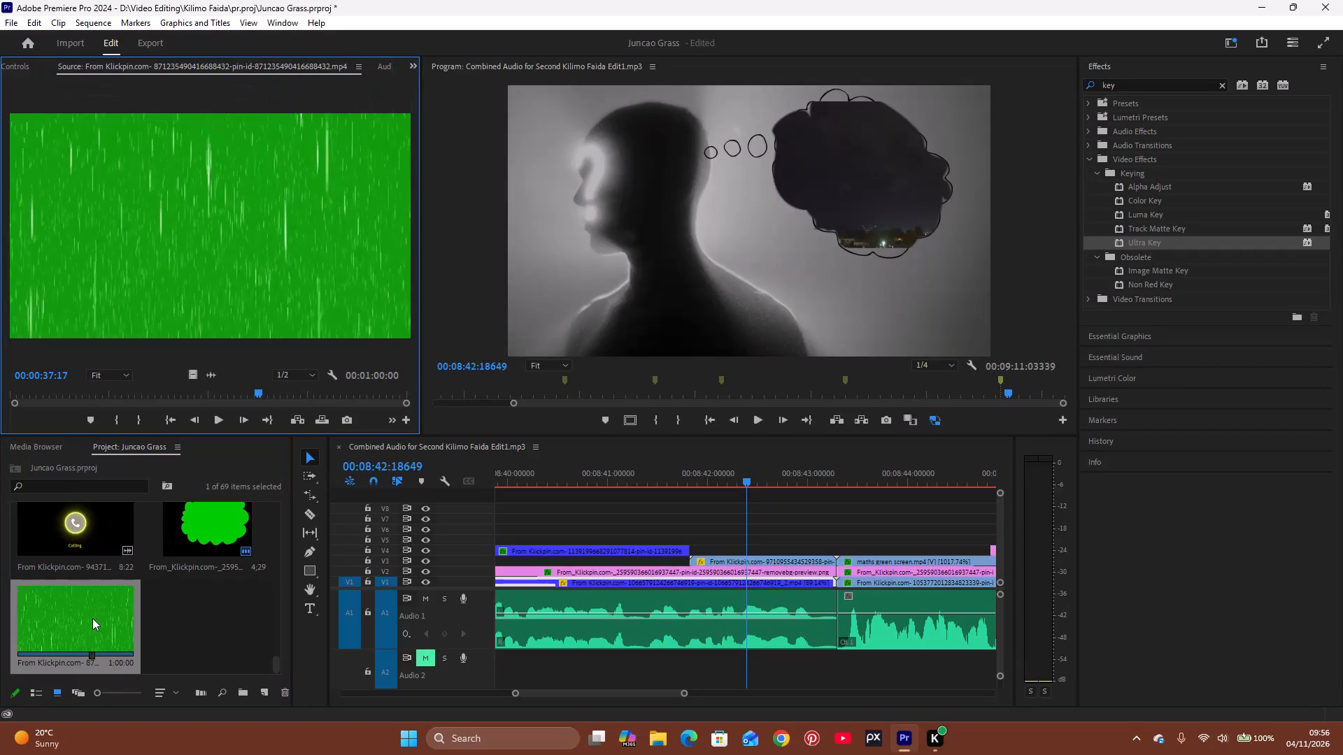
drag(194, 375, 900, 544)
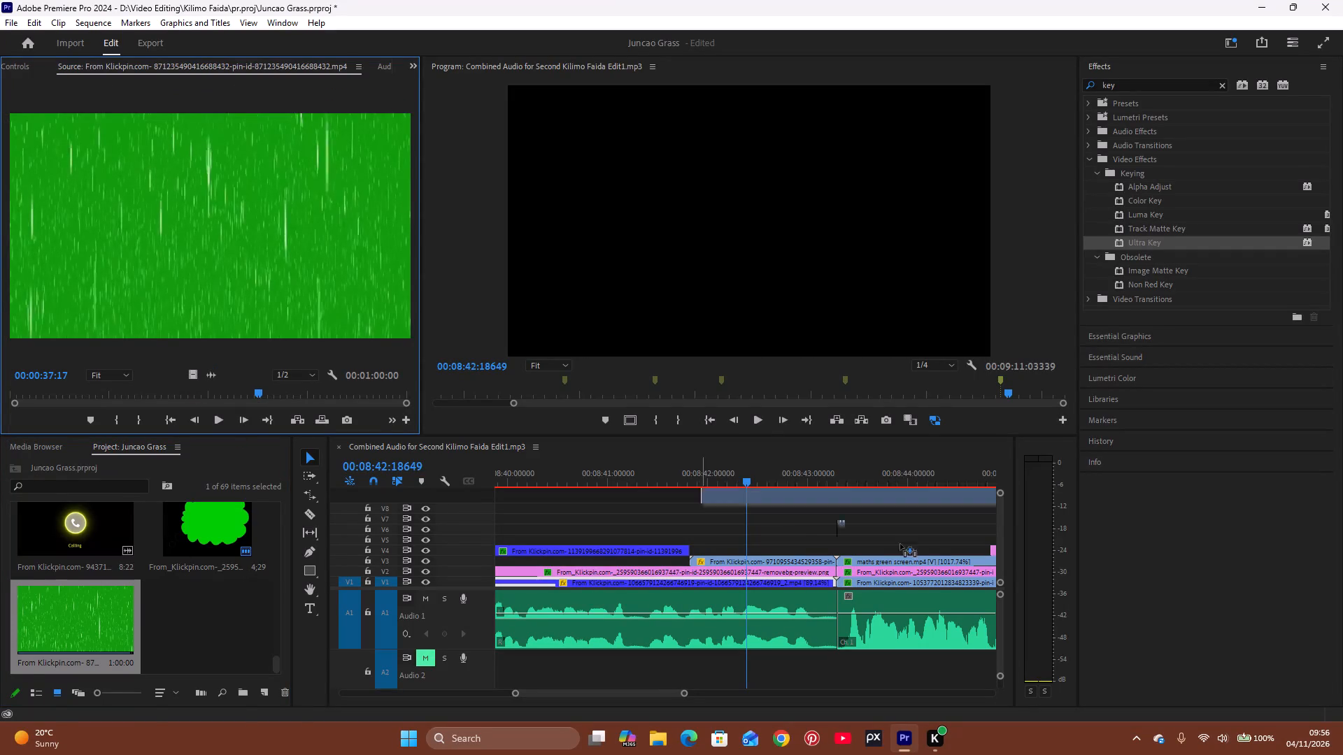
drag(900, 544, 741, 549)
Trim the end of the green-screen rain clip on V4 back to the end of the A1 audio.
key(space)
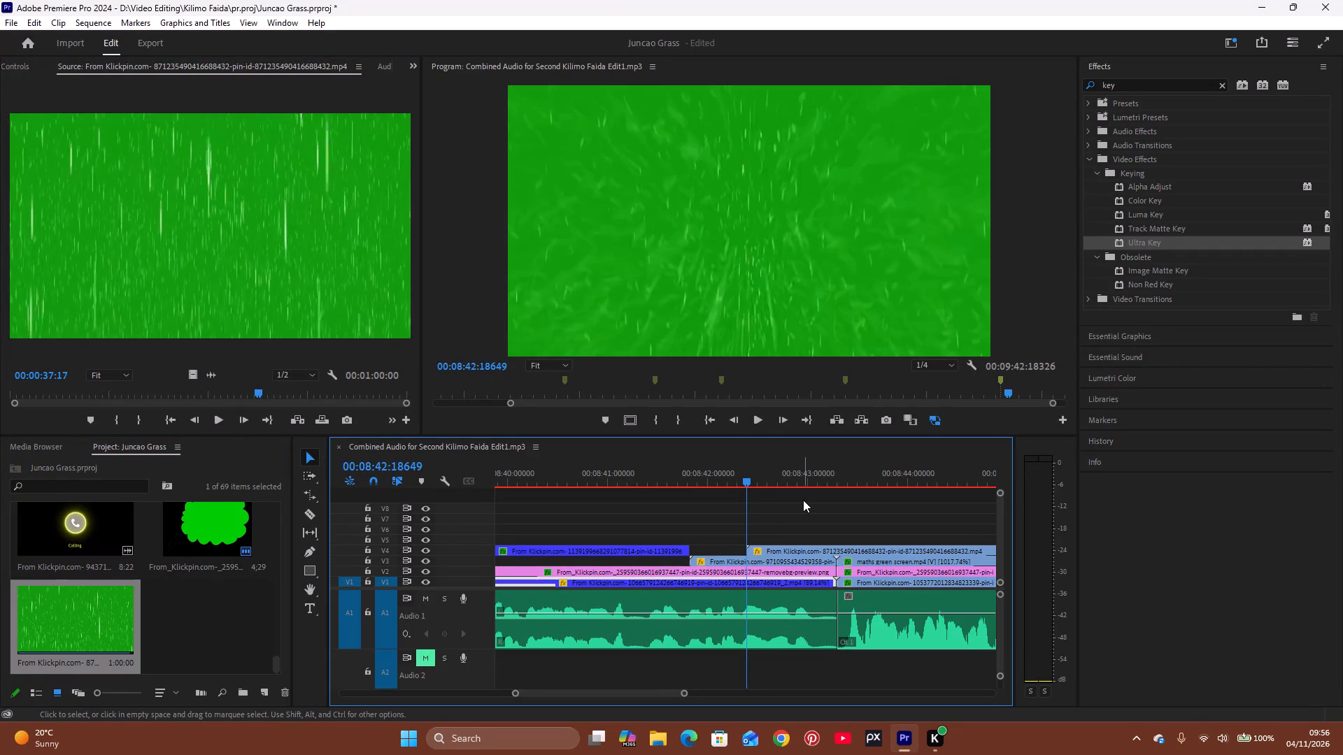
key(space)
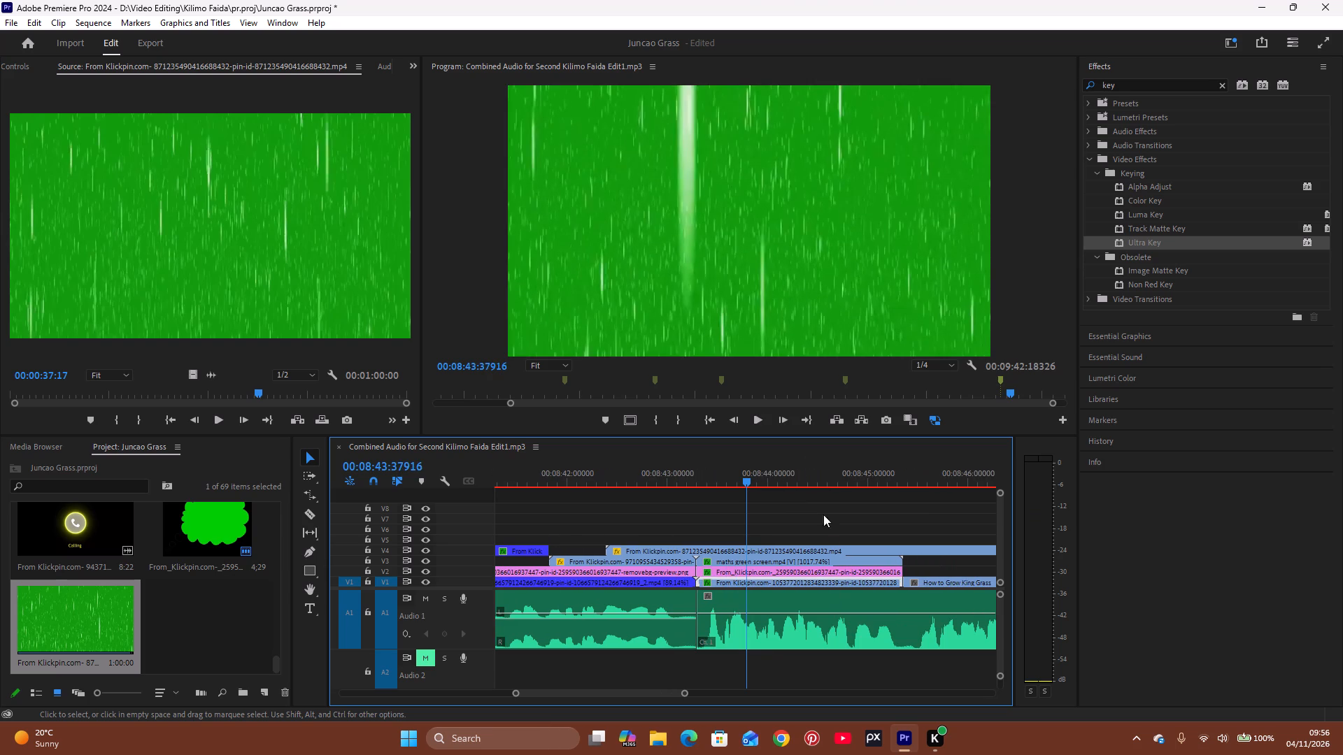
drag(684, 694, 771, 706)
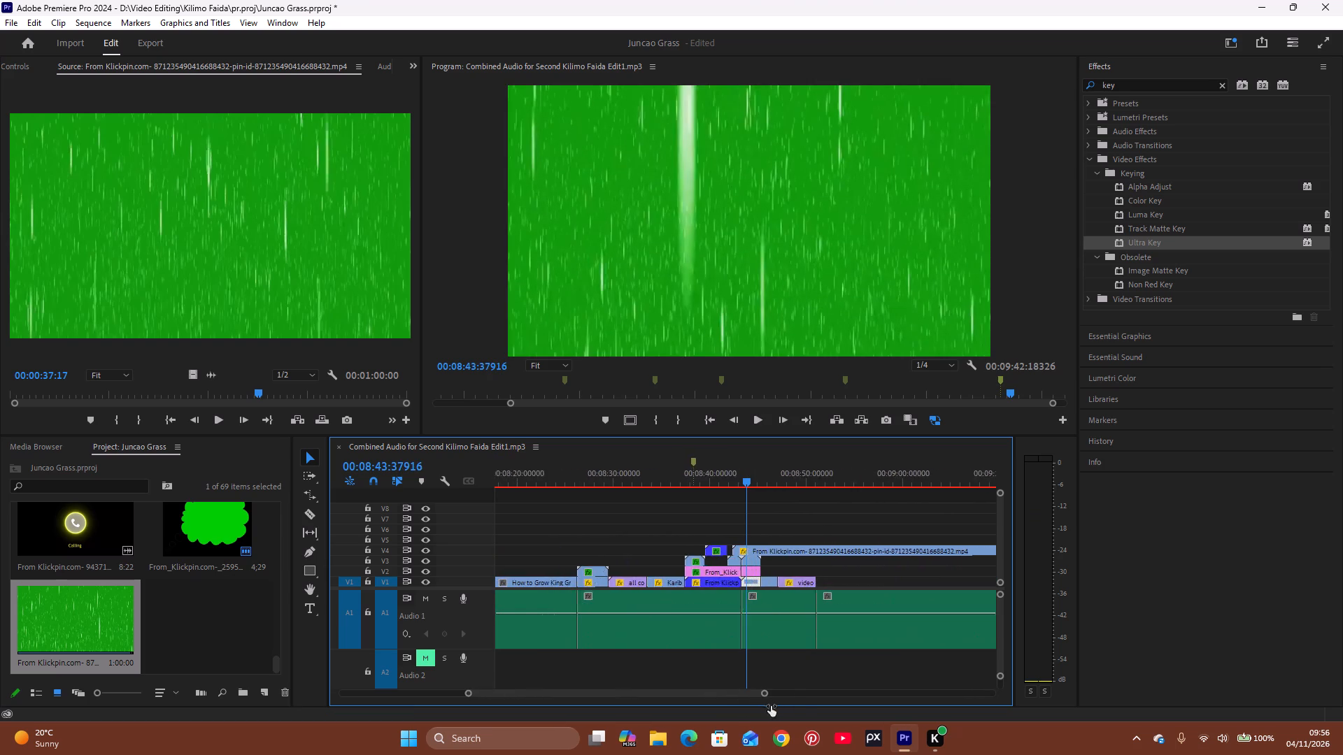
drag(771, 706, 802, 710)
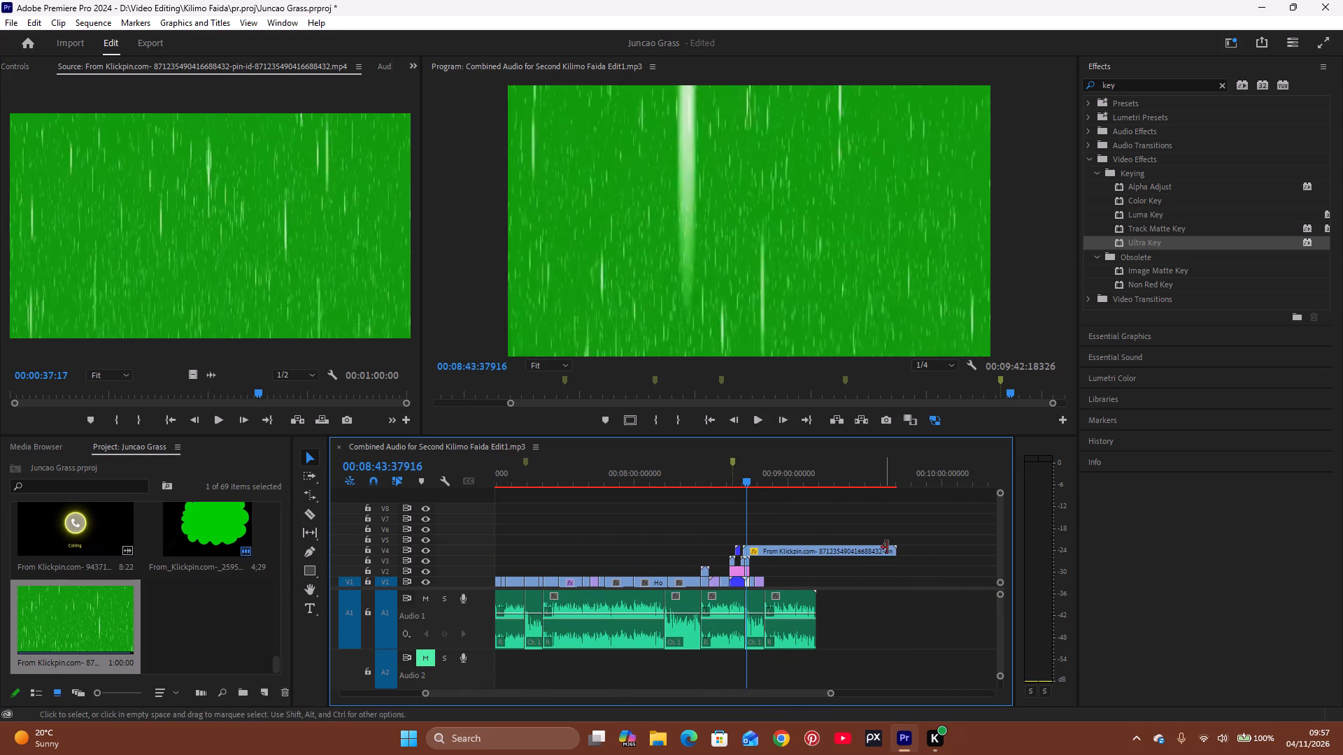
drag(891, 549, 812, 559)
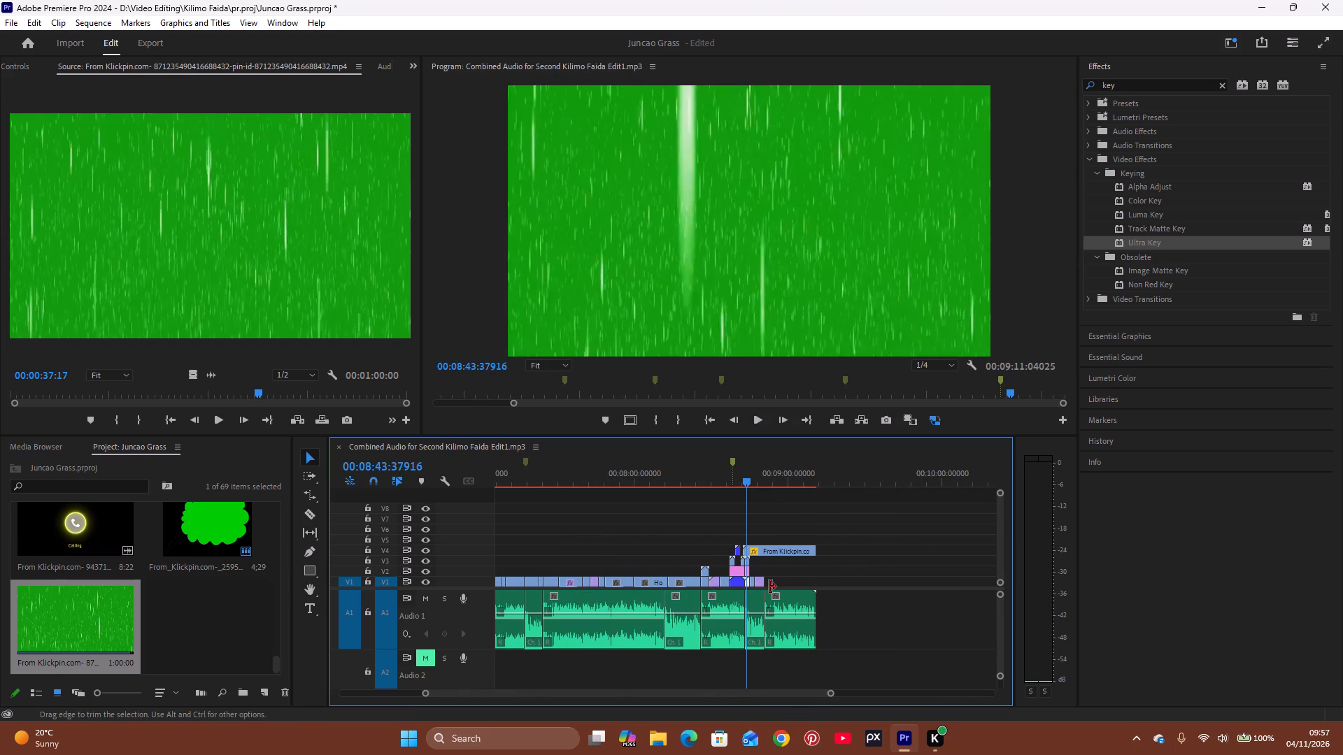
Rate-stretch the rain clip on V4 so it ends together with the tree clip and silhouette shot beneath it.
key(r)
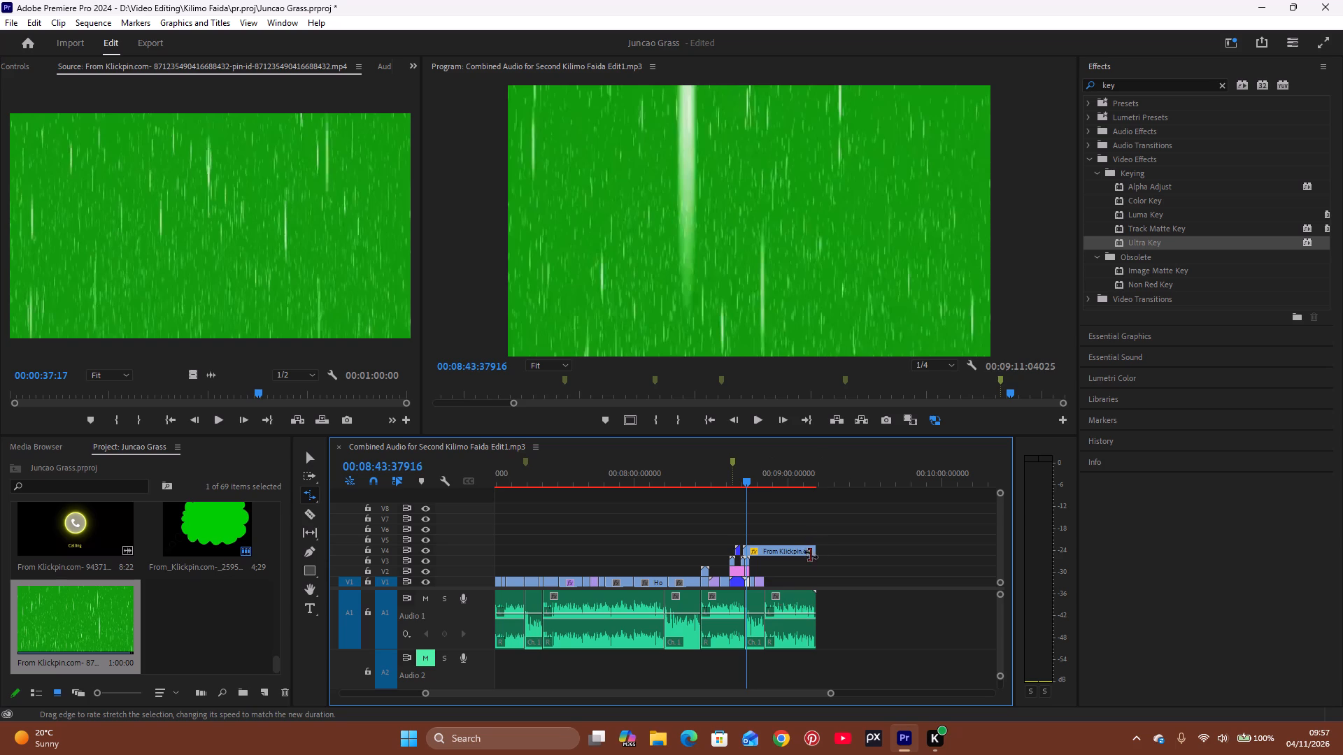
drag(813, 552, 755, 563)
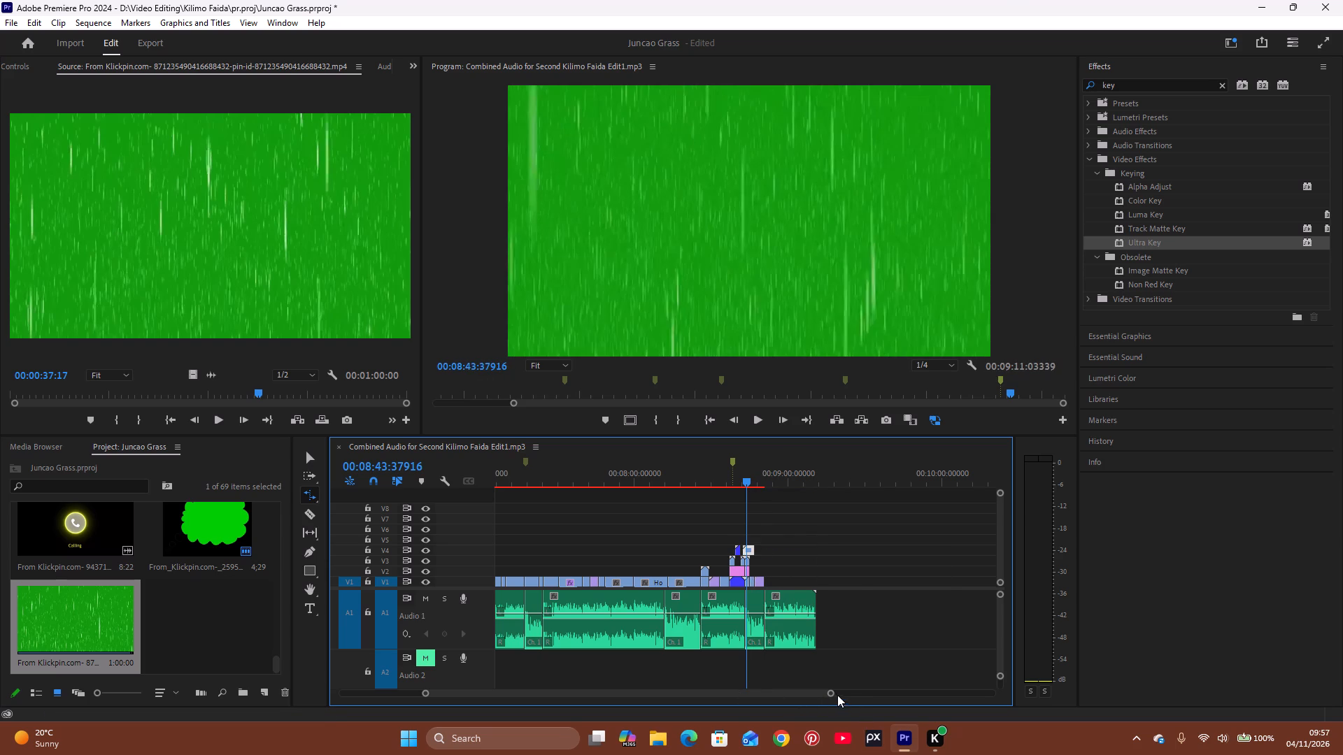
drag(833, 695, 763, 740)
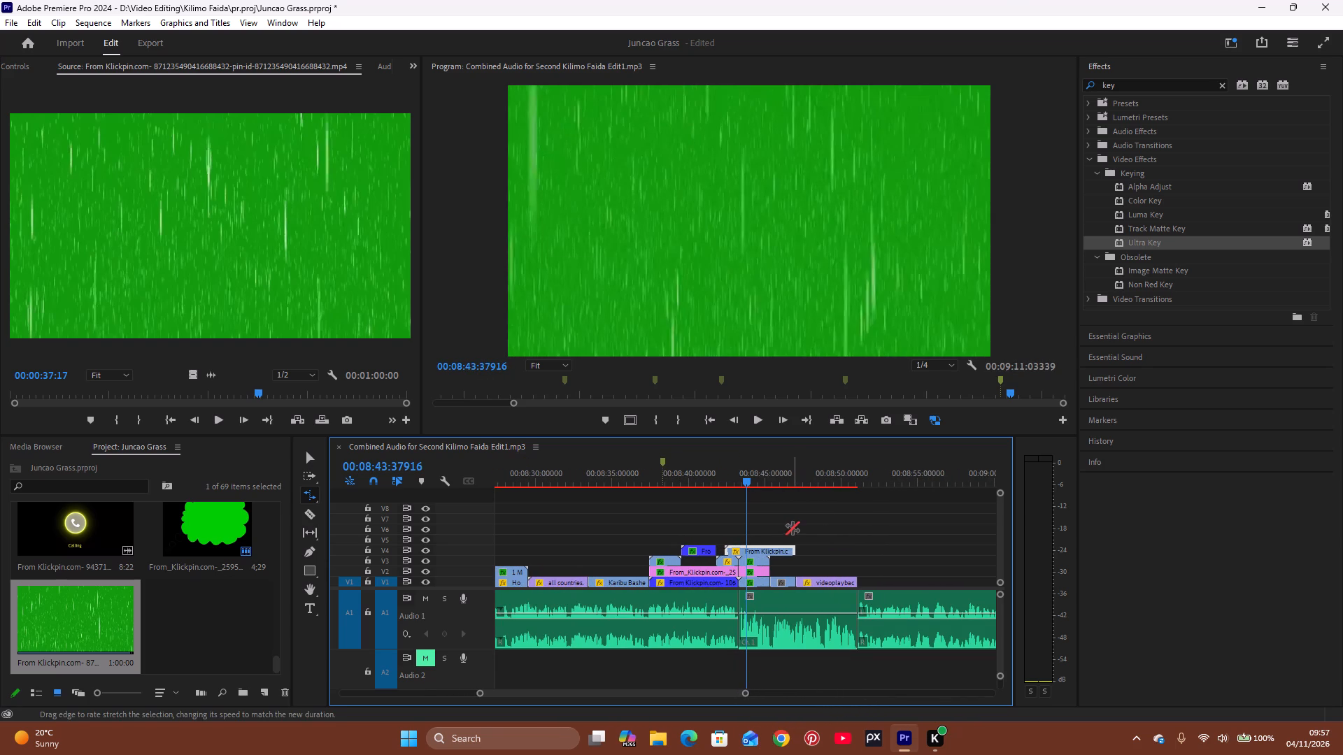
drag(795, 545, 734, 548)
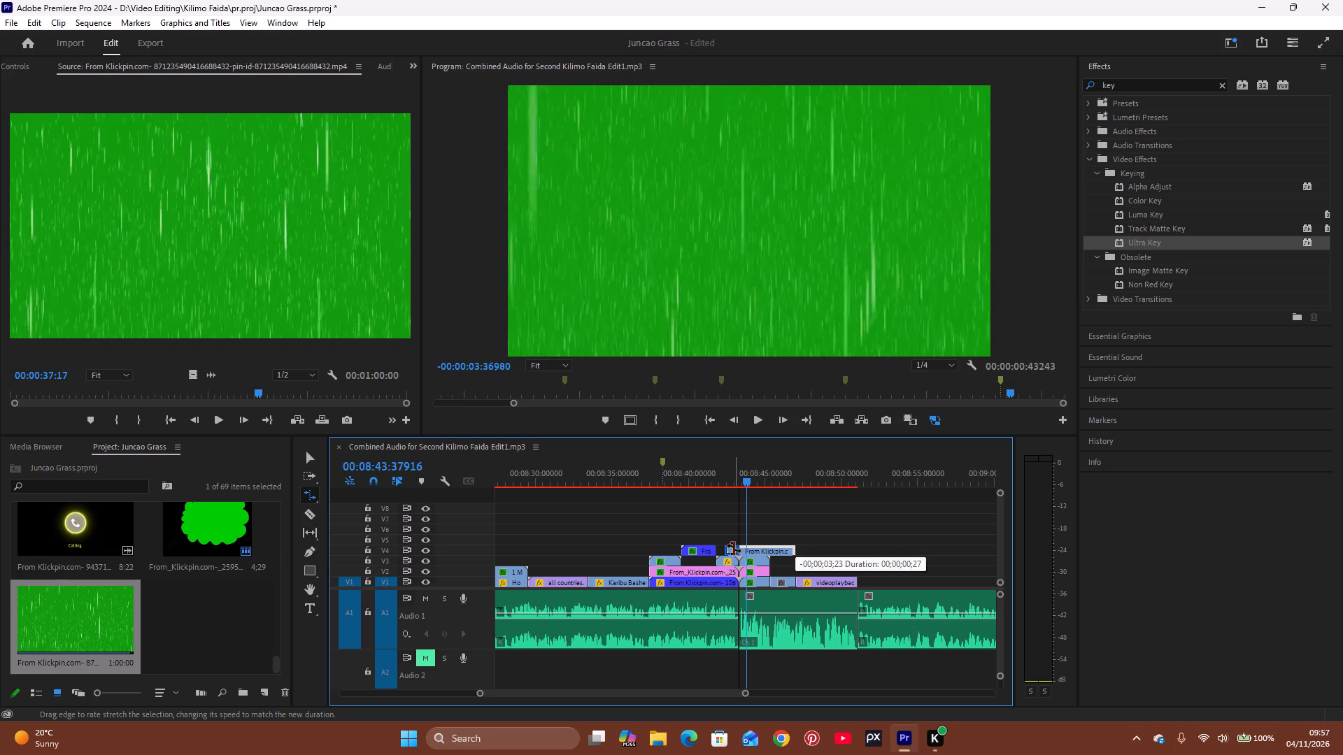
drag(734, 548, 734, 547)
Apply Ultra Key to the rain clip on V4 and sample its green background as the key color.
click(720, 479)
key(space)
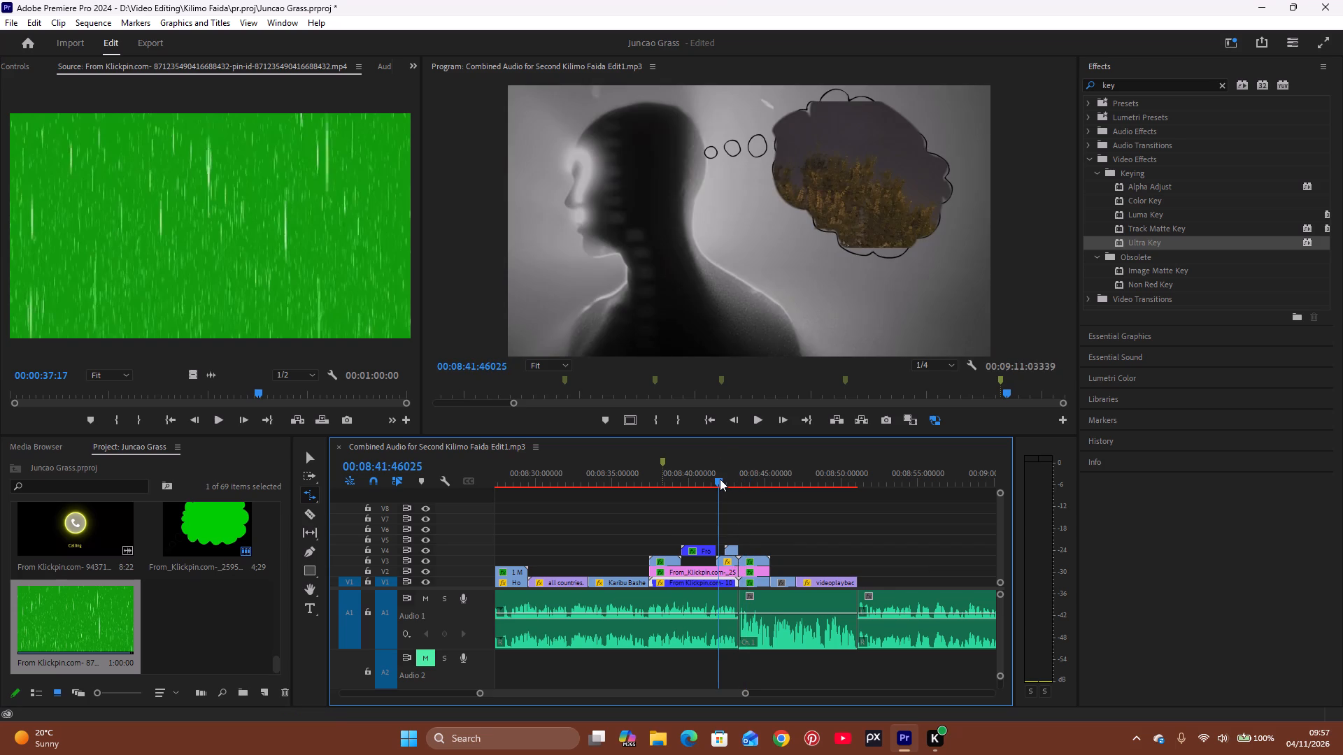
key(space)
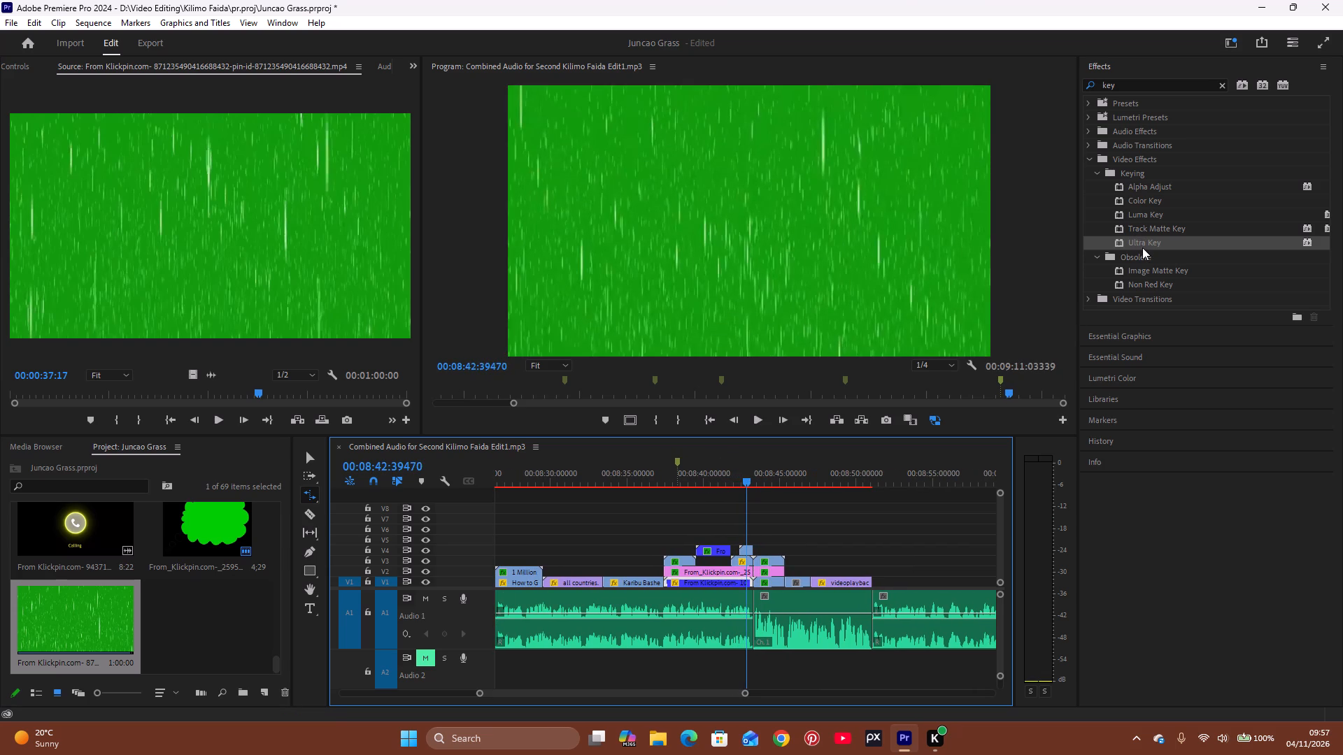
drag(1146, 238, 748, 552)
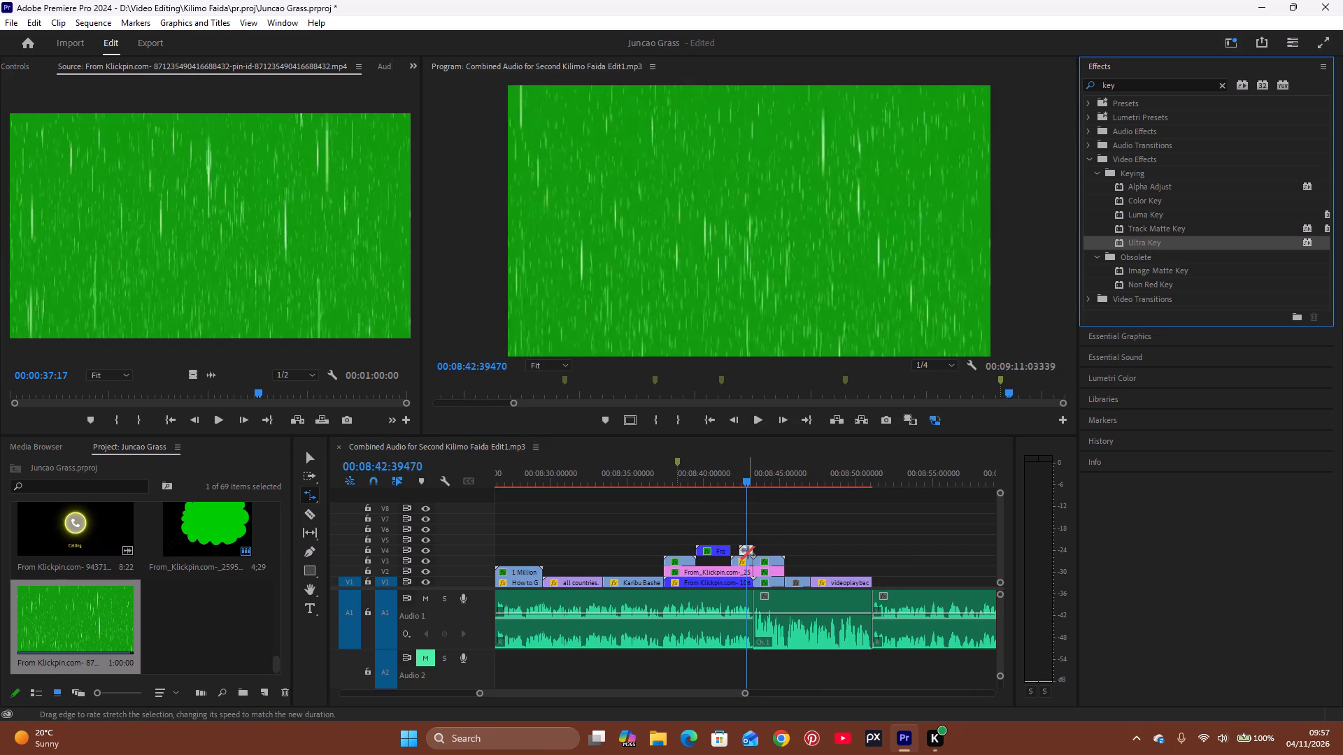
click(27, 68)
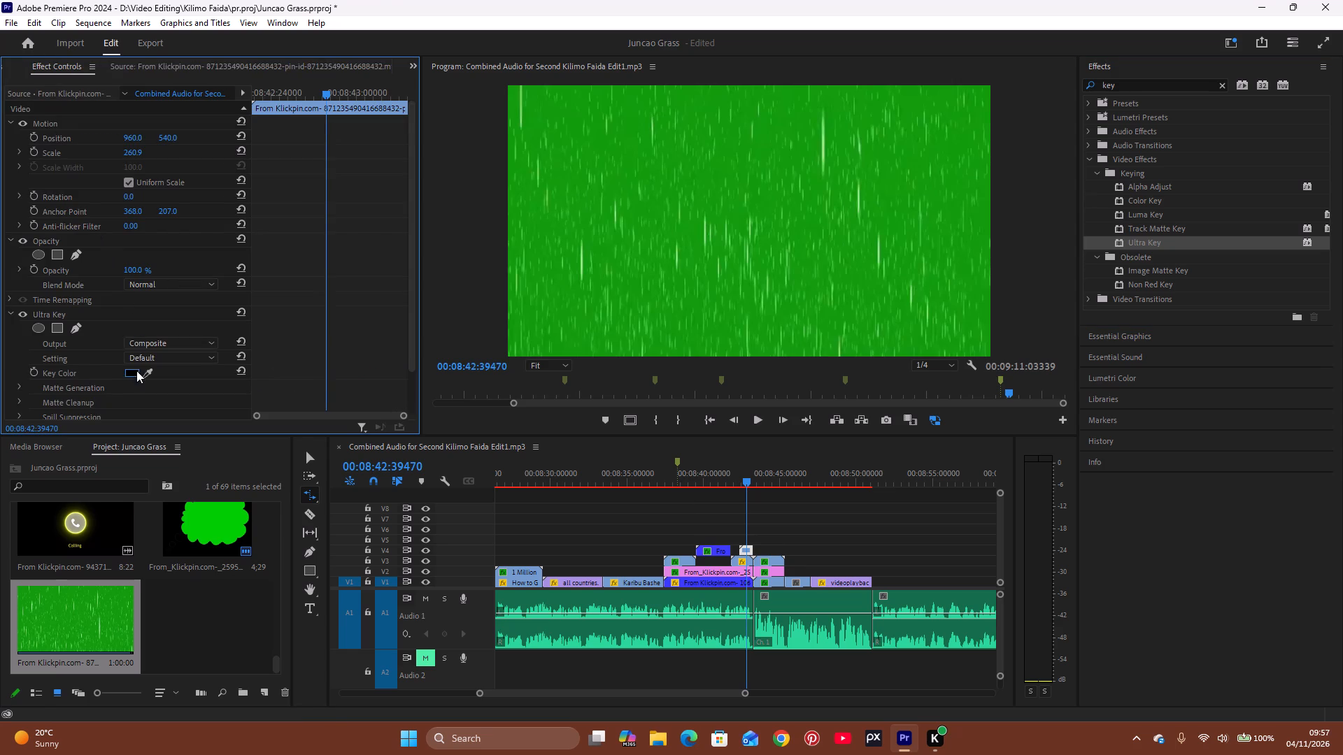
click(150, 372)
click(516, 318)
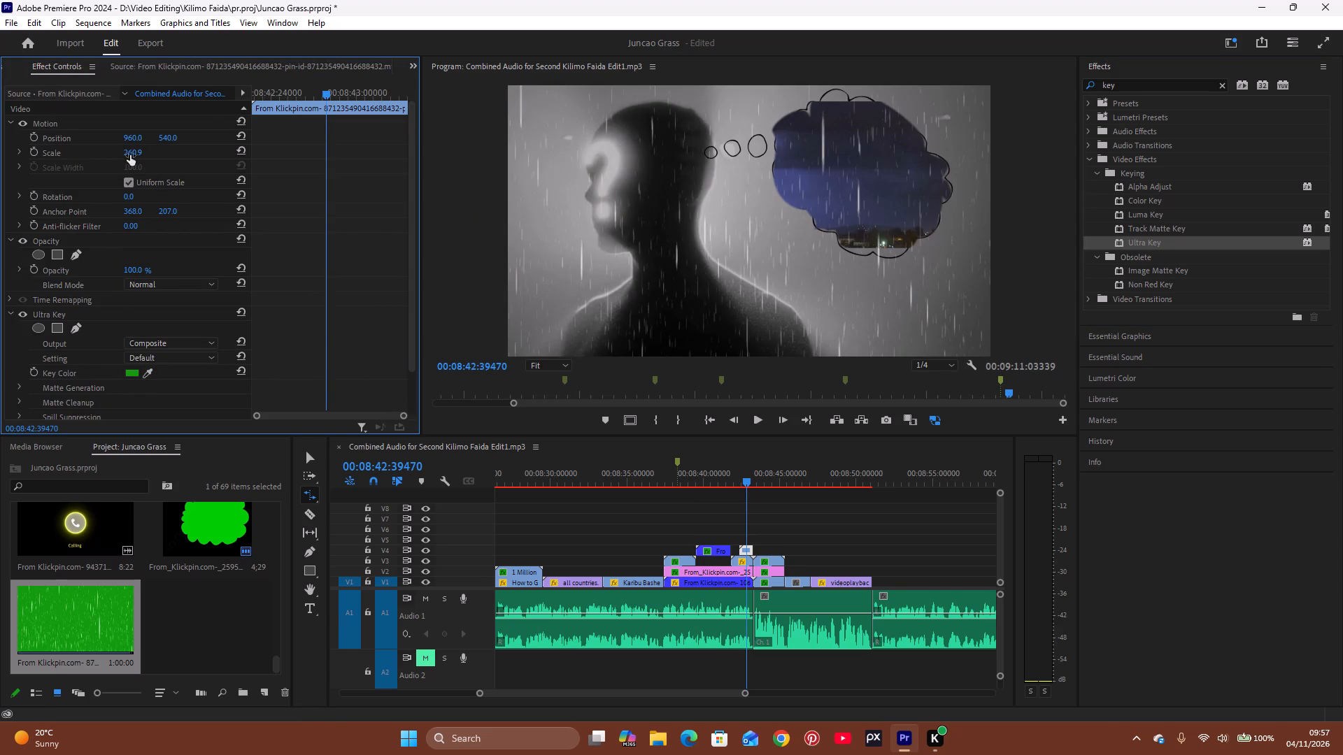
Scale the rain clip to 77.9, set its horizontal position to 1442 and raise it so the rain falls inside the thought bubble.
drag(131, 154, 30, 189)
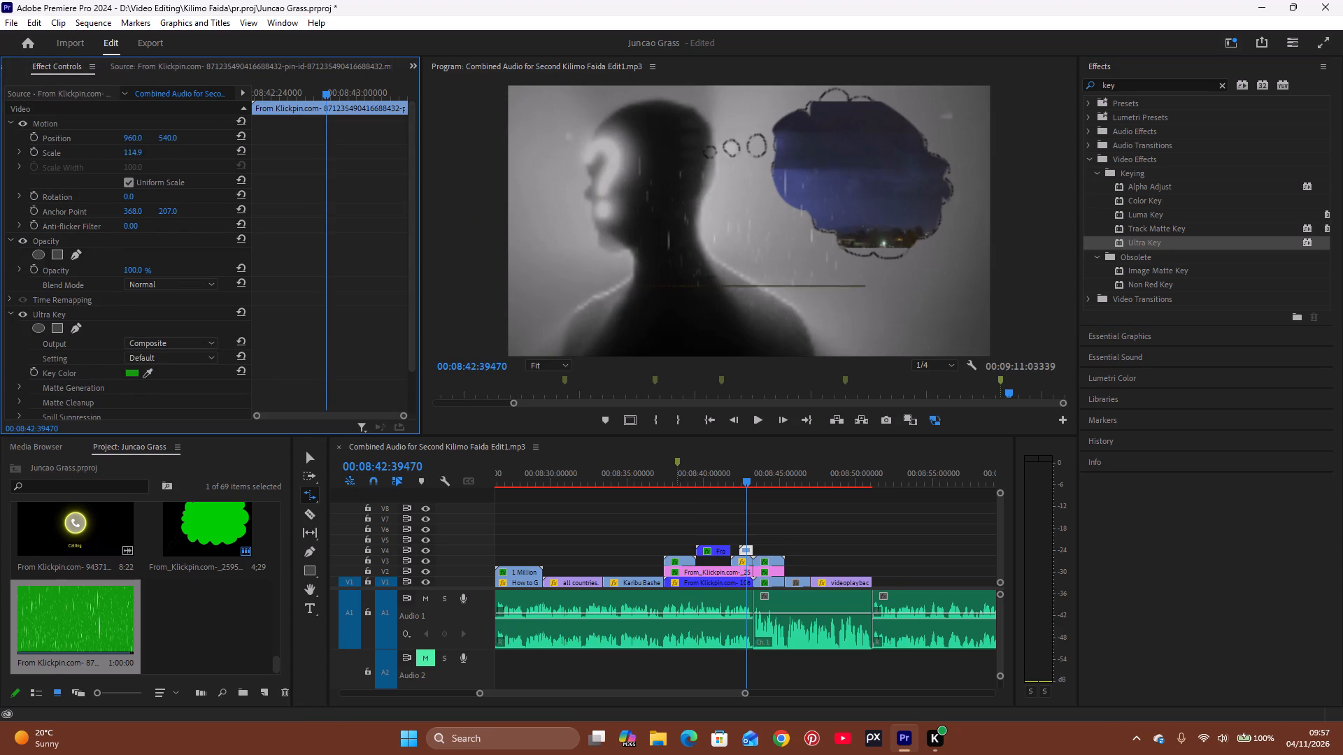
drag(30, 189, 26, 196)
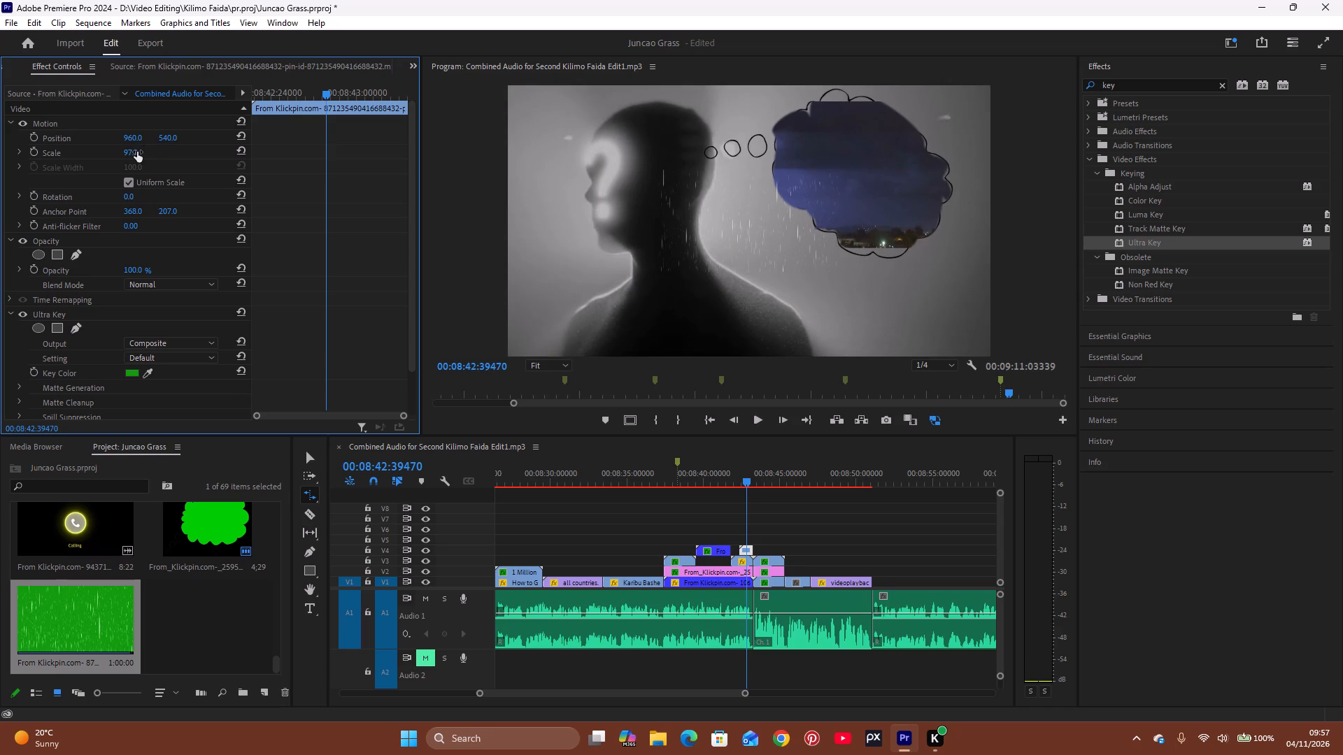
drag(137, 152, 100, 177)
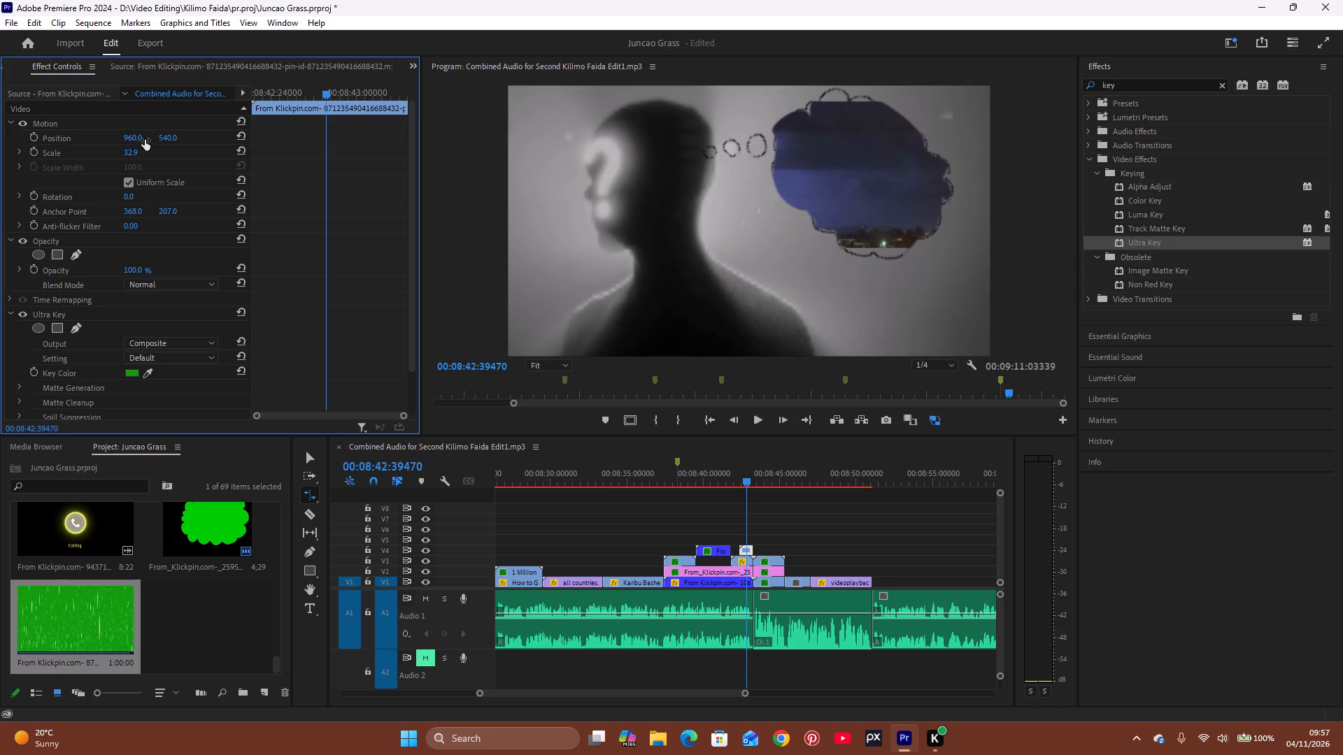
drag(129, 138, 313, 144)
drag(313, 144, 468, 138)
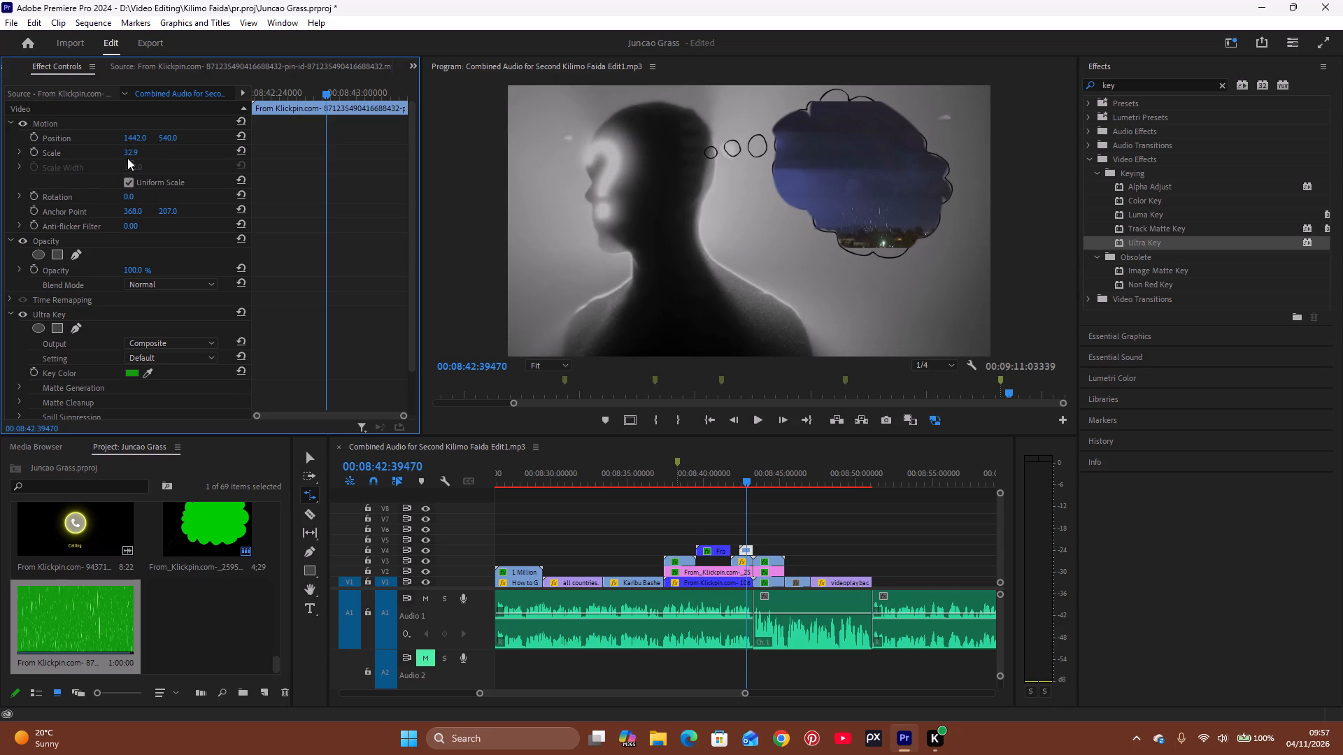
drag(129, 154, 150, 152)
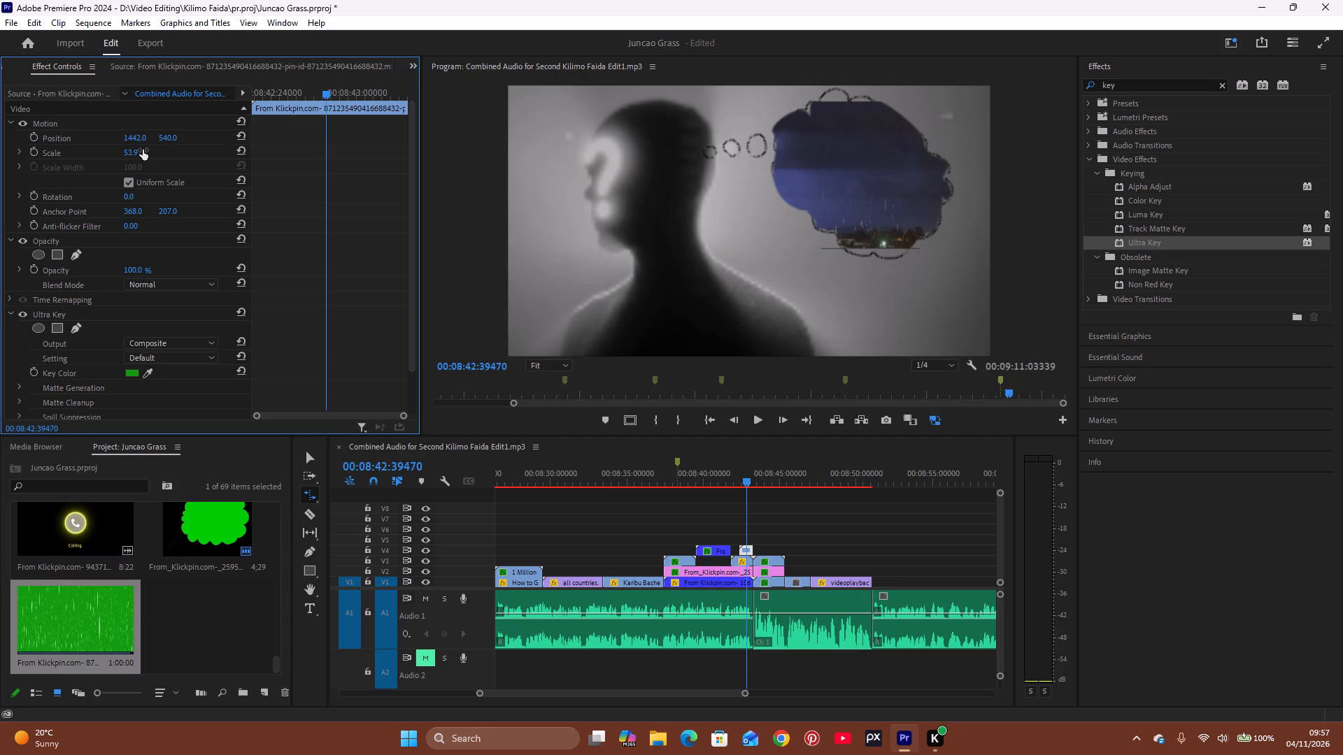
drag(169, 138, 131, 160)
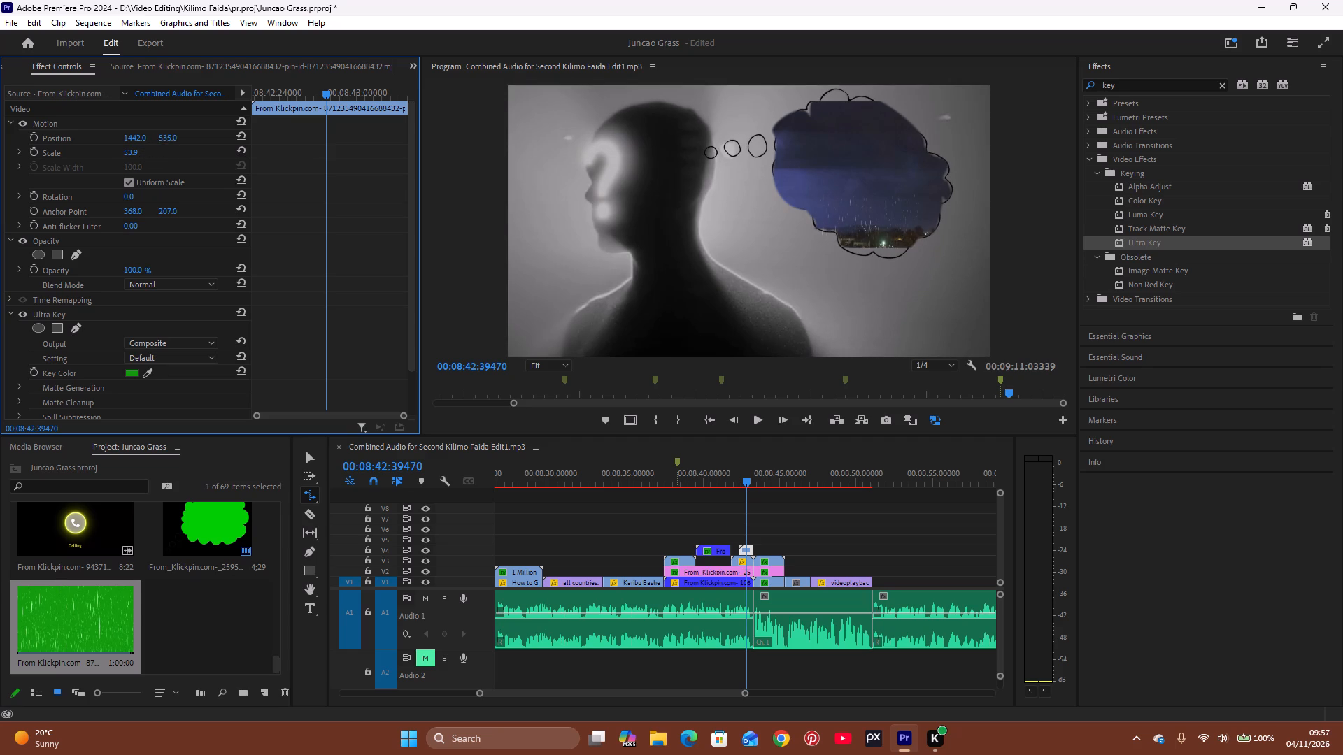
drag(131, 160, 29, 218)
drag(128, 152, 147, 154)
Play through the silhouette shot and scrub the following thinking-man shot to check the rain and the formulas in their bubbles.
click(723, 482)
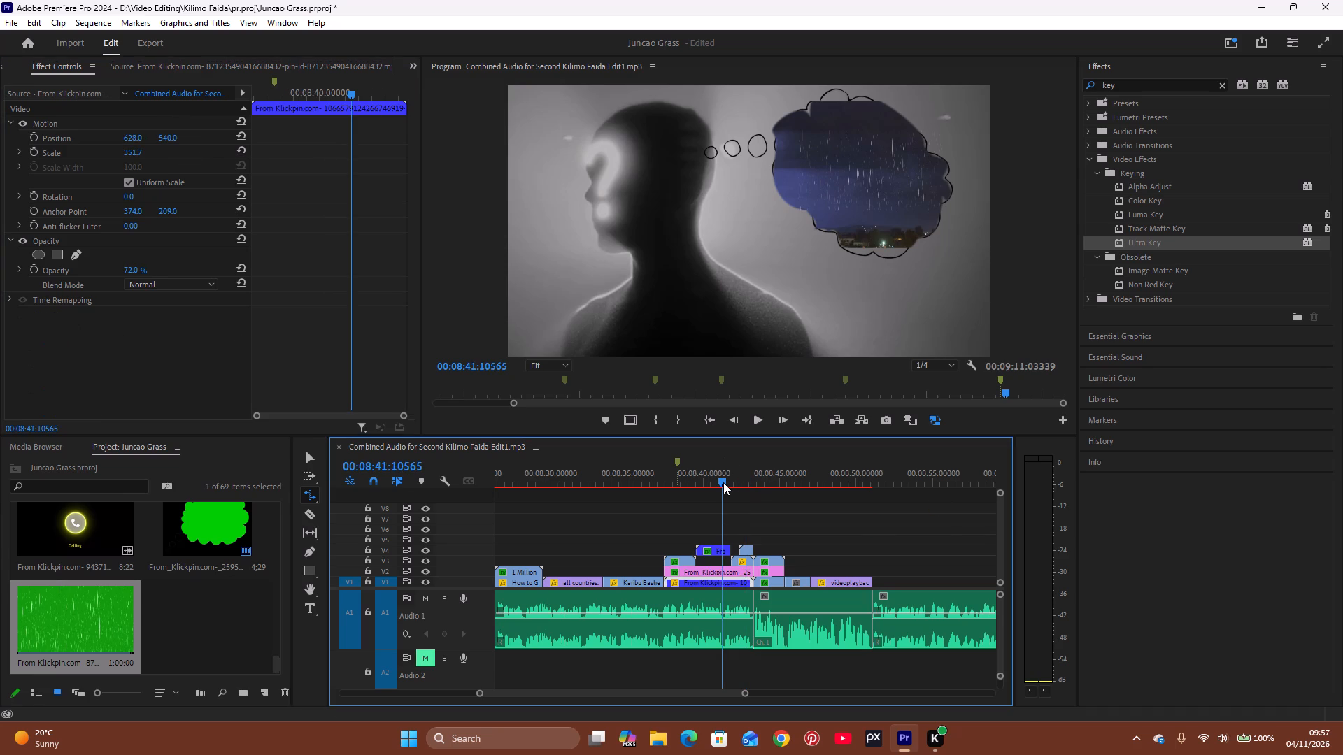
key(space)
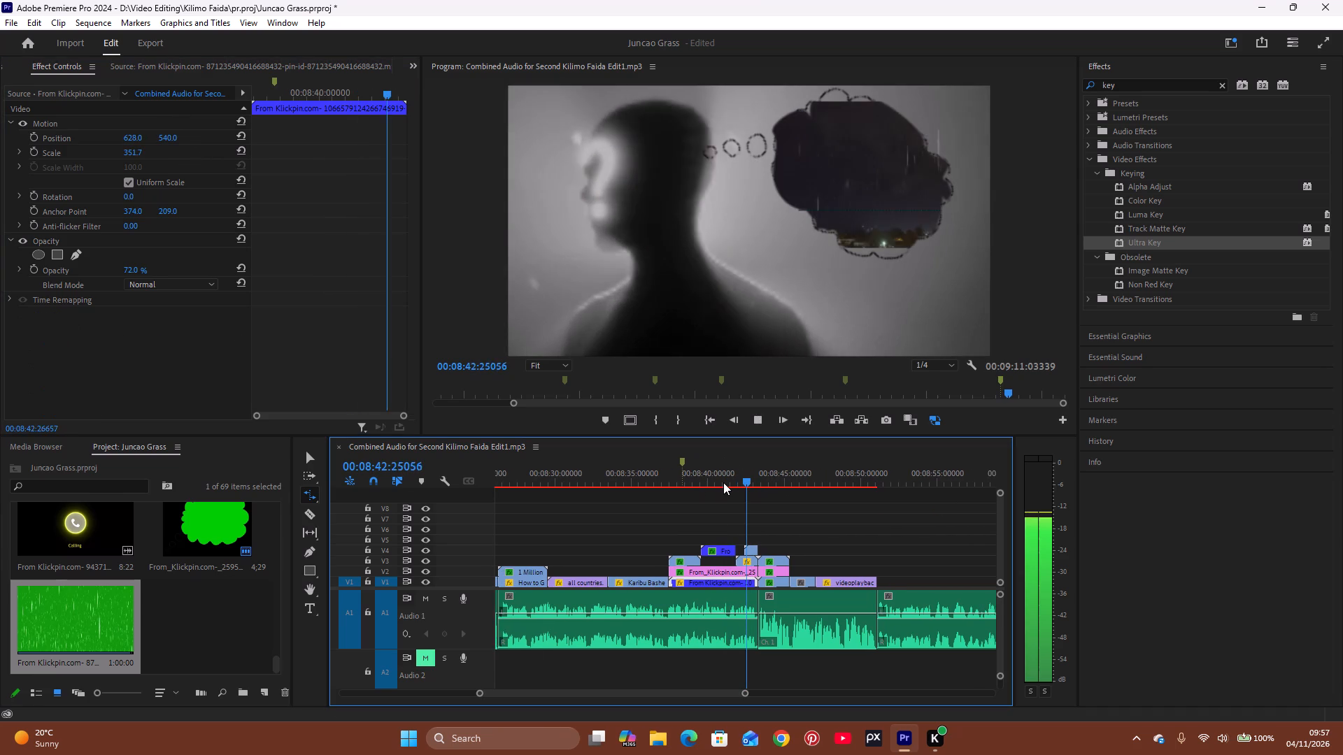
key(space)
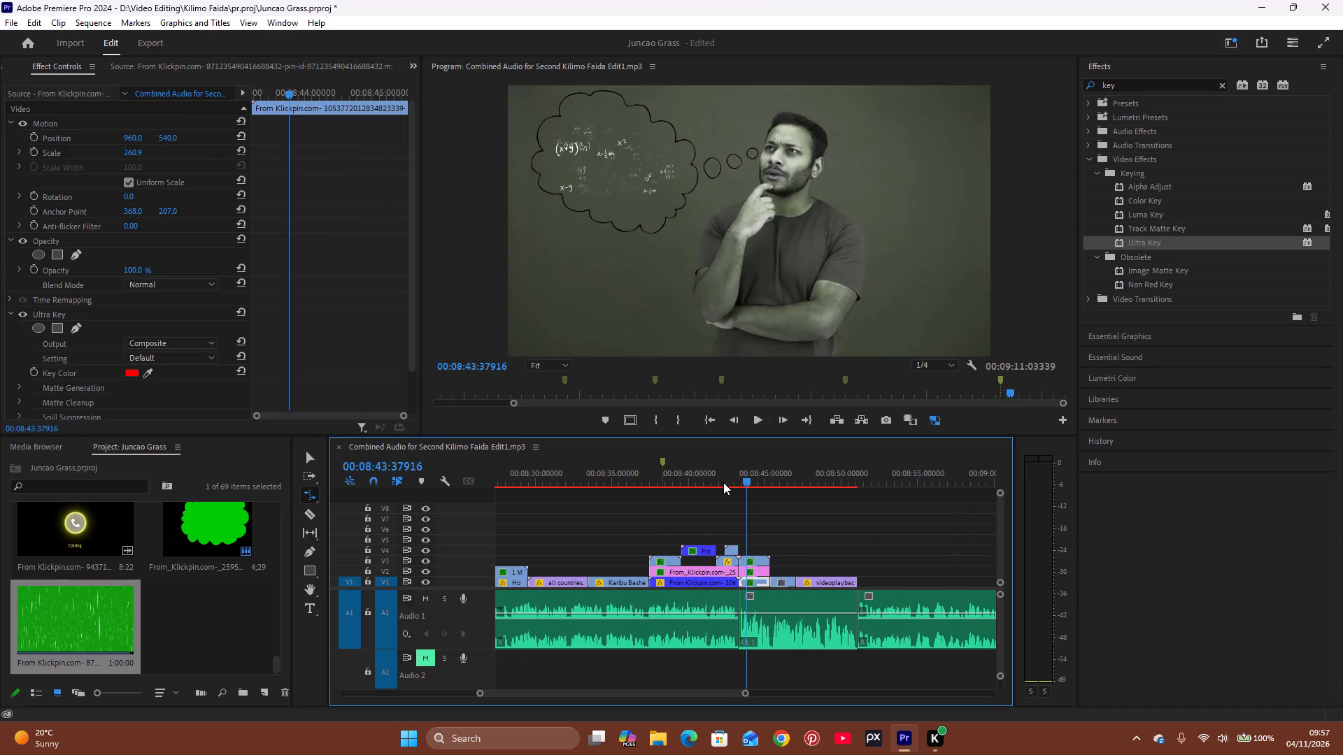
key(space)
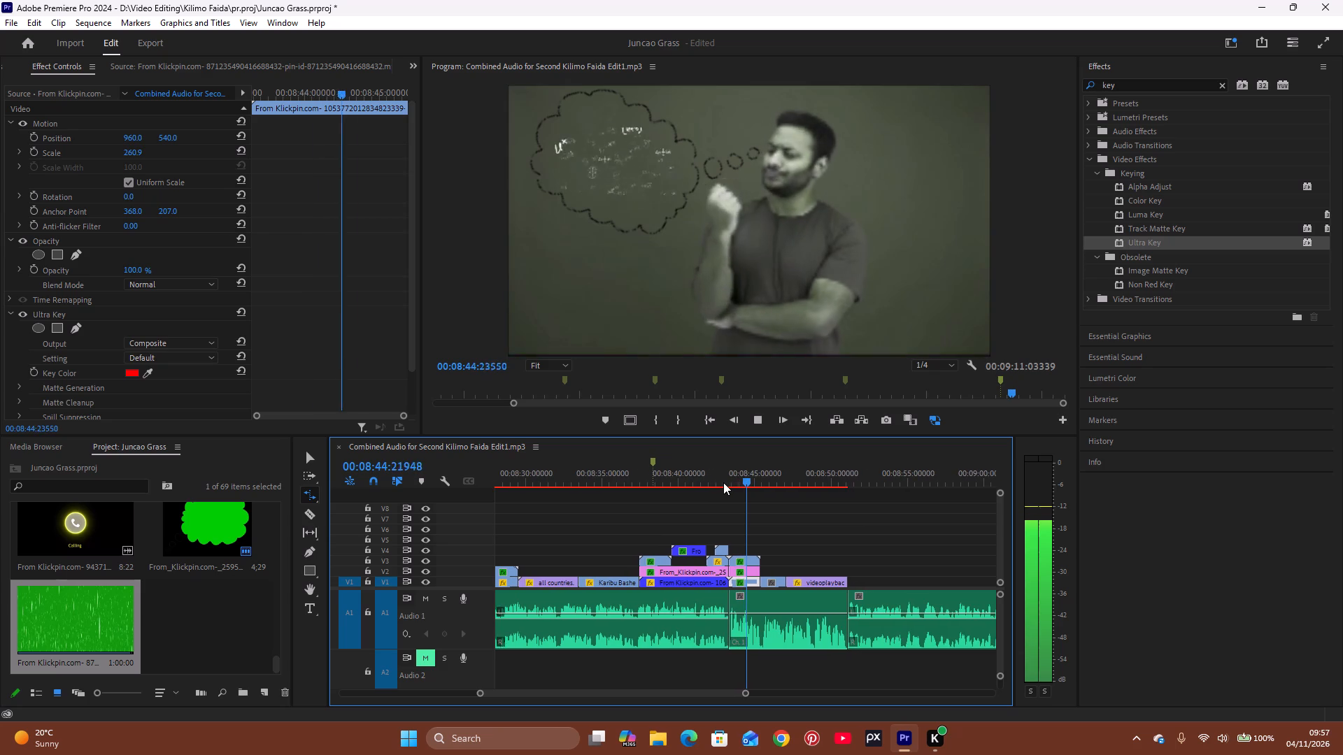
key(space)
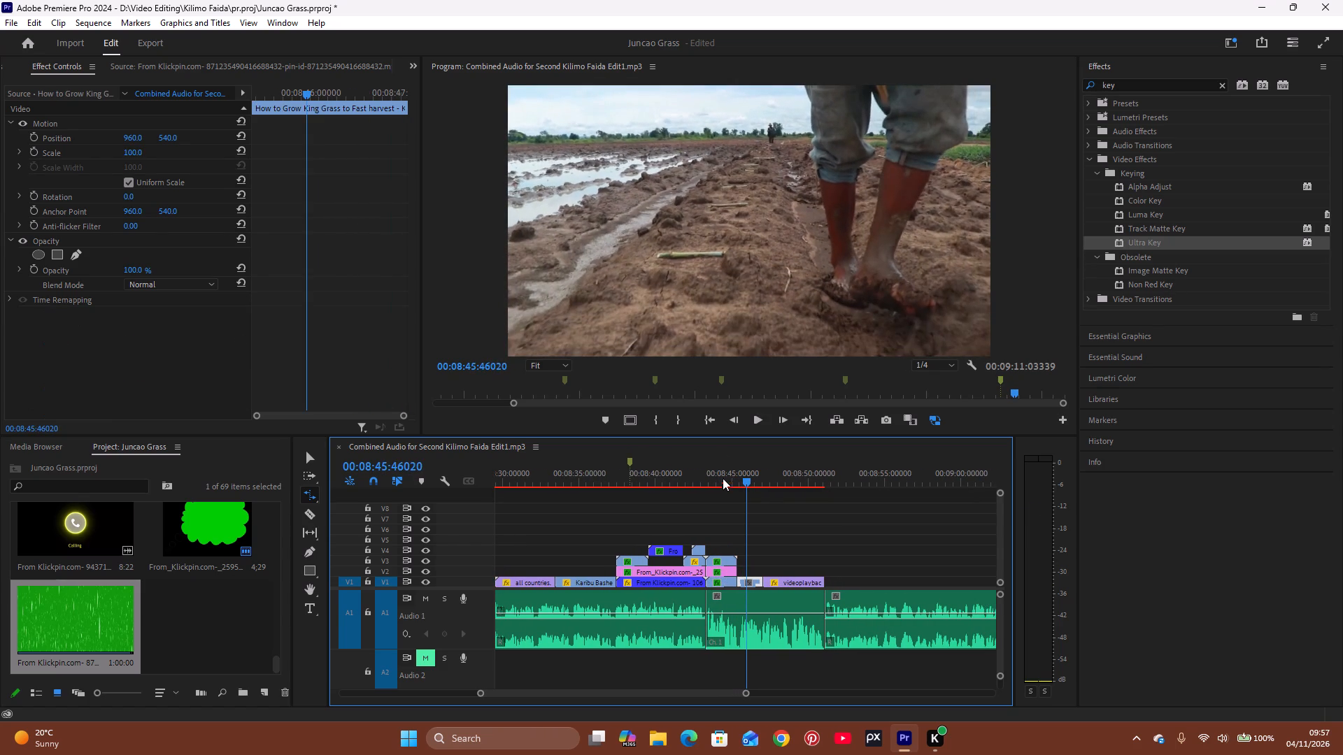
click(734, 484)
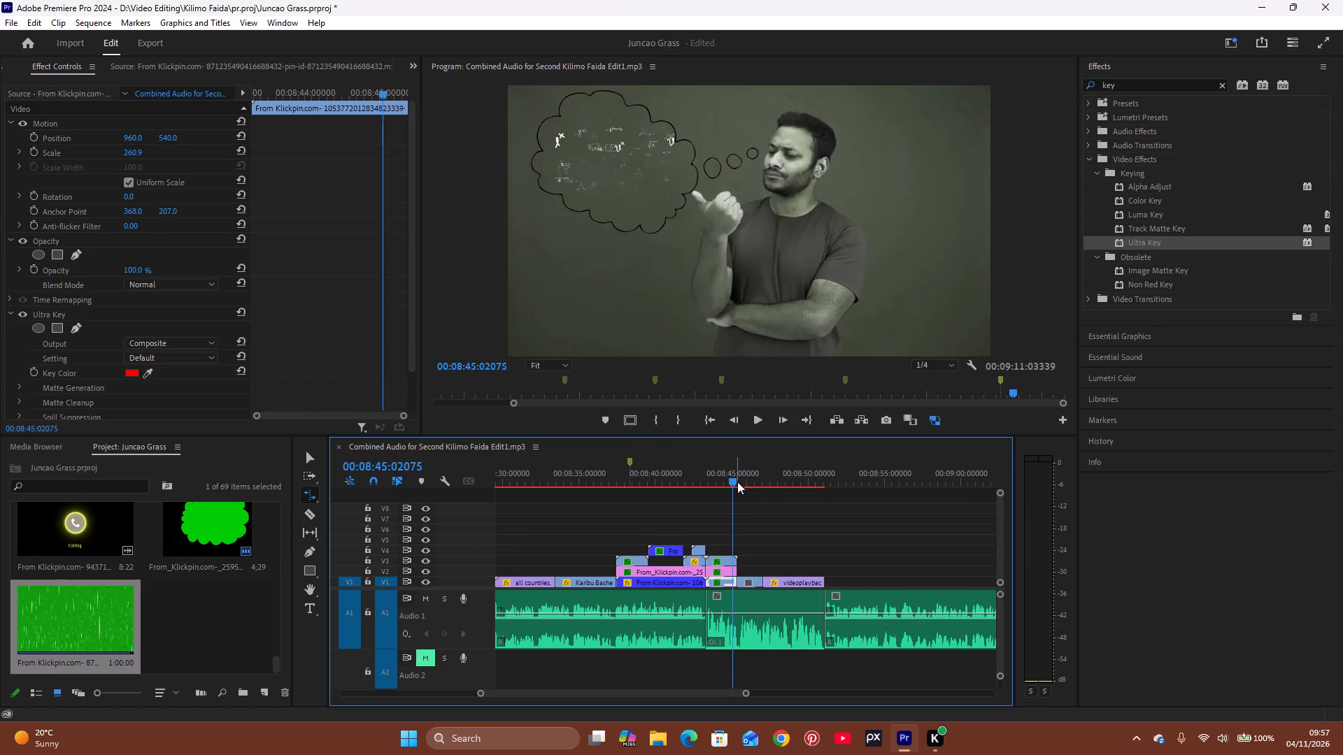
drag(732, 476, 720, 498)
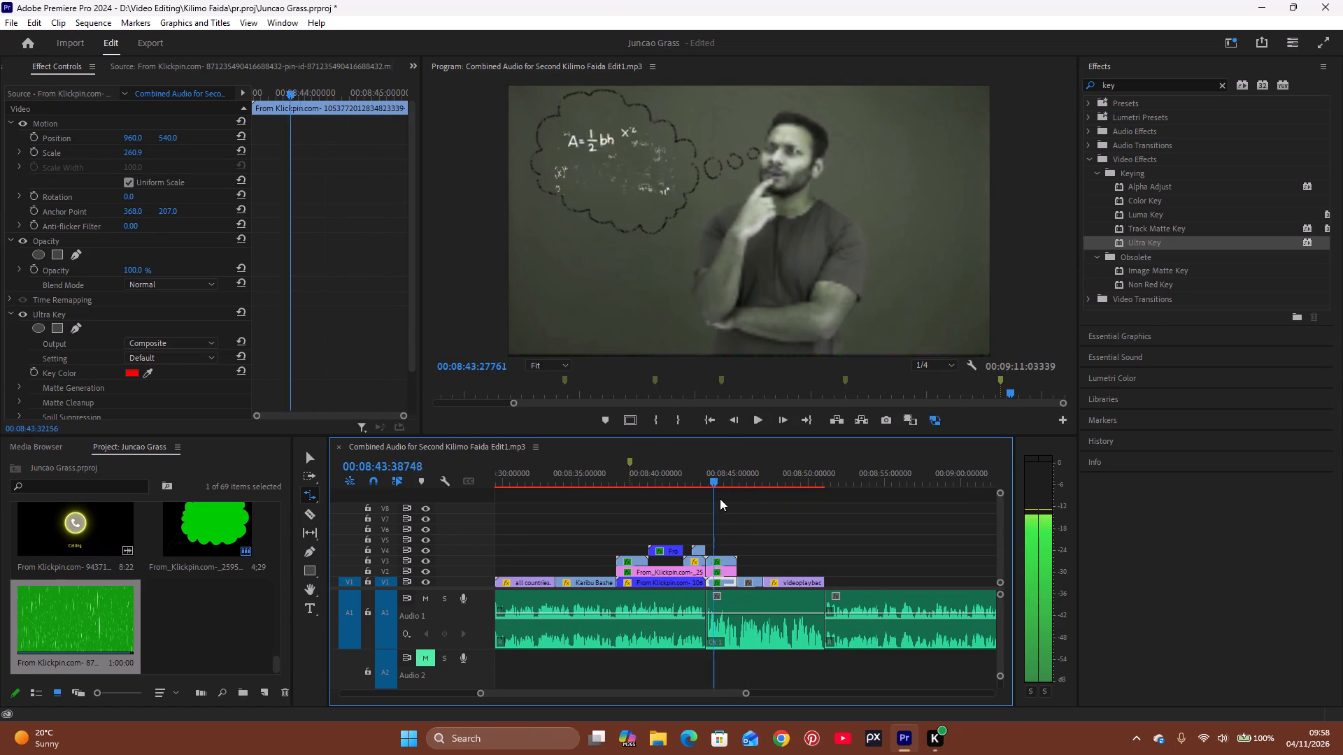
drag(720, 498, 727, 499)
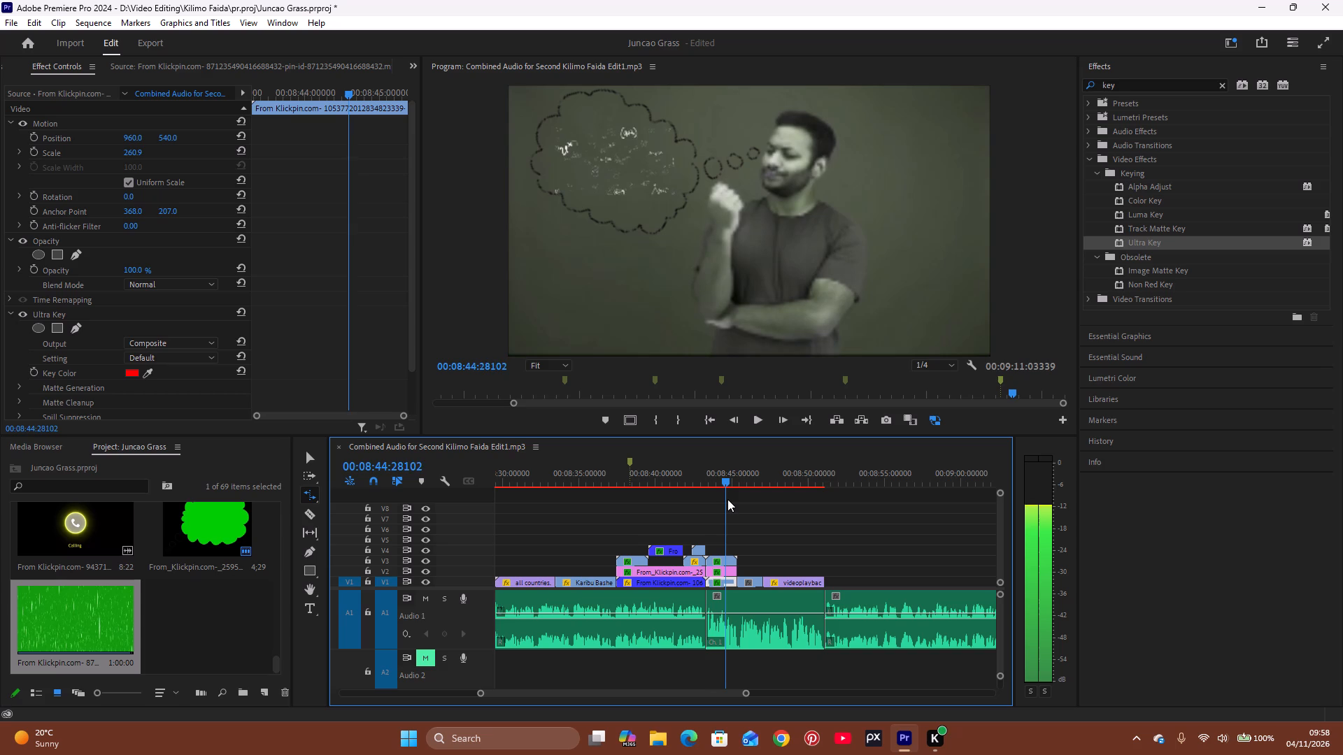
drag(727, 499, 730, 511)
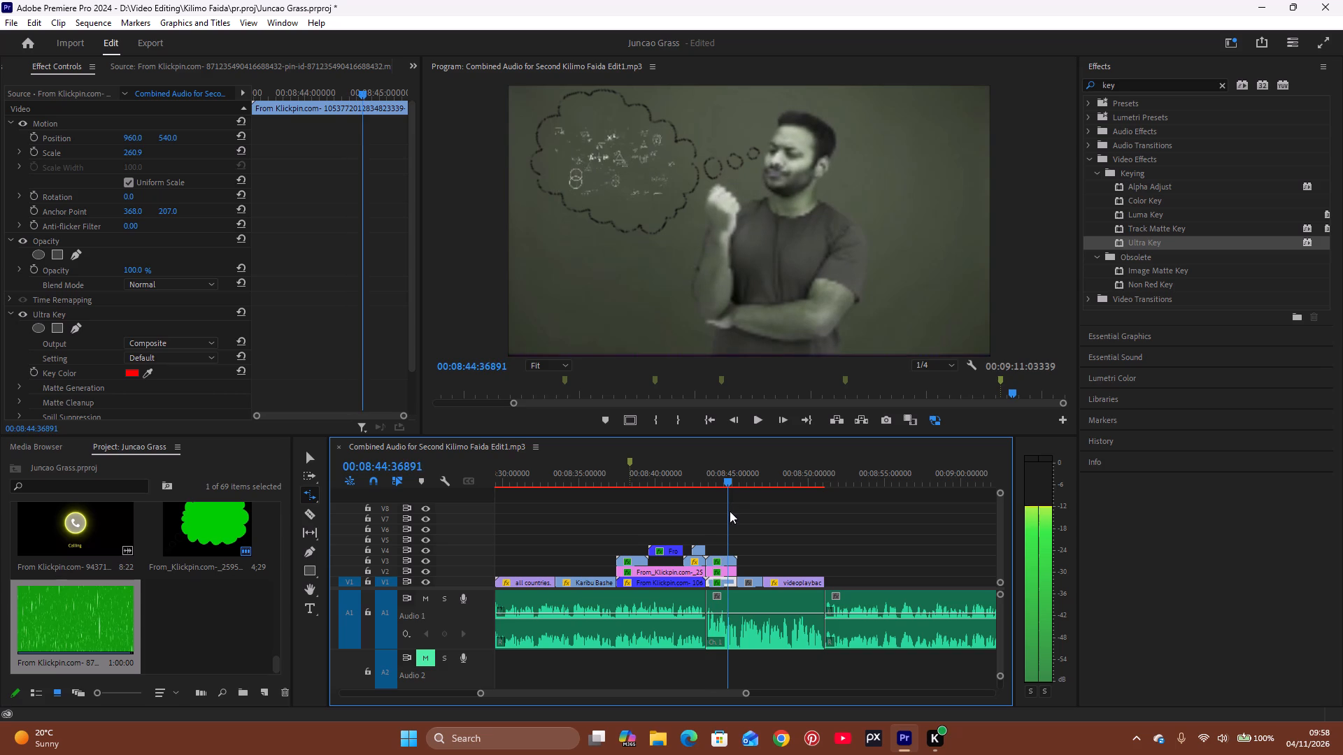
drag(730, 511, 741, 517)
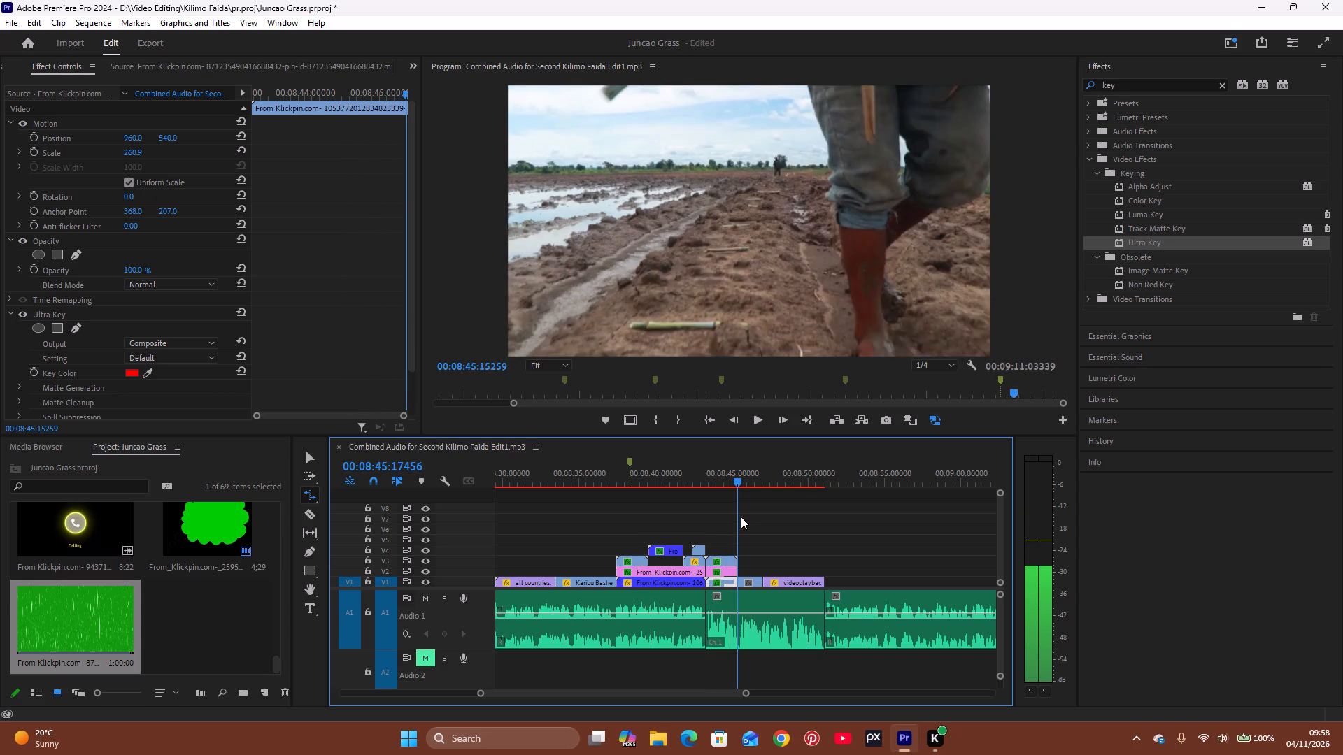
drag(741, 517, 732, 523)
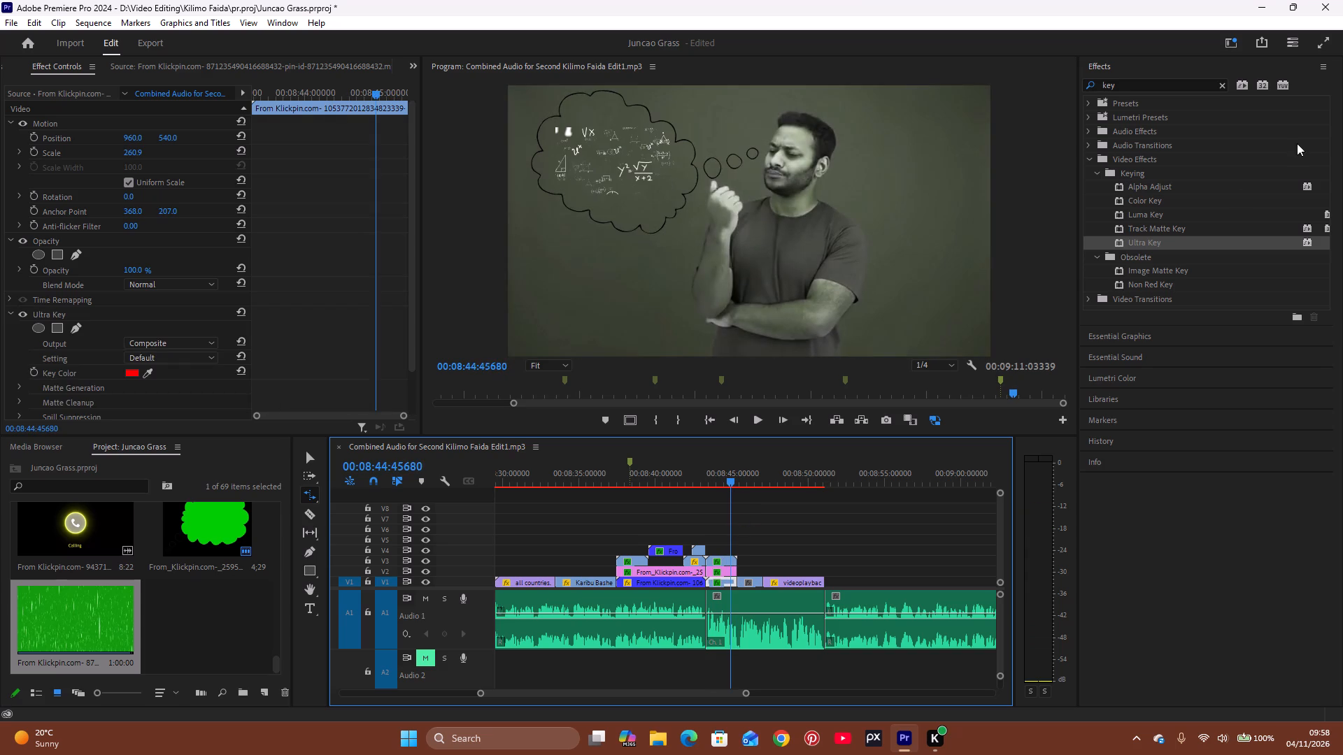
Add a text layer on V4 over the end of the thinking-man shot and replace its text with a cross mark (❌) emoji.
click(1167, 341)
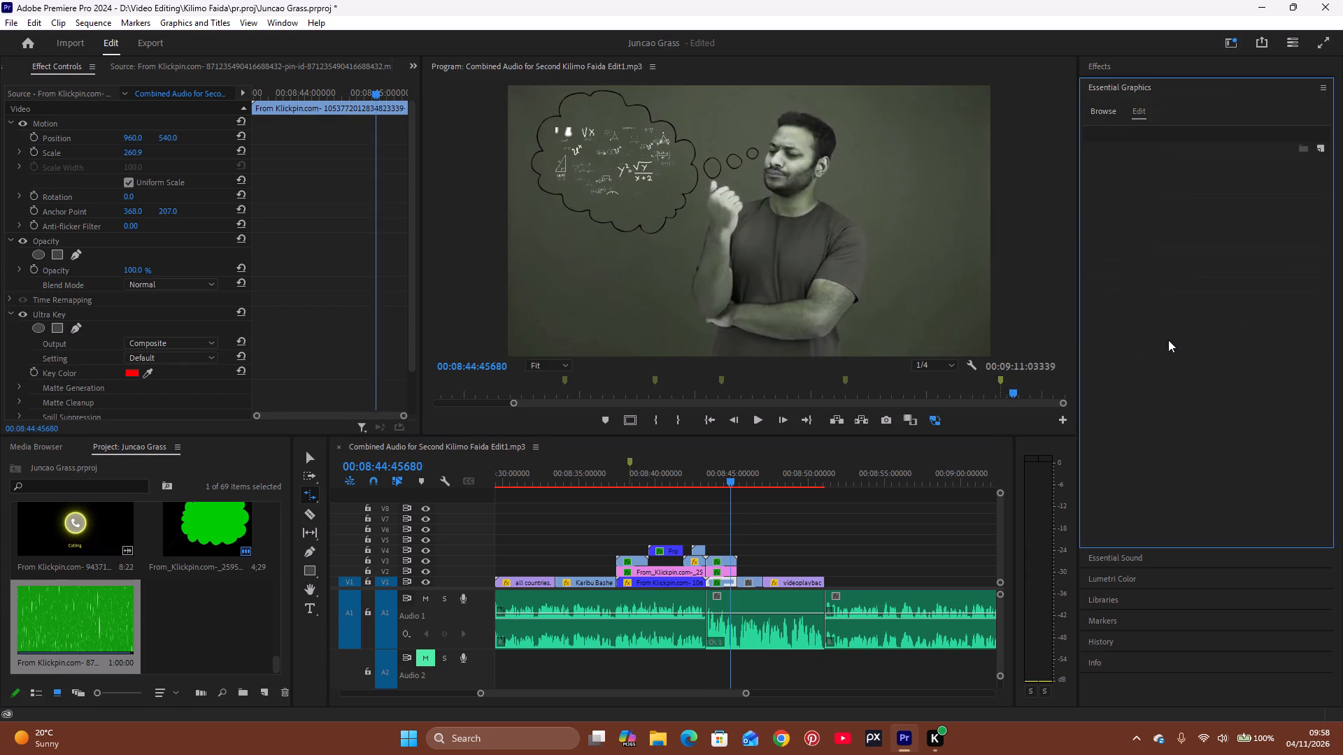
click(1323, 144)
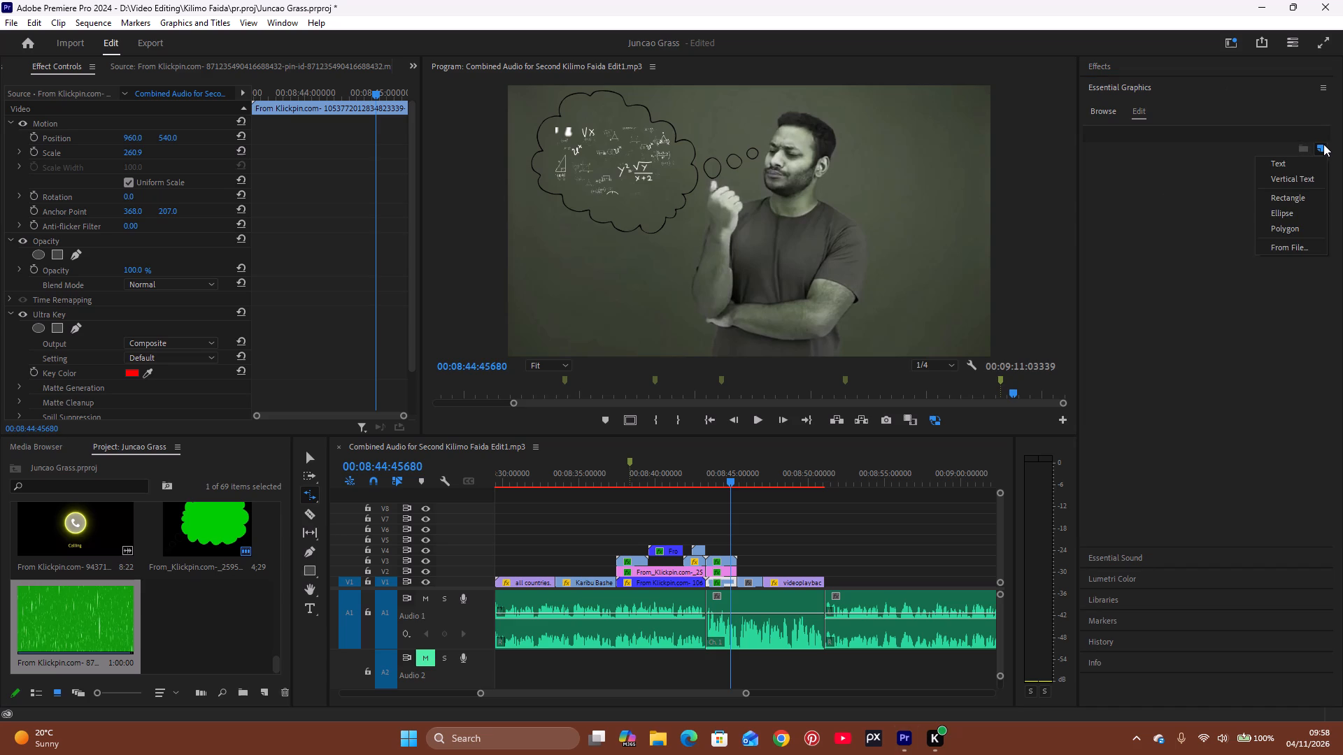
click(1306, 166)
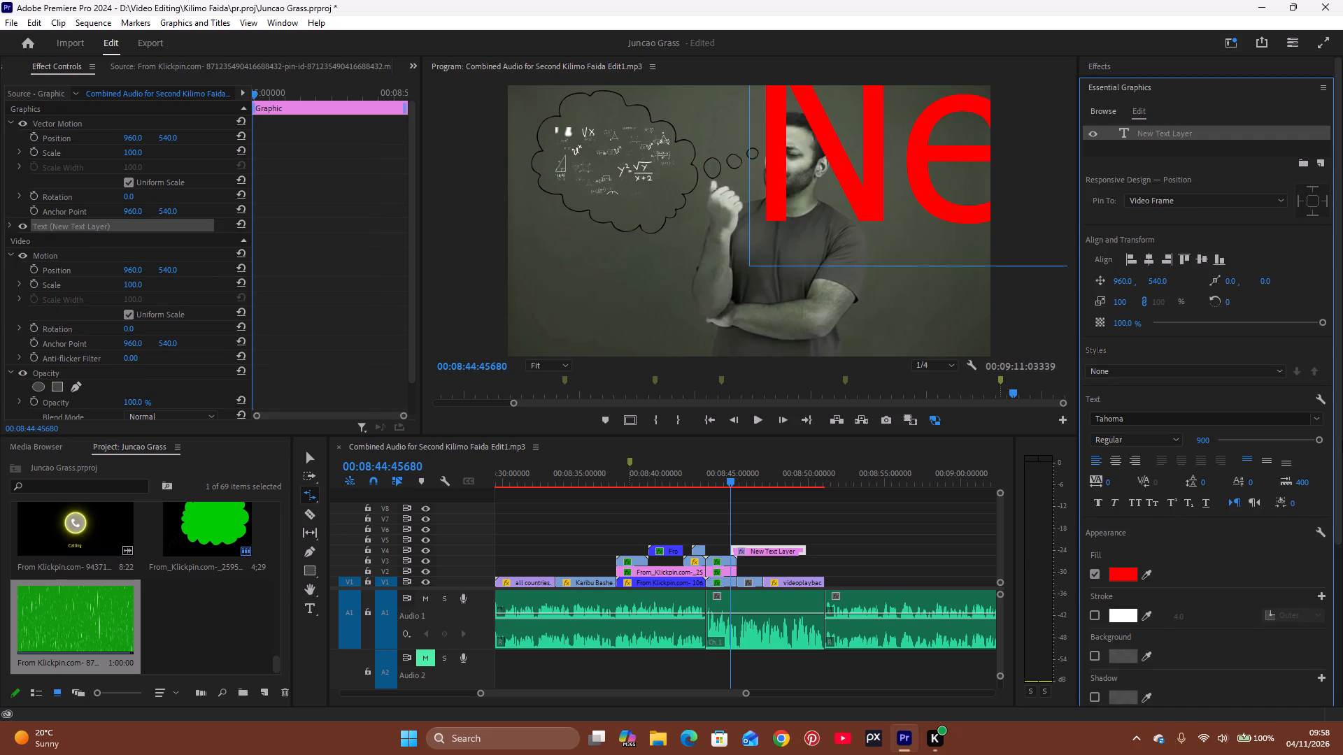
key(super+period)
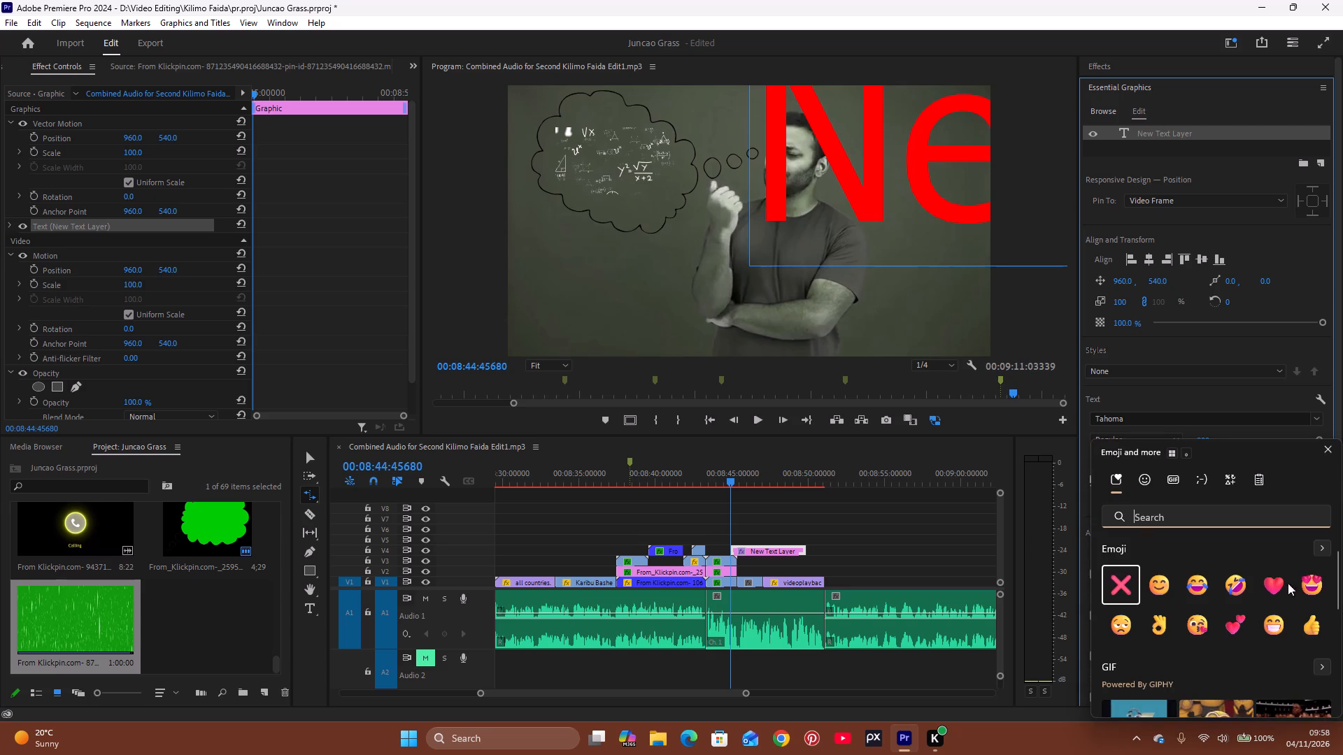
click(1125, 593)
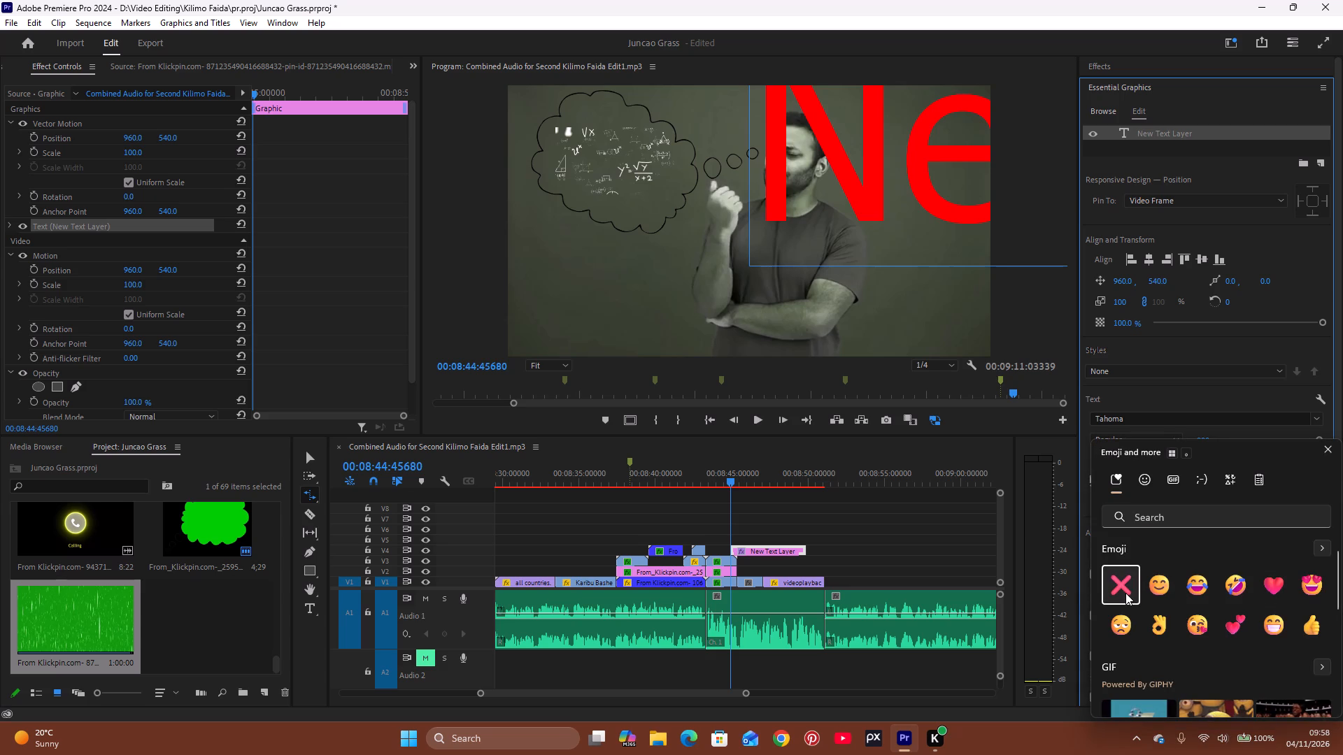
double_click(886, 218)
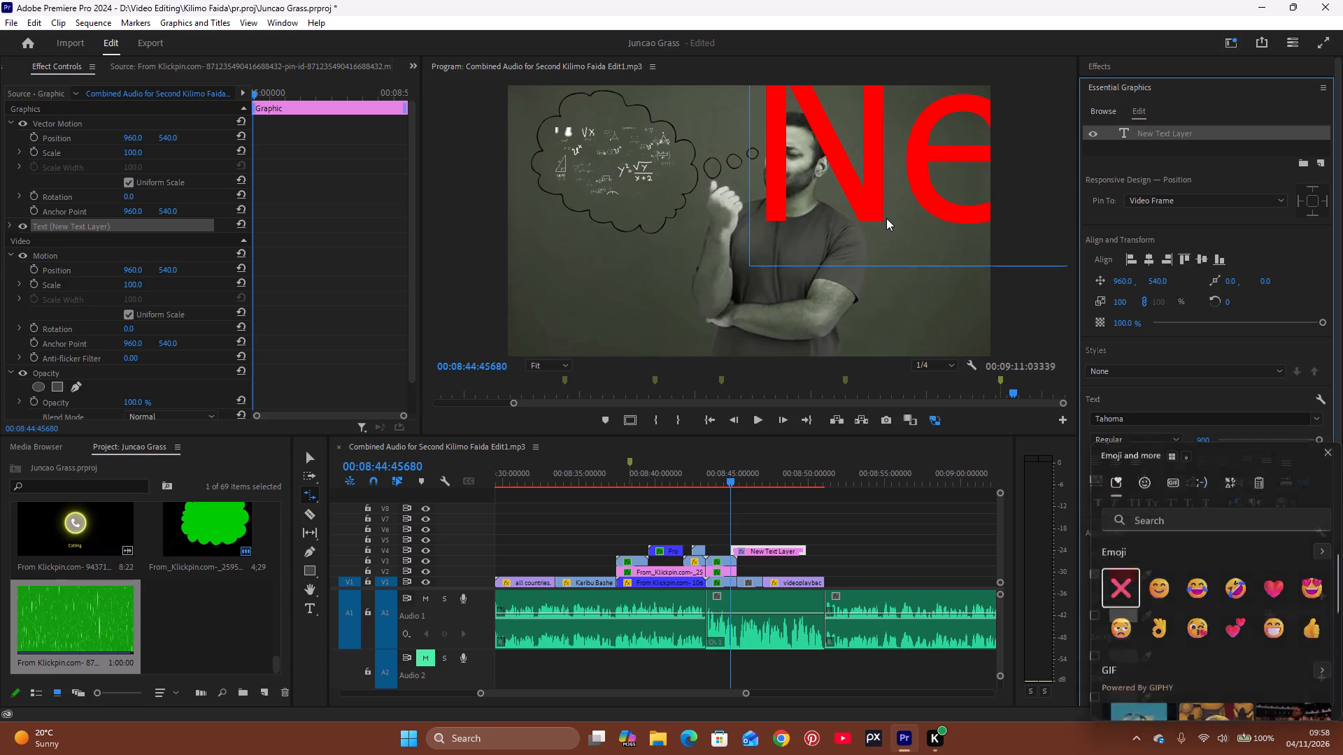
double_click(890, 215)
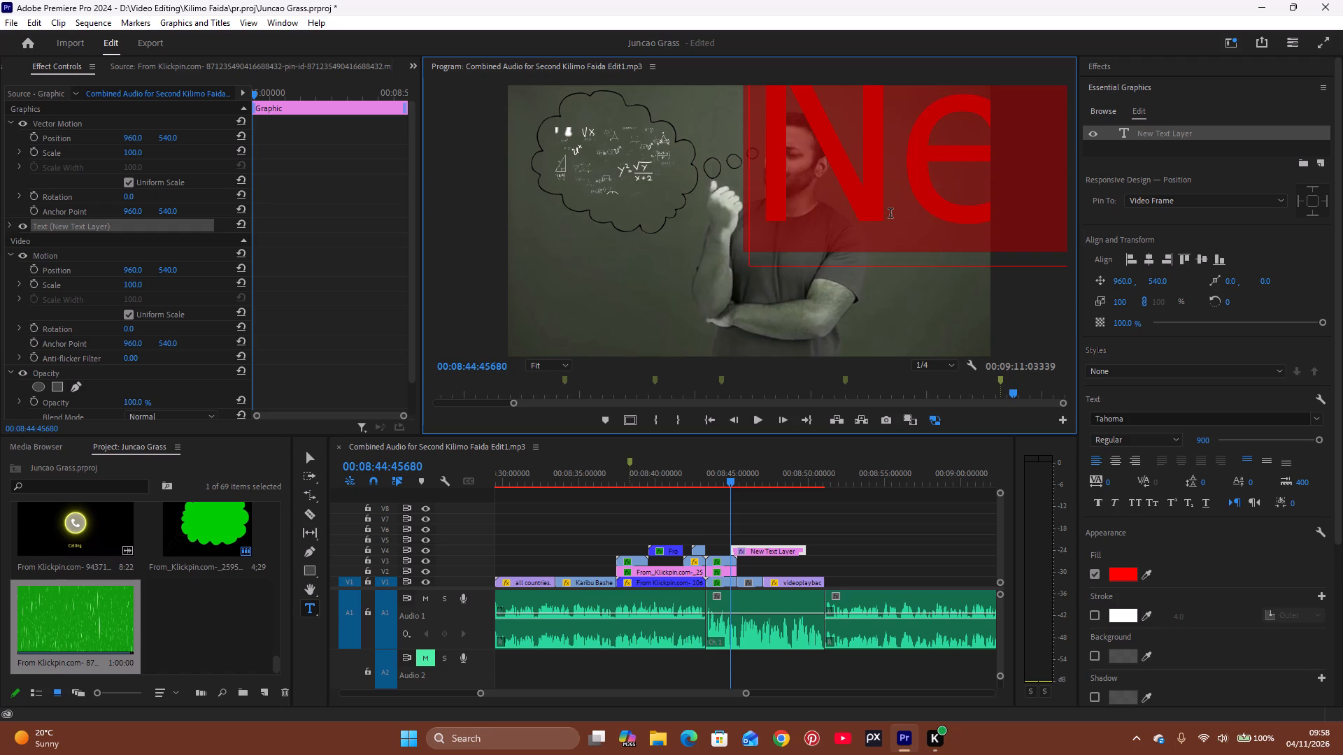
key(super+period)
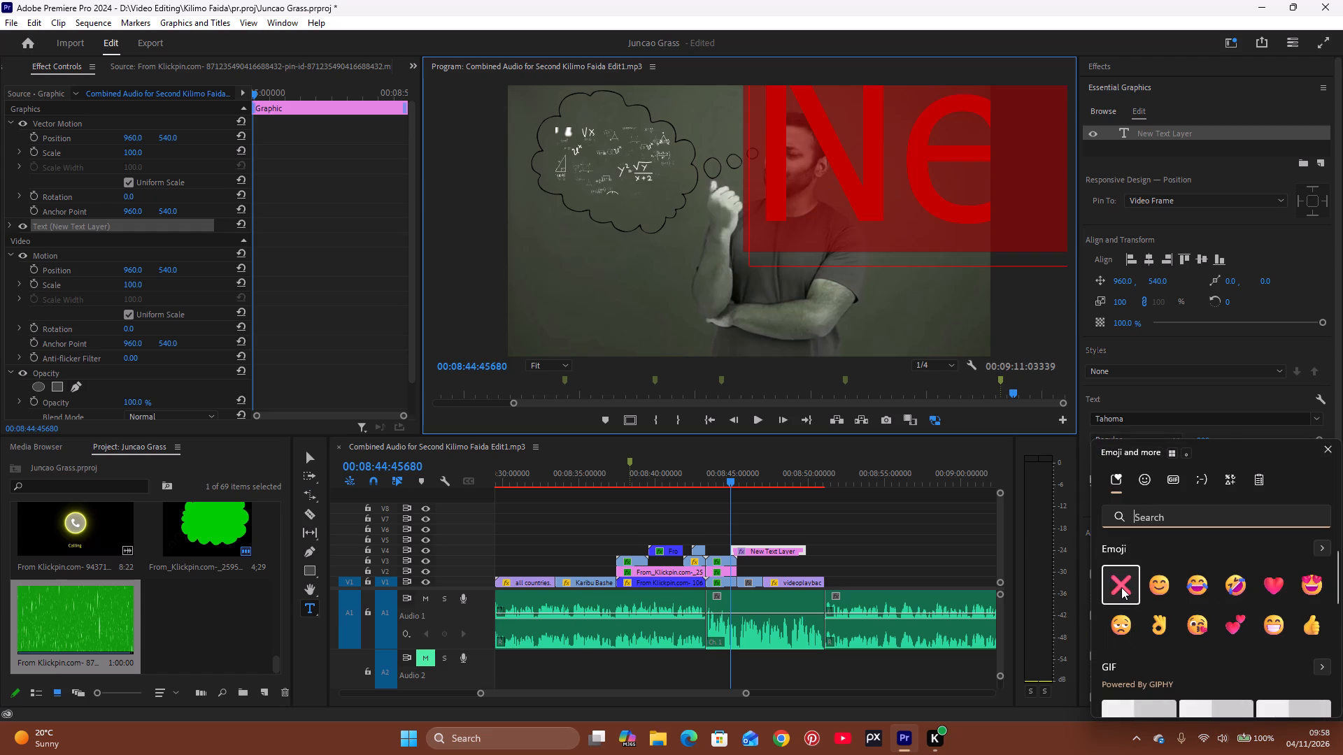
click(1121, 587)
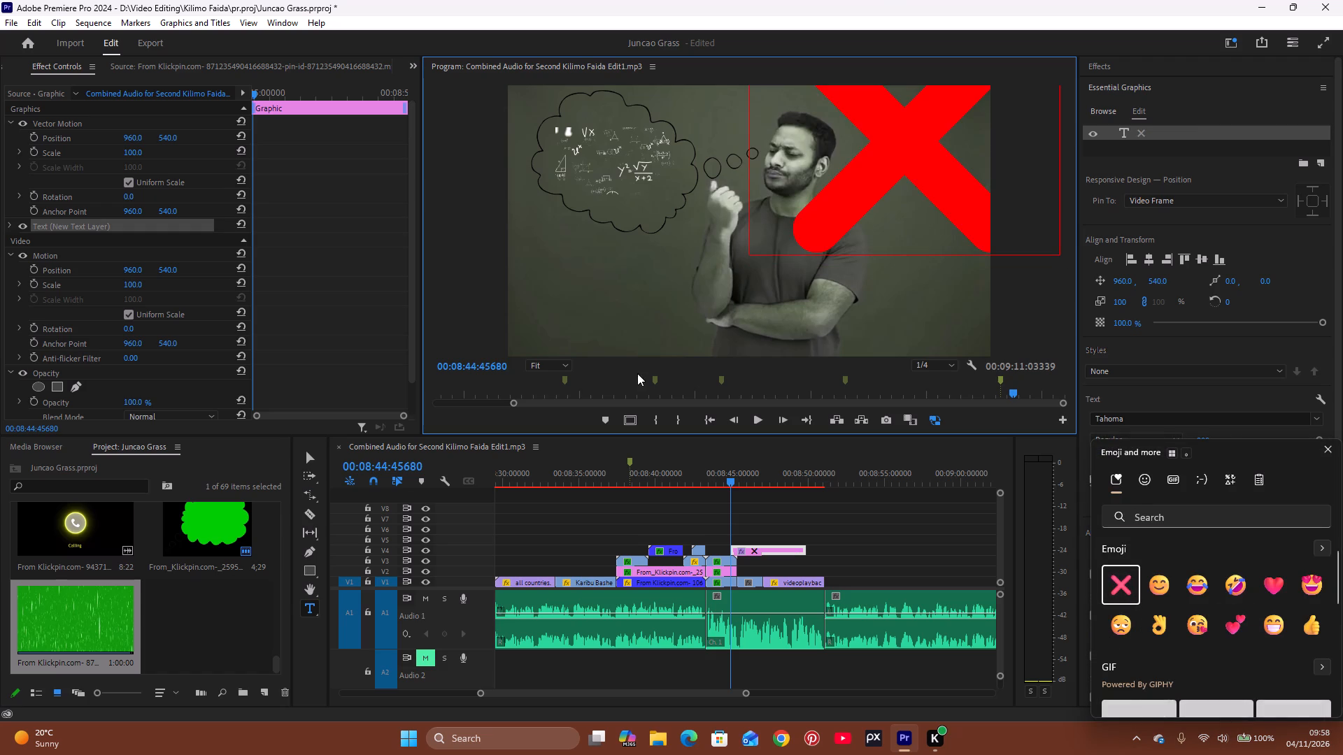
Center the red cross horizontally and vertically in the video frame.
click(1150, 267)
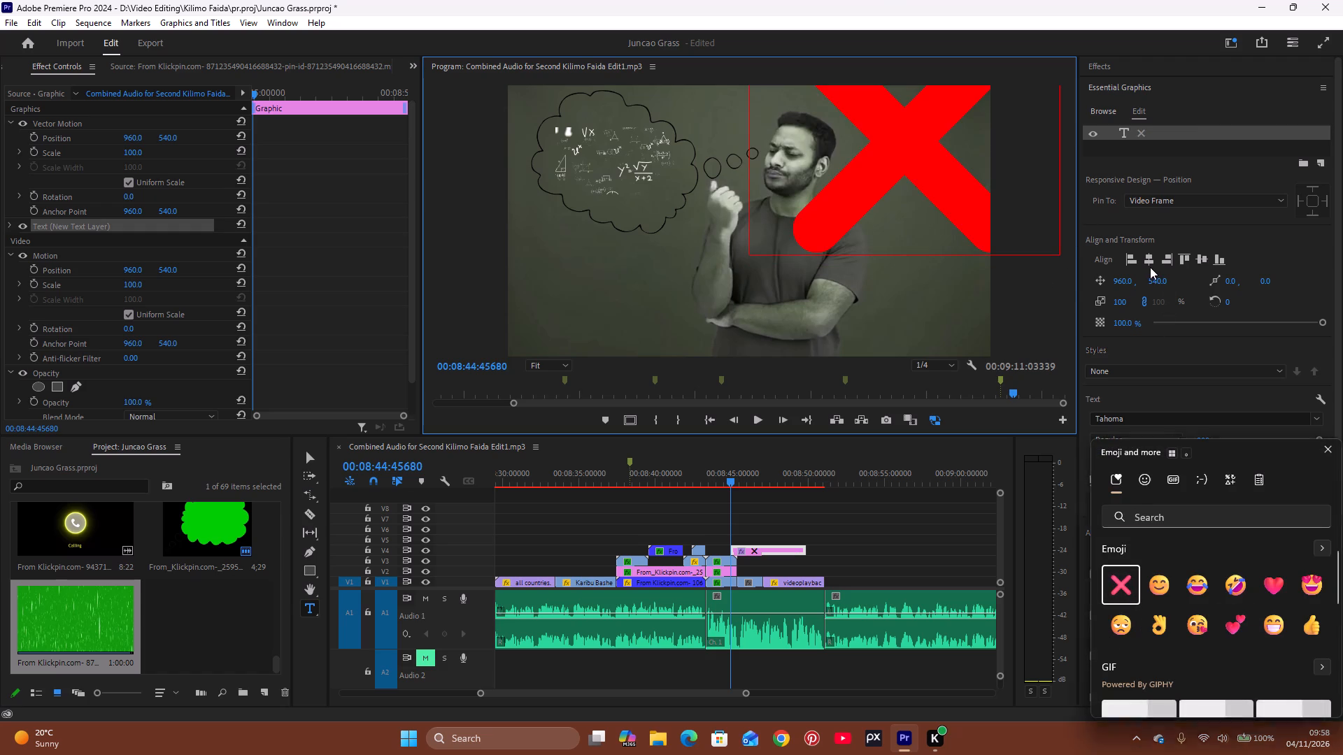
click(1150, 261)
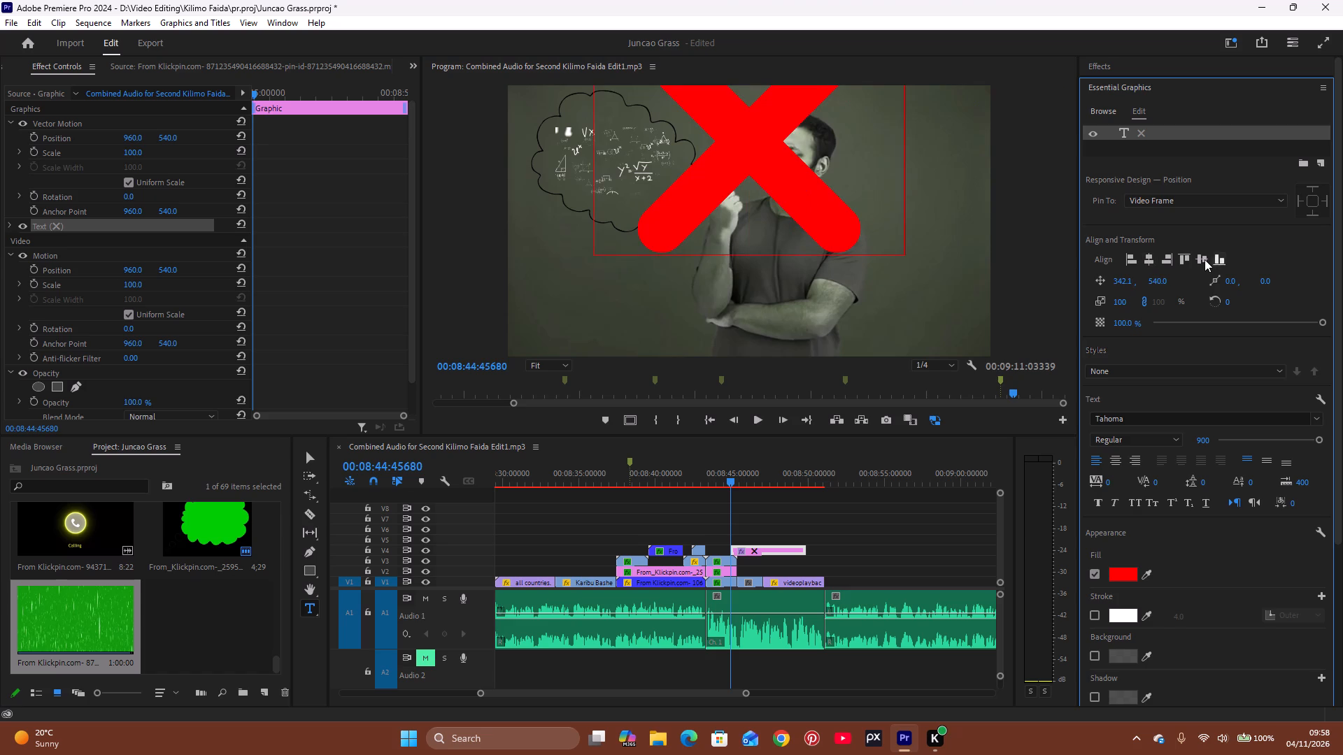
click(1203, 259)
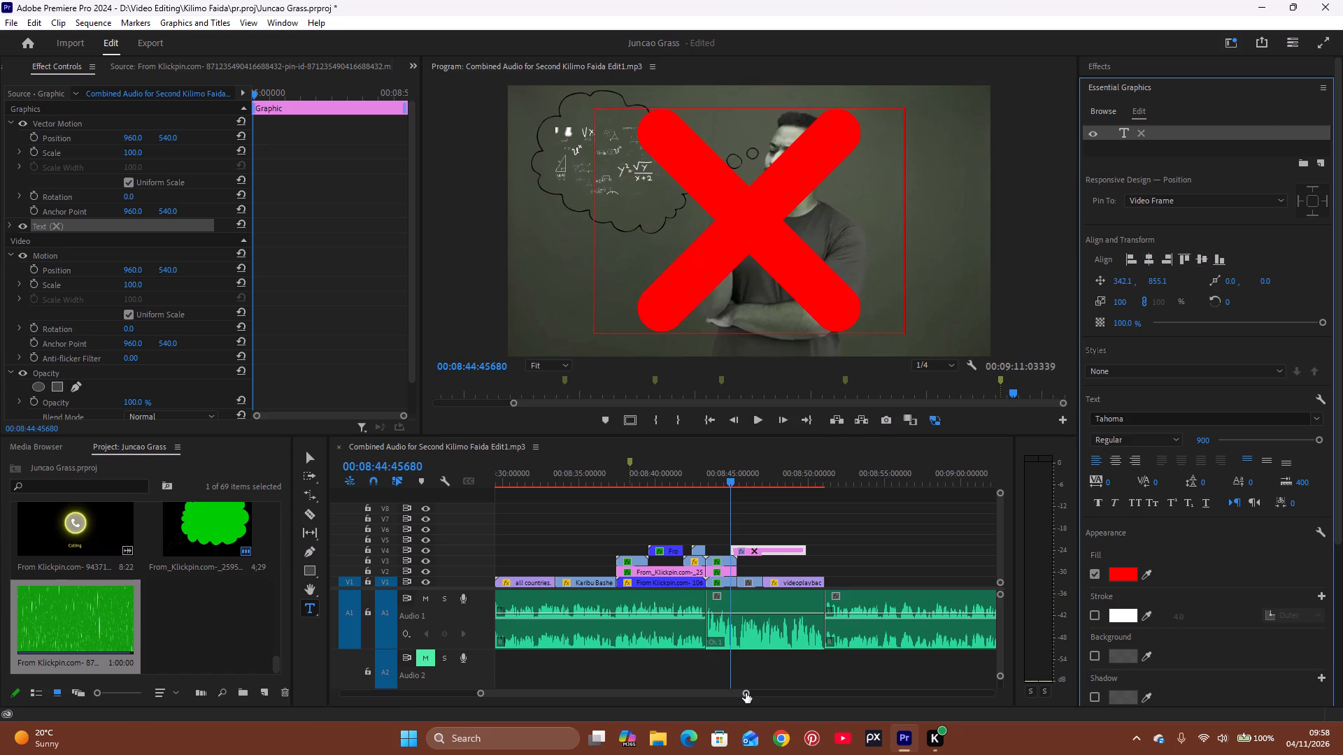
Move the cross graphic on V4 to start at 00:08:44:40121 and trim its end to match the thinking-man shot beneath it.
drag(746, 693, 720, 714)
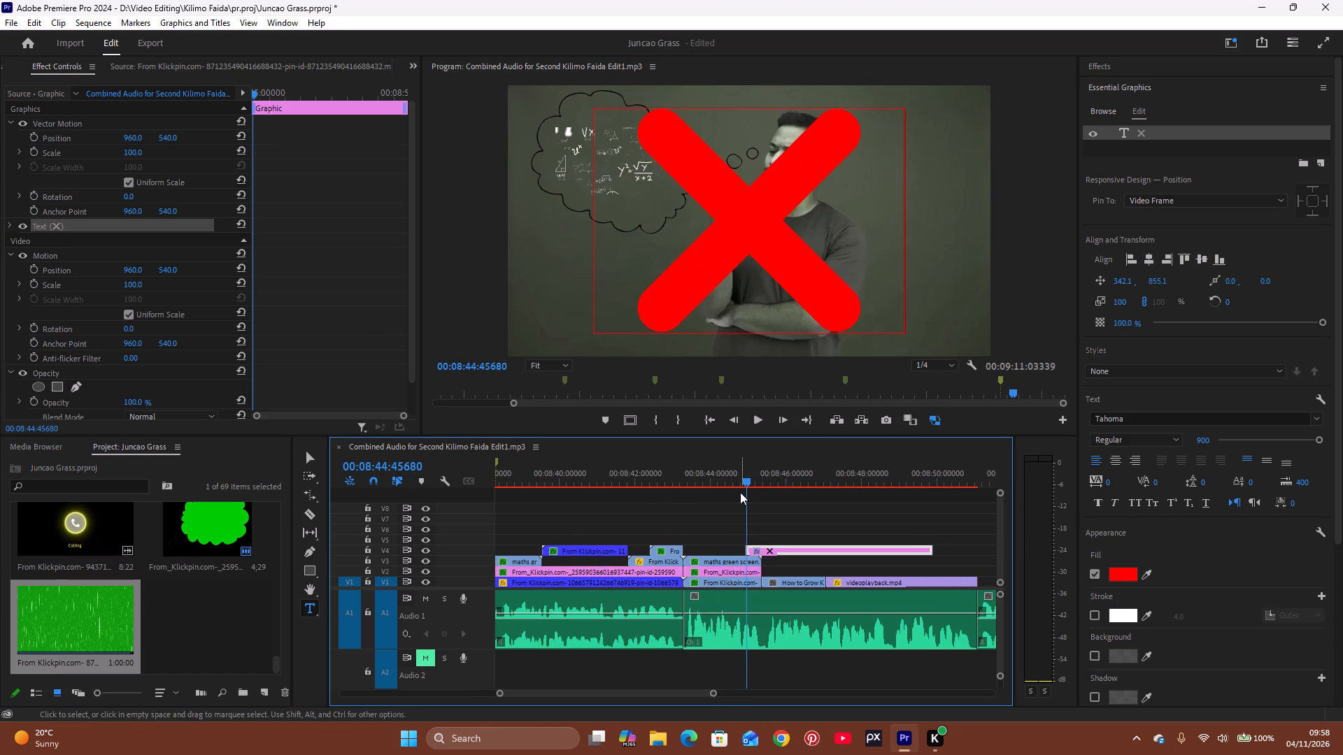
click(720, 470)
key(space)
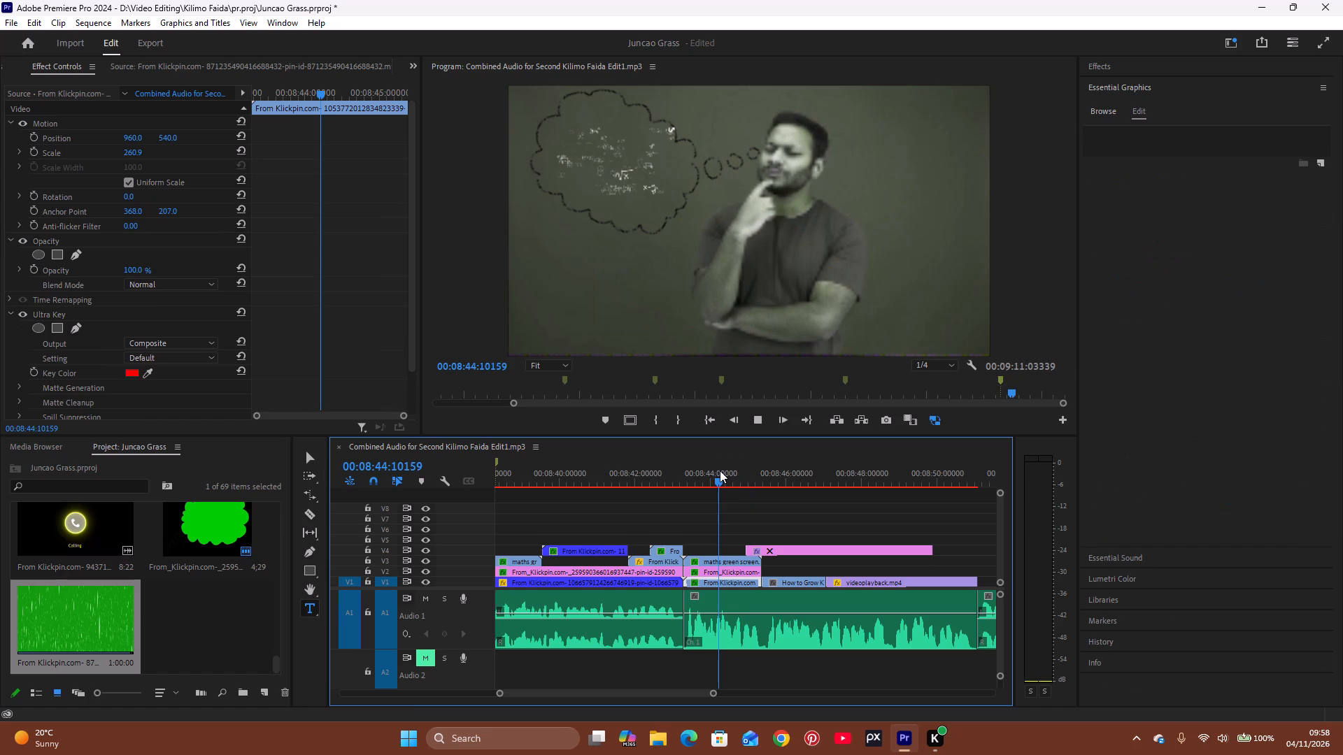
key(space)
drag(750, 475, 746, 480)
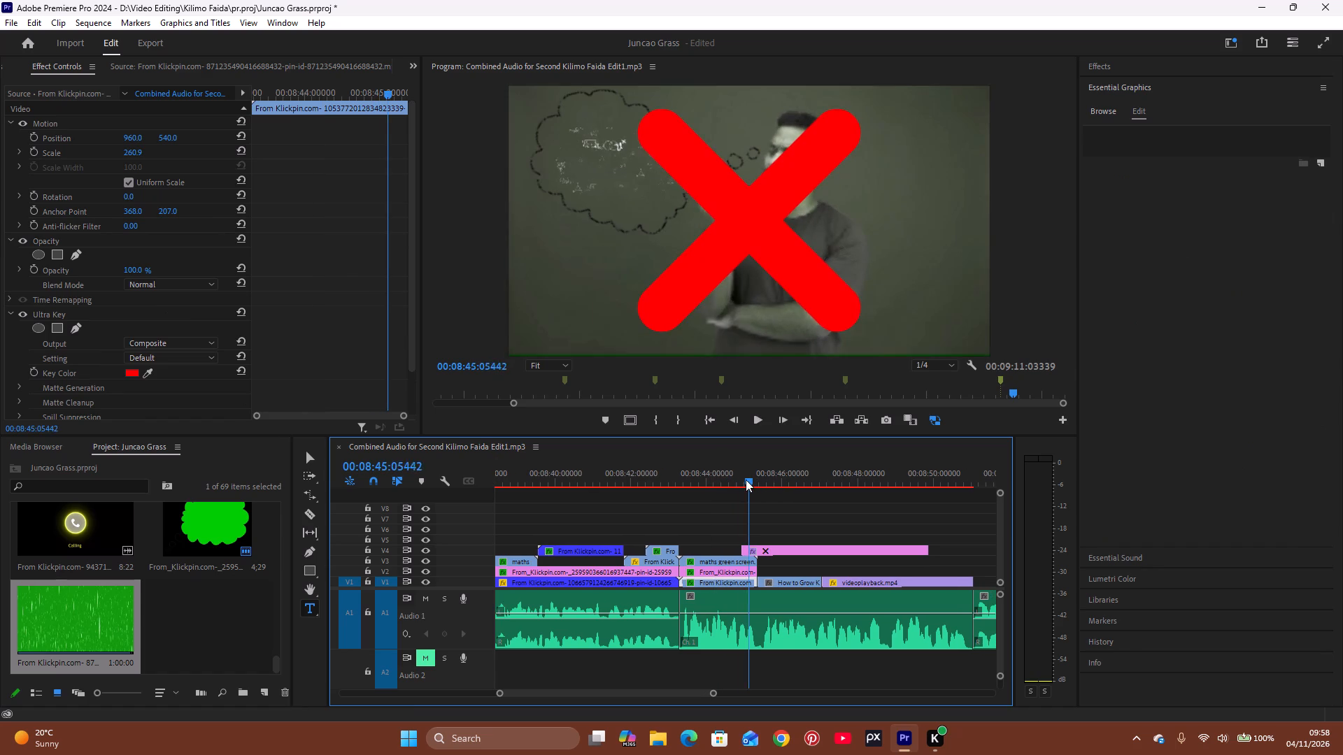
drag(746, 480, 739, 497)
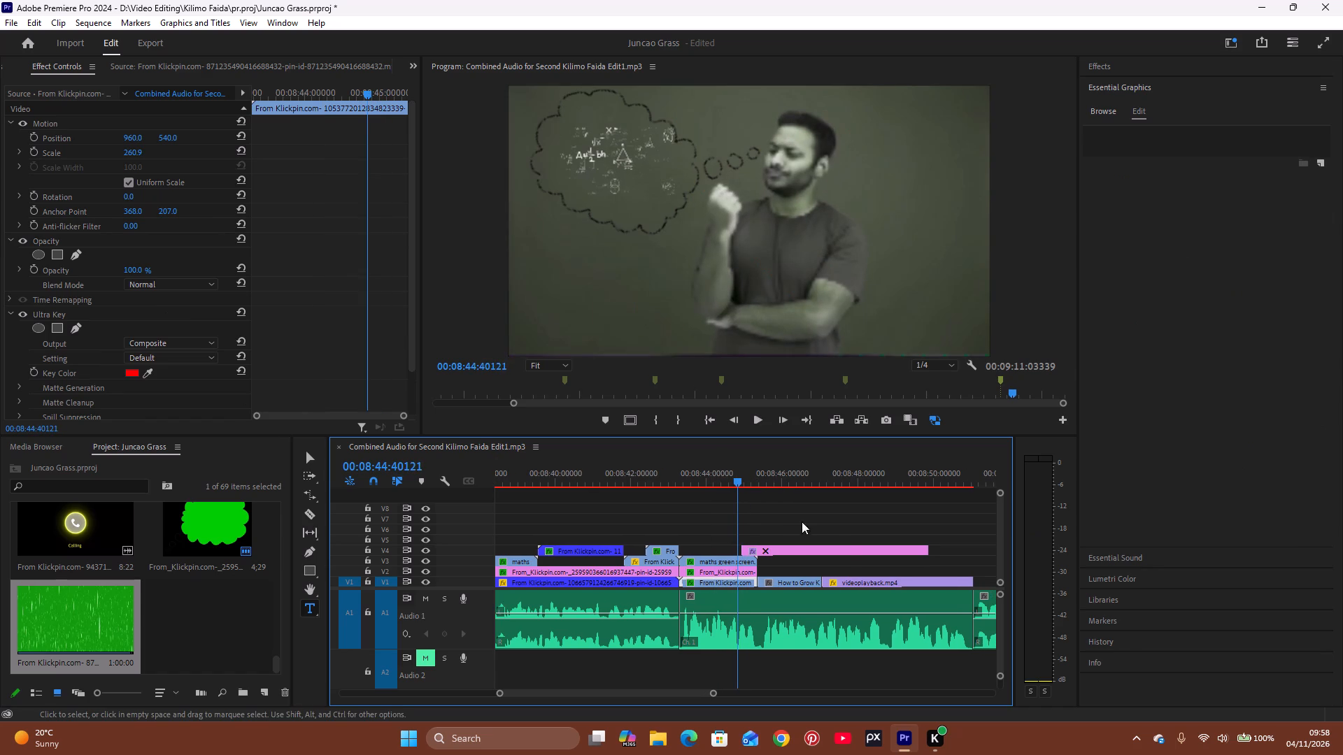
drag(801, 548, 793, 548)
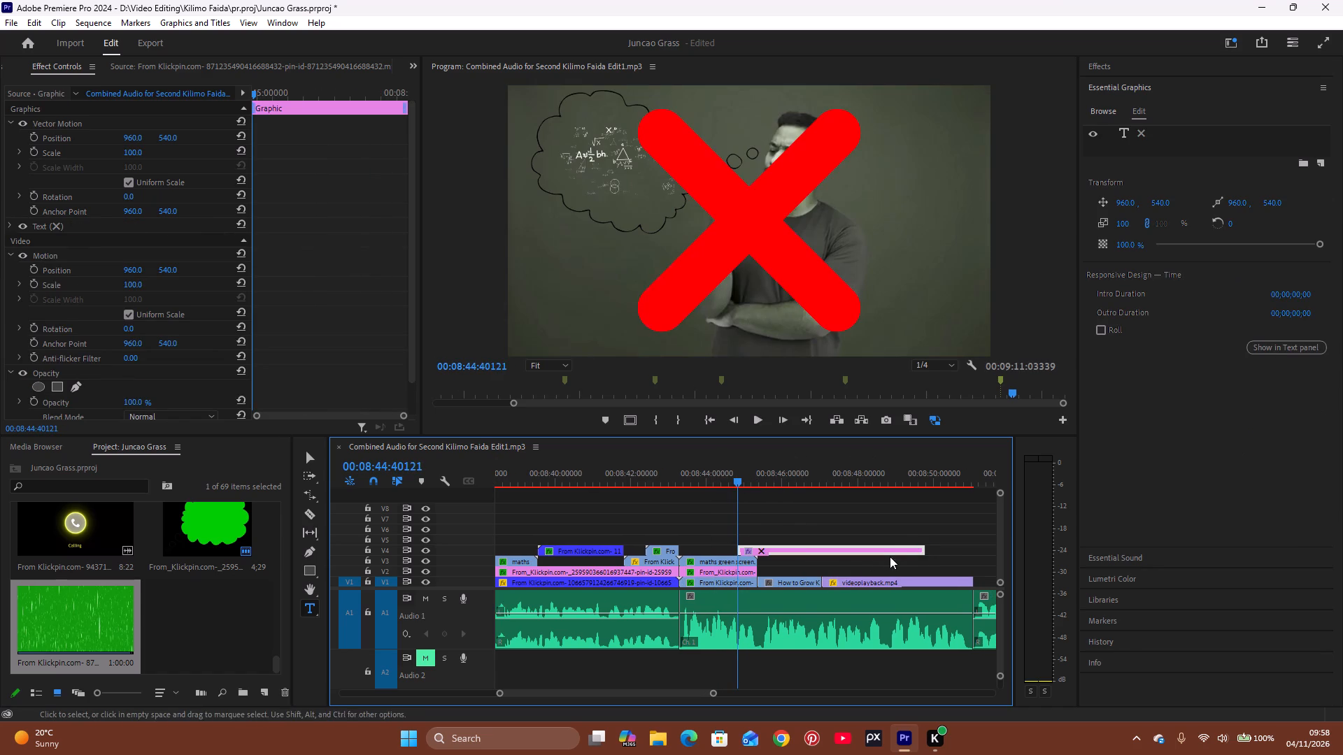
drag(919, 552, 756, 549)
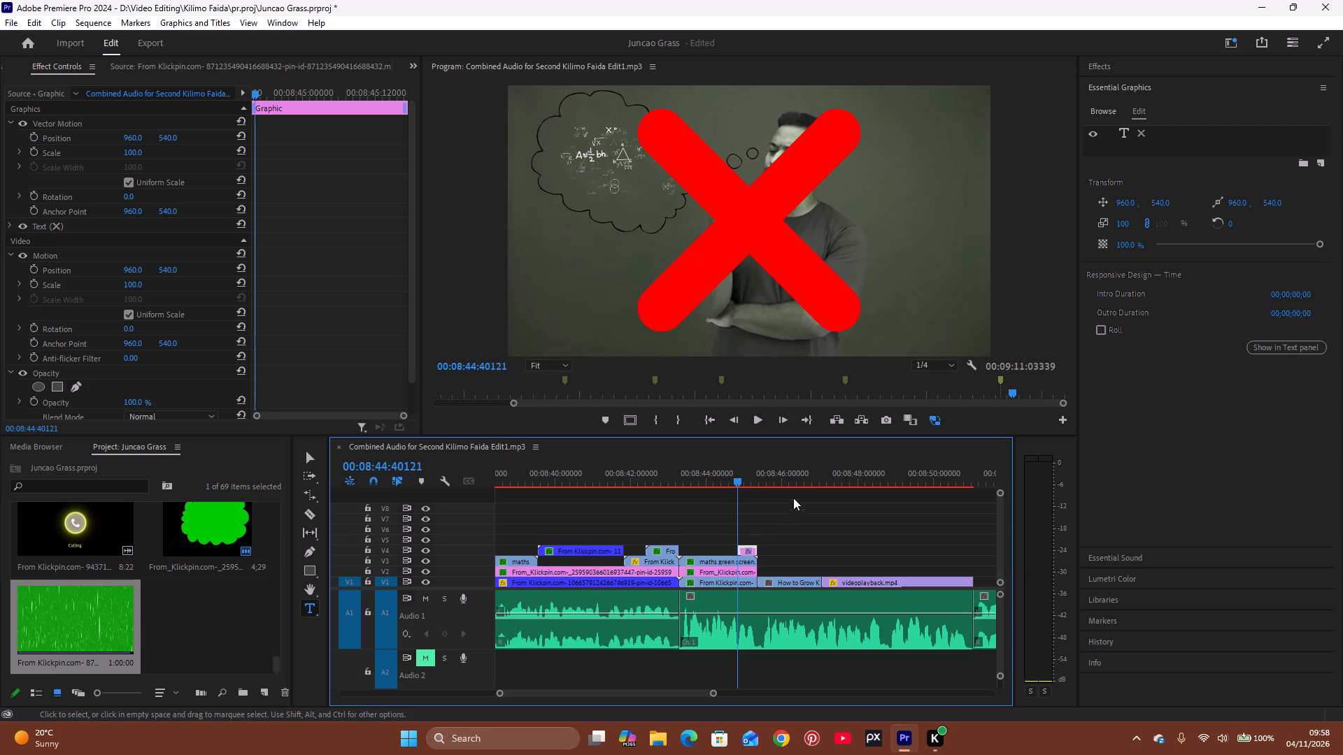
Play from the cross graphic through the following field and grass shots to check their timing up to the end of videoplayback.mp4.
key(space)
key(space)
key(space)
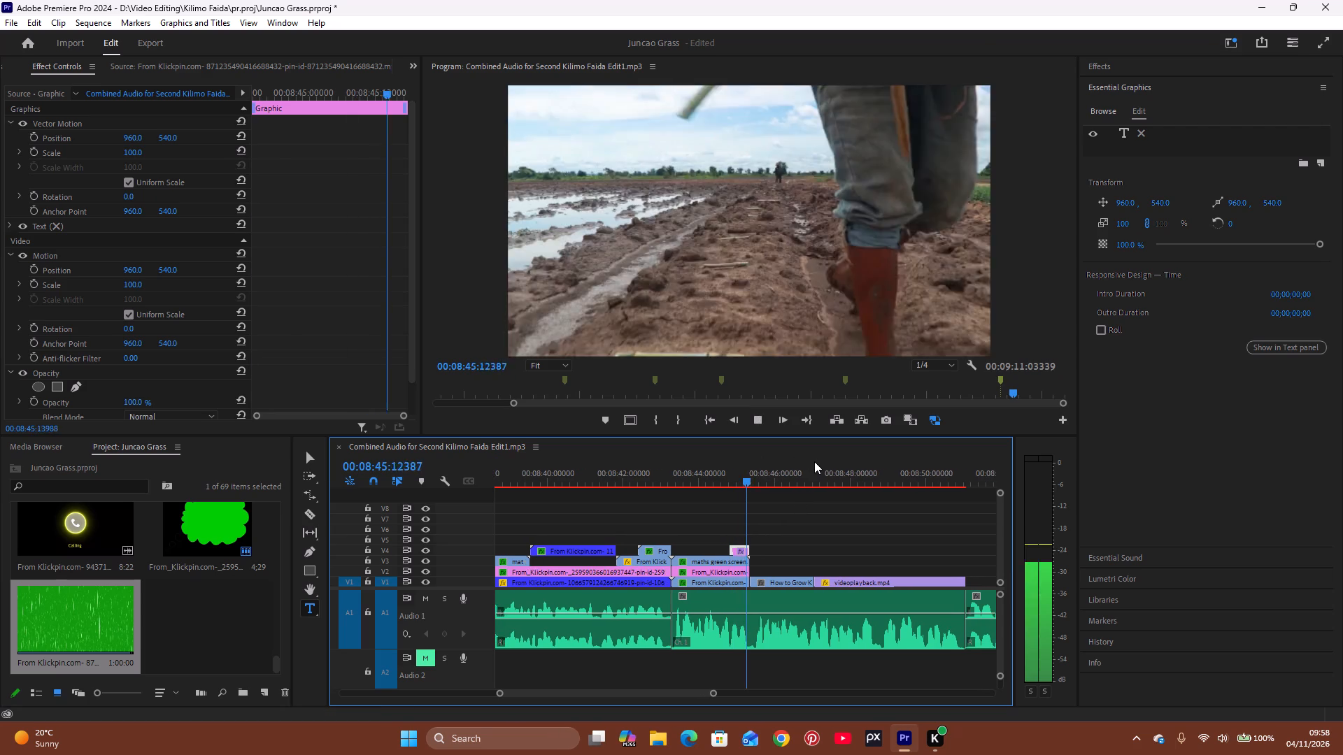
key(space)
key(space)
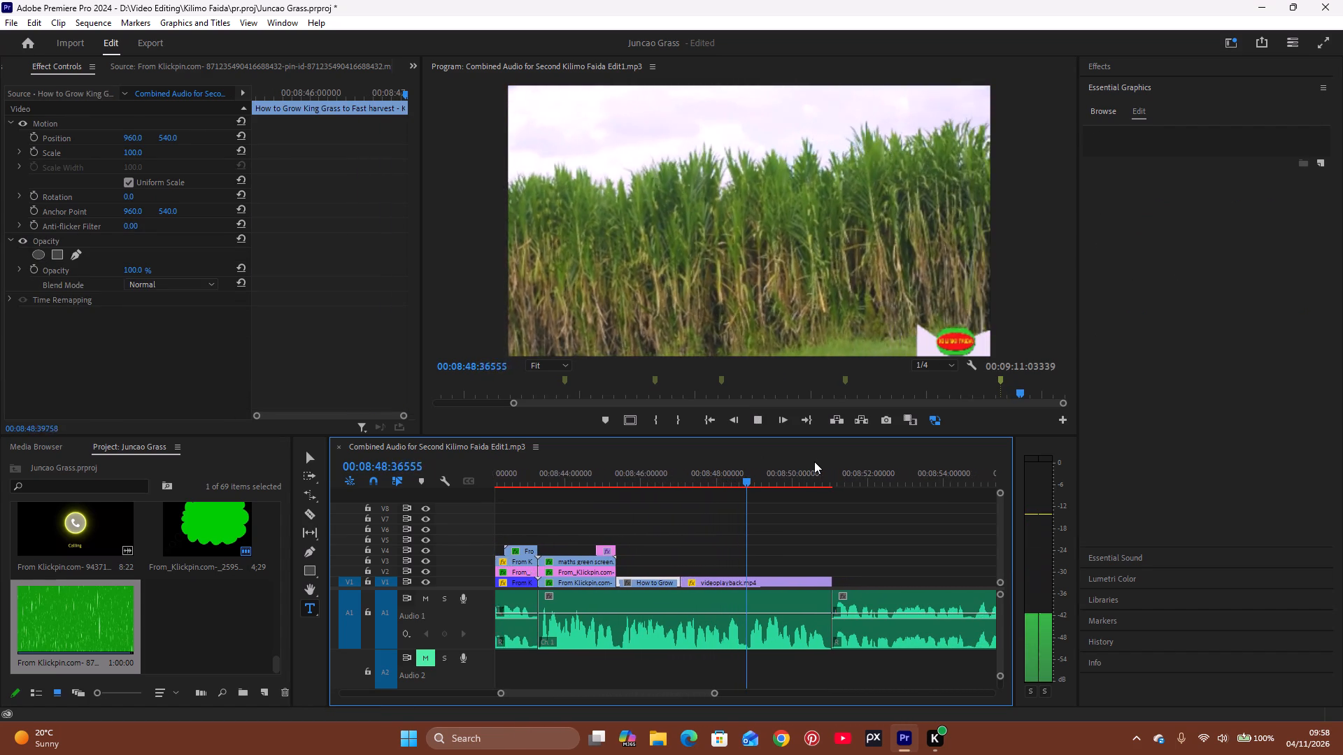
key(space)
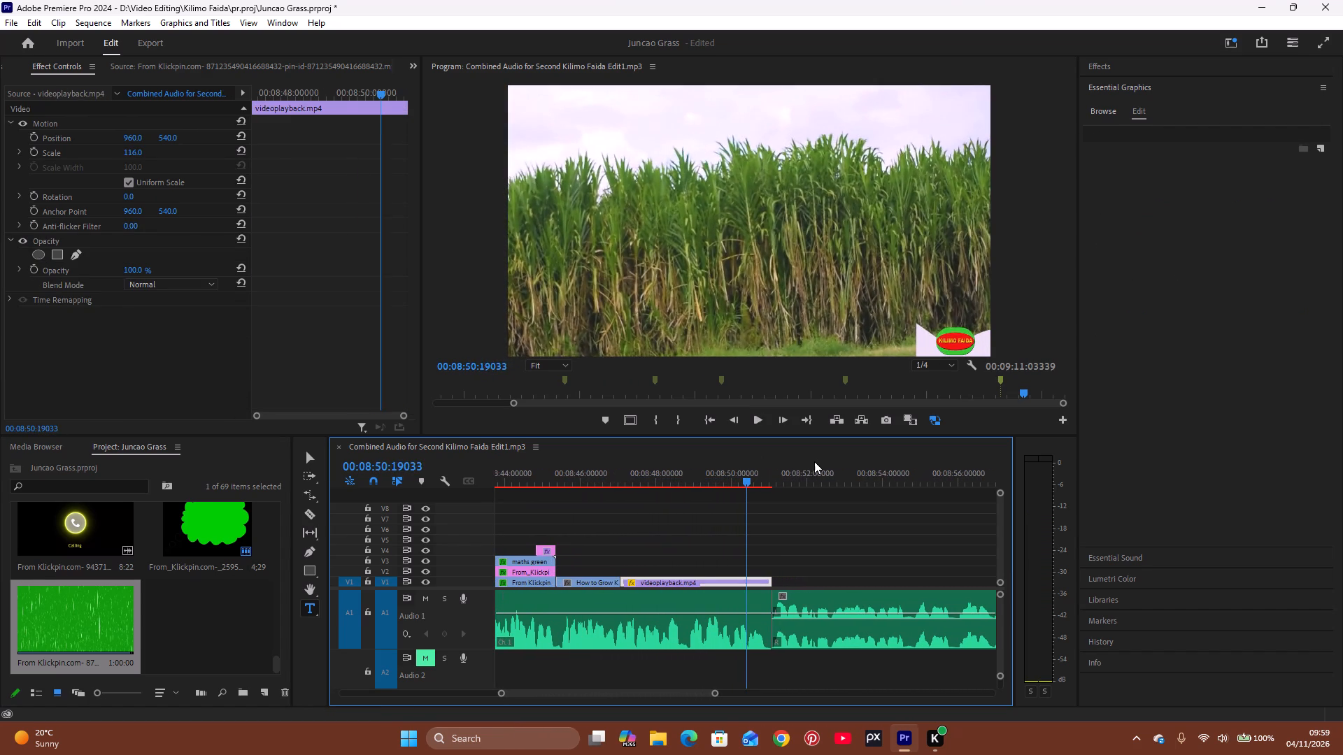
key(space)
key(space)
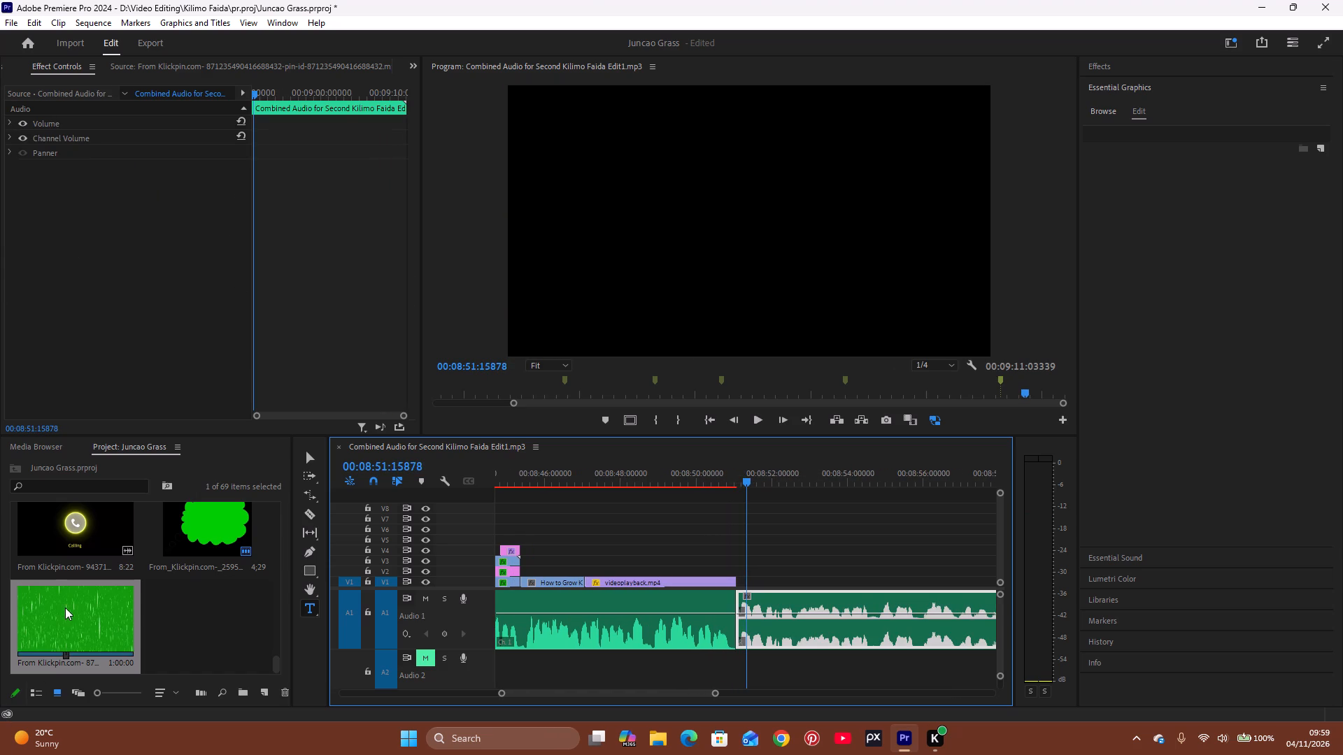
Place only the video of the "Calling" phone clip on V1 directly after videoplayback.mp4.
double_click(80, 537)
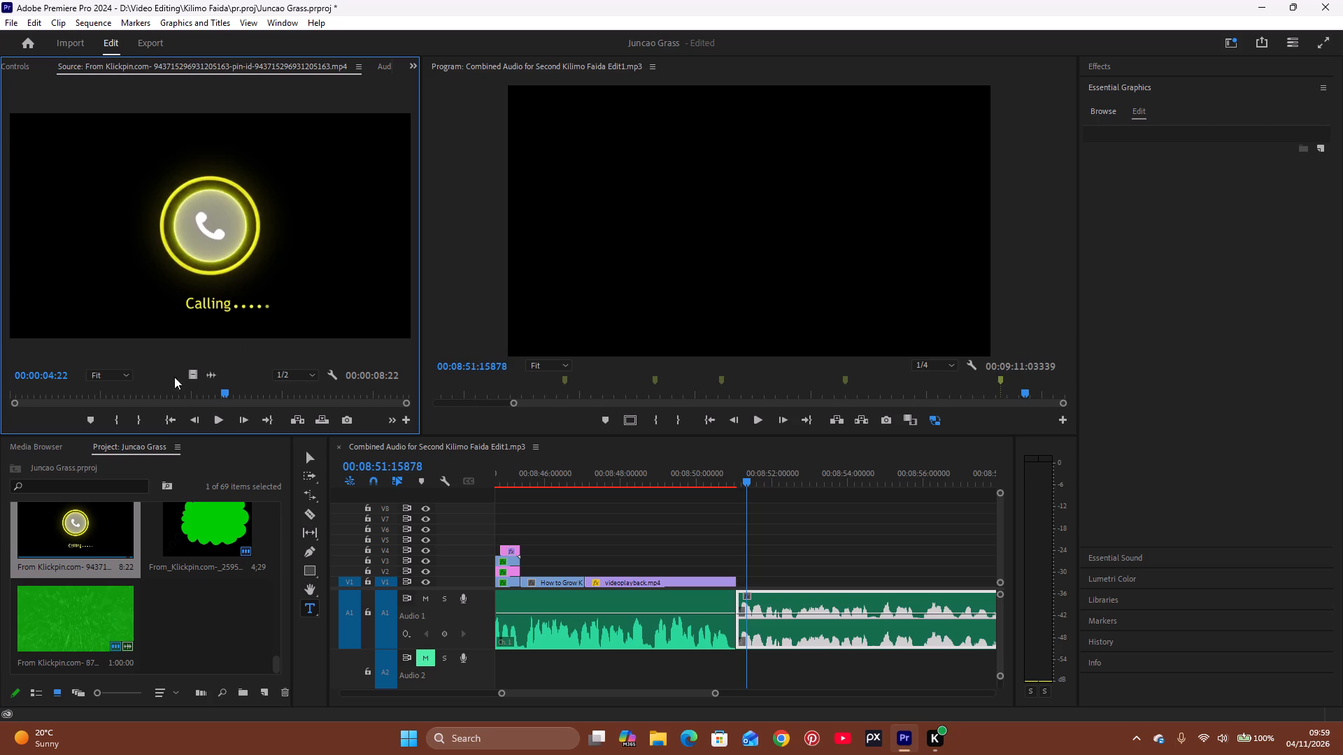
drag(192, 374, 734, 584)
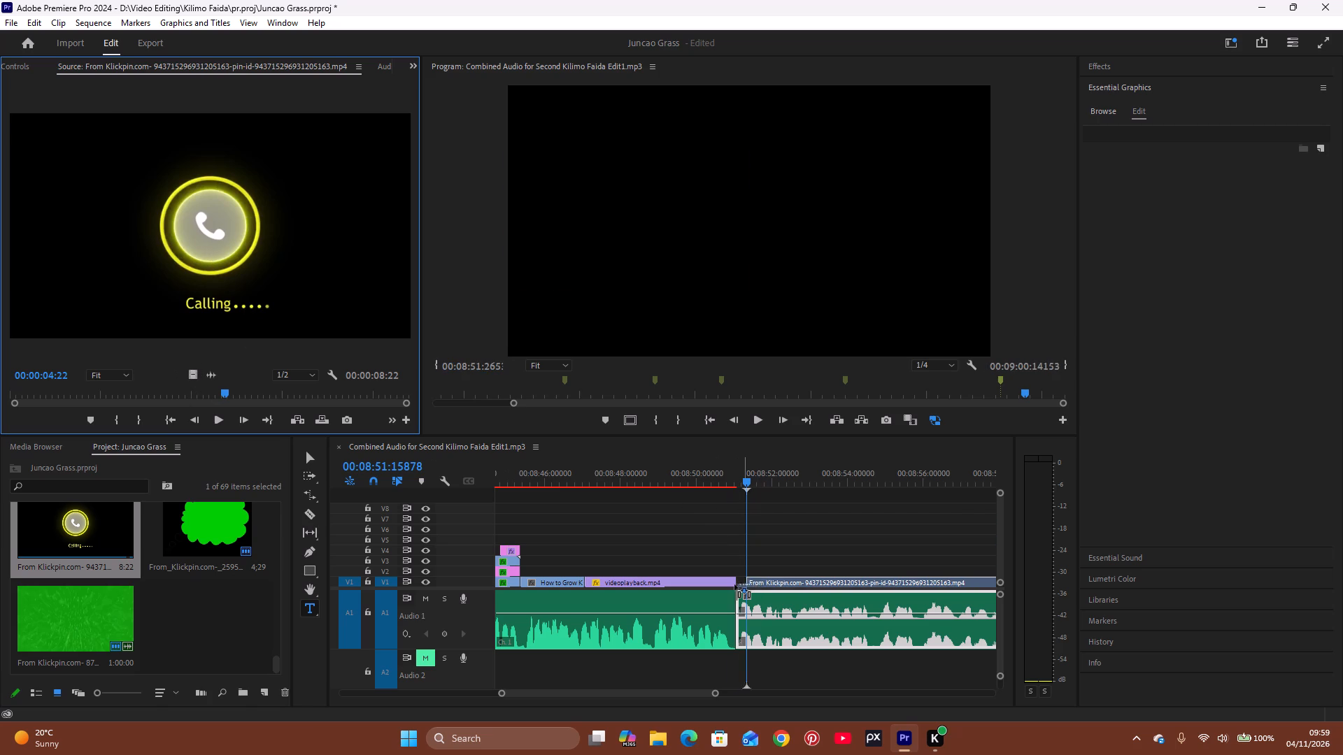
drag(734, 584, 737, 581)
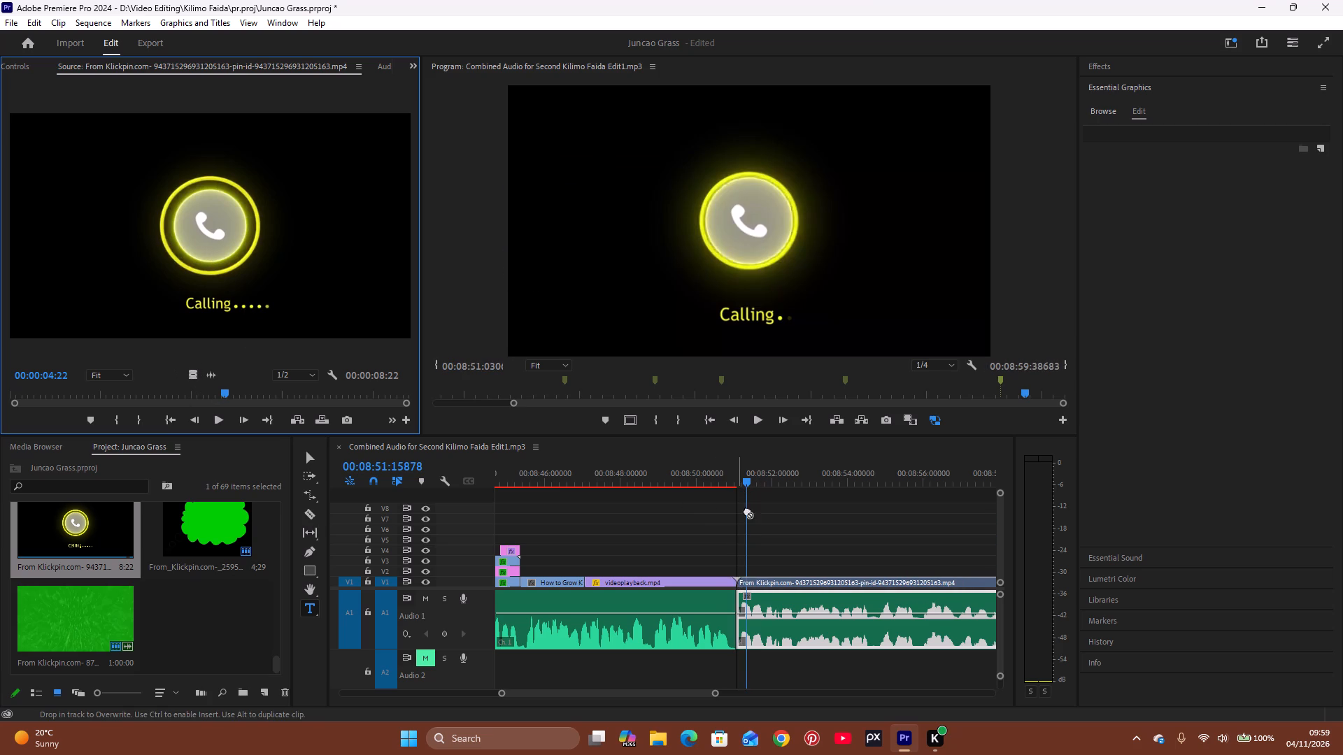
Find the Transform effect under Distort and apply it to the "Calling" clip on V1, with the playhead near the clip's start.
drag(743, 471, 740, 478)
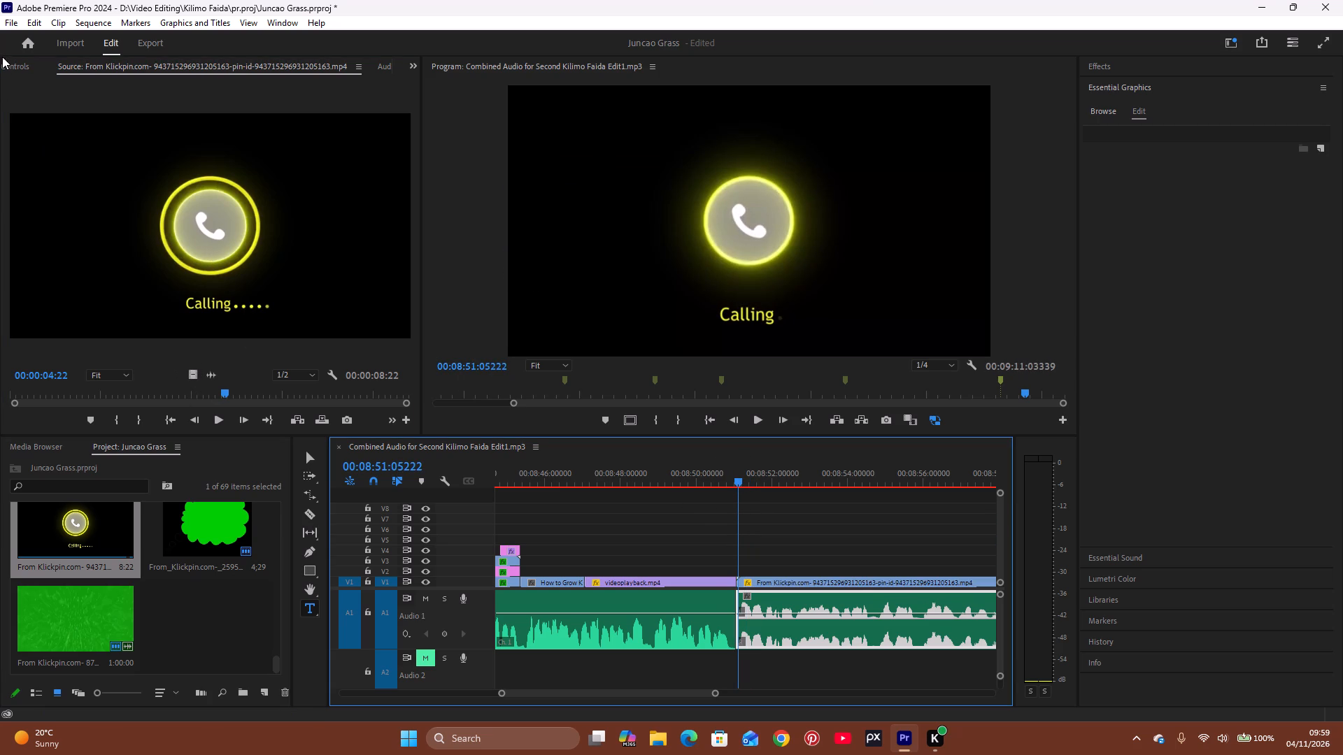
click(6, 64)
click(1130, 70)
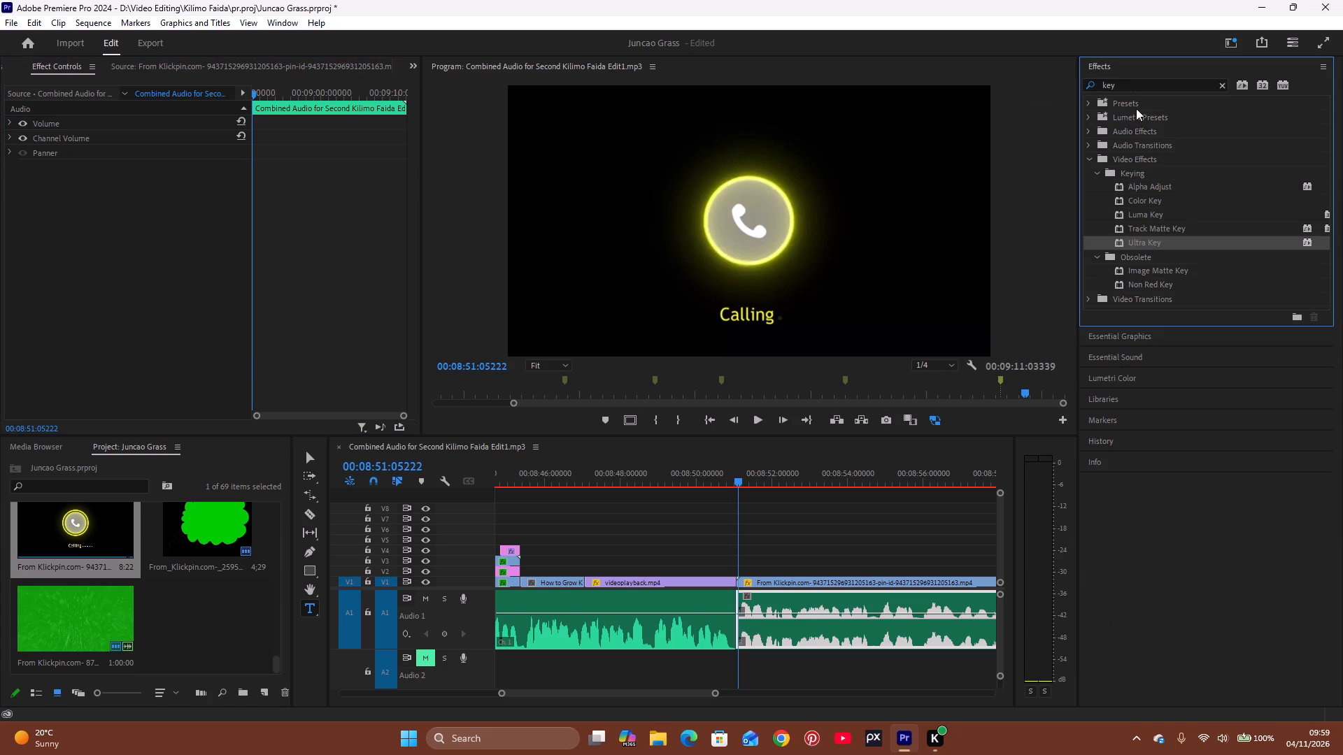
drag(1133, 88, 1023, 87)
text(tra)
text(ns)
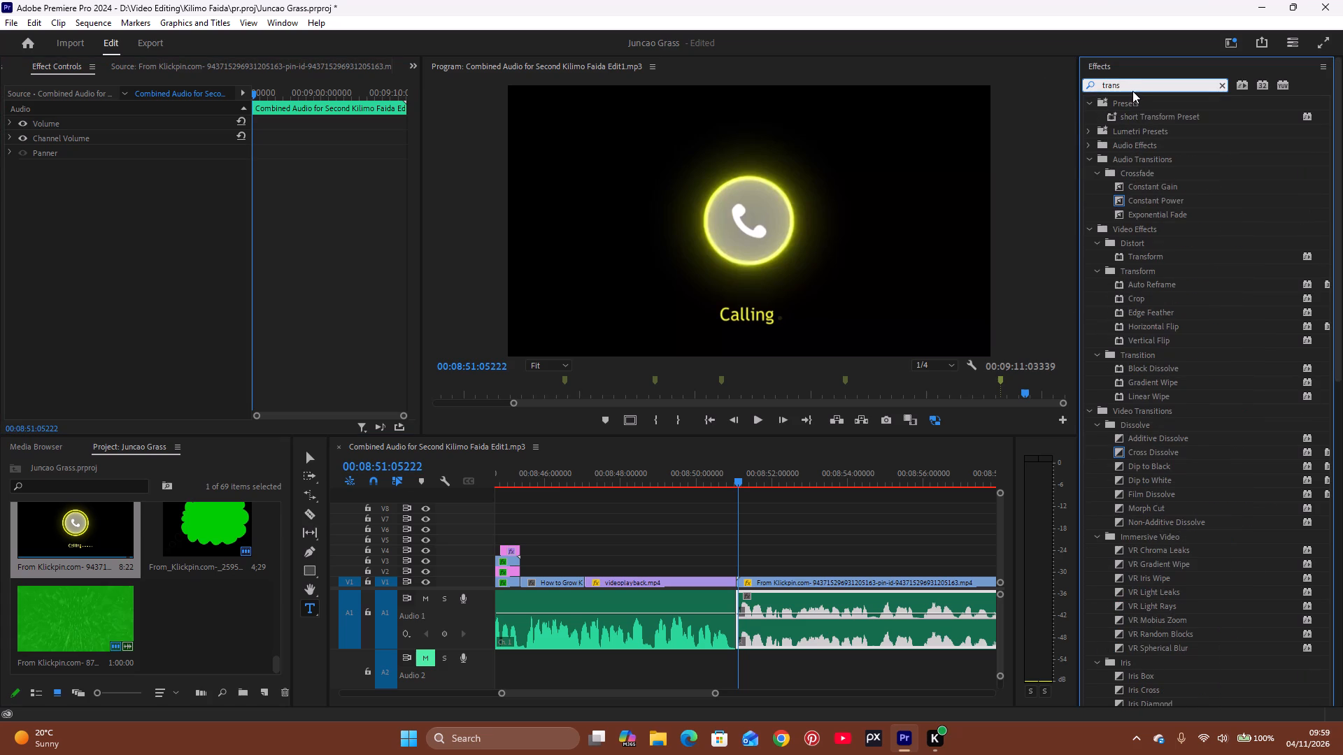
text(fi)
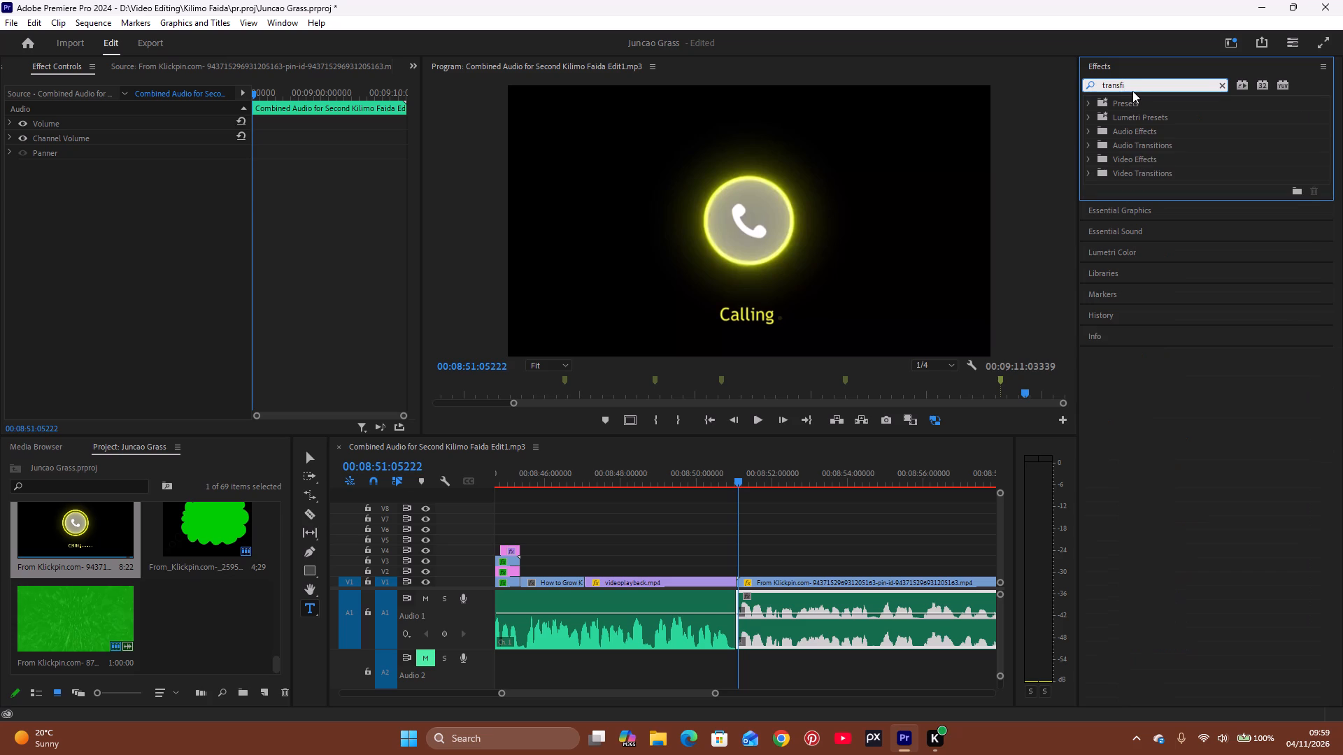
key(bracketright)
key(BackSpace)
key(BackSpace)
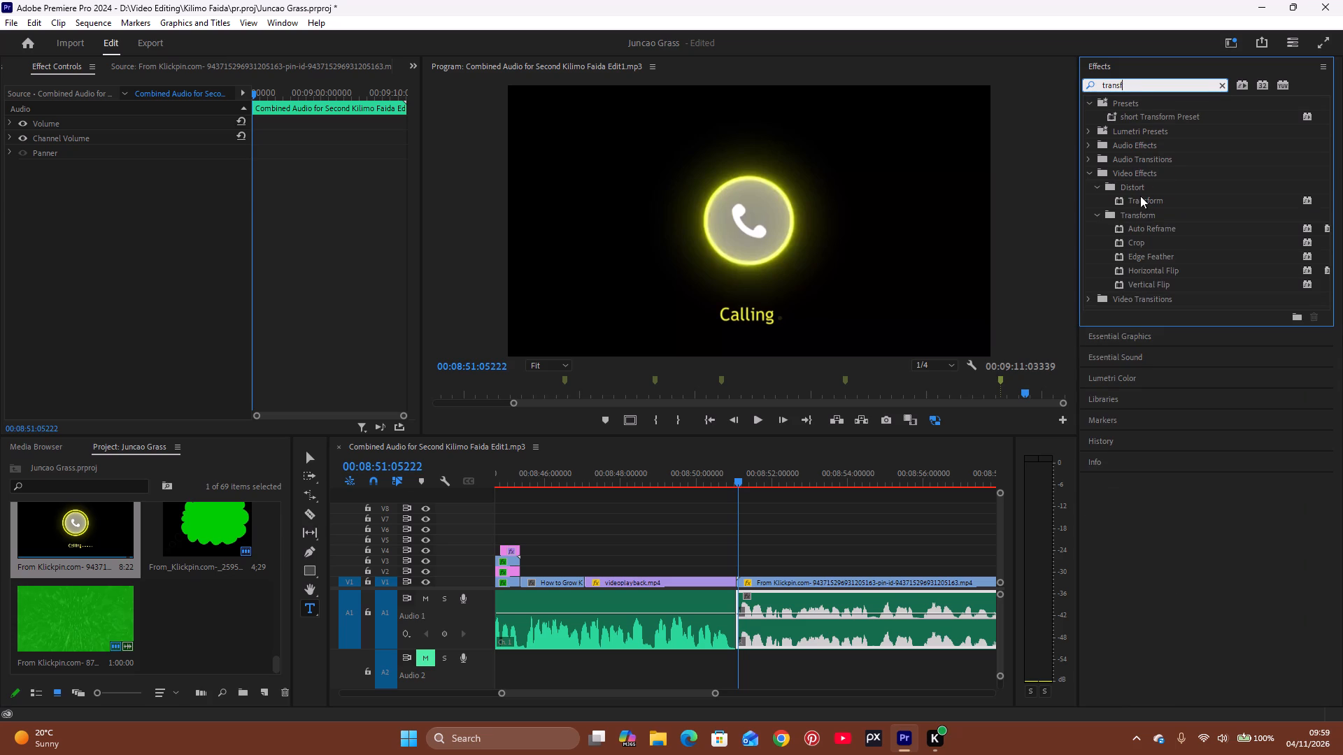
drag(1142, 199, 798, 581)
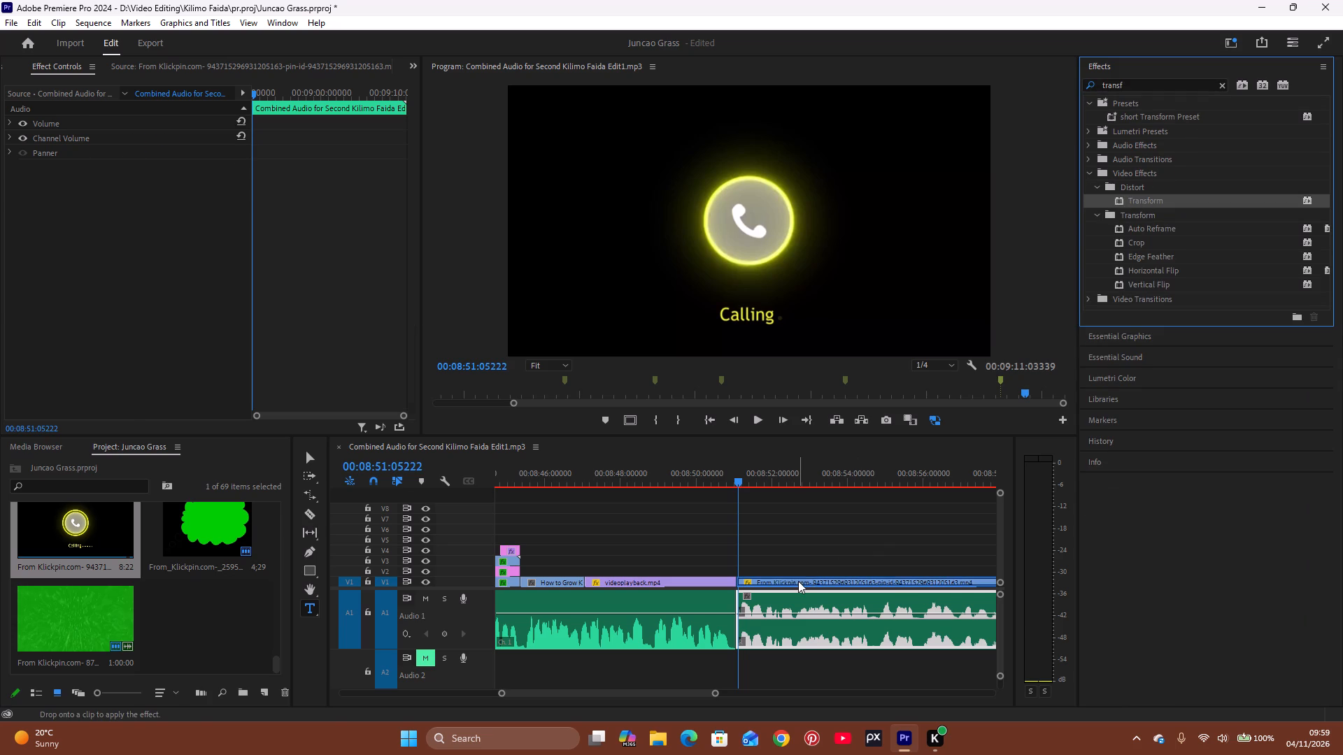